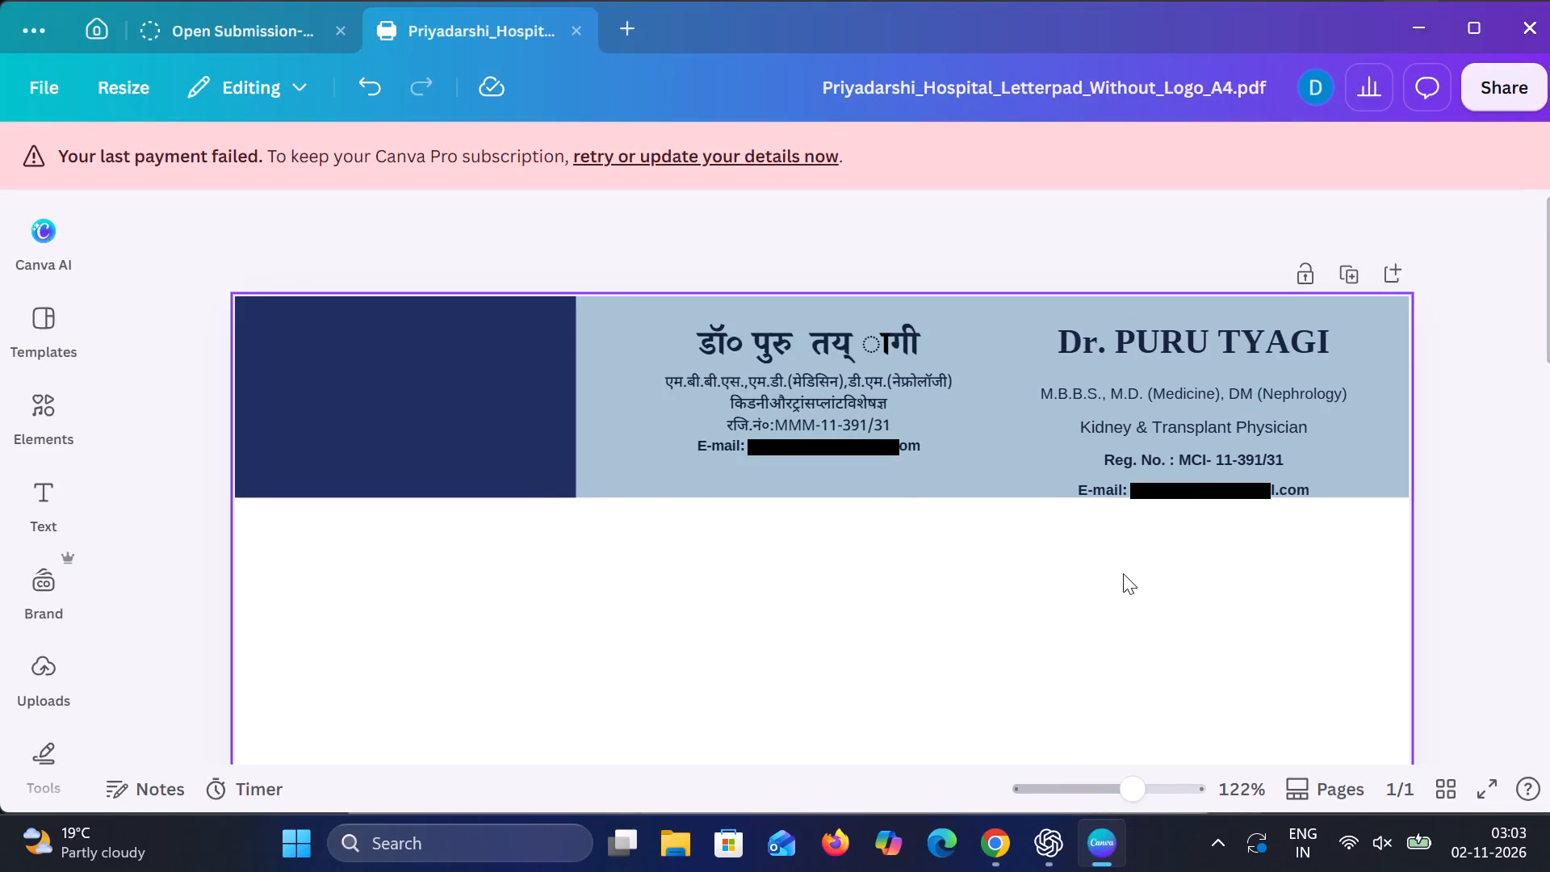
scroll(1123, 573, down, 1)
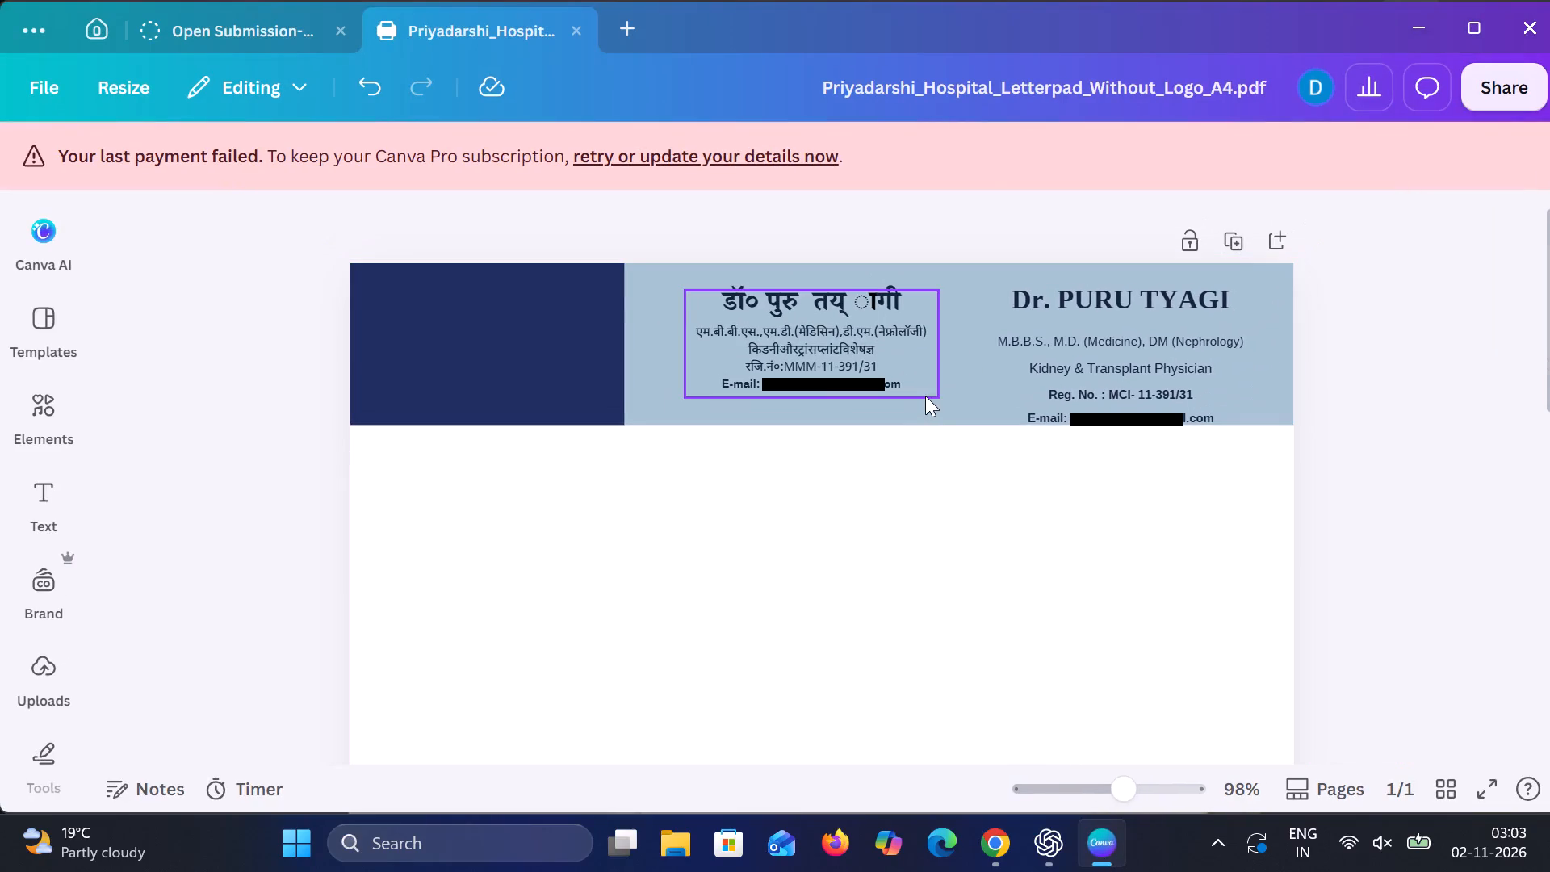
click(925, 396)
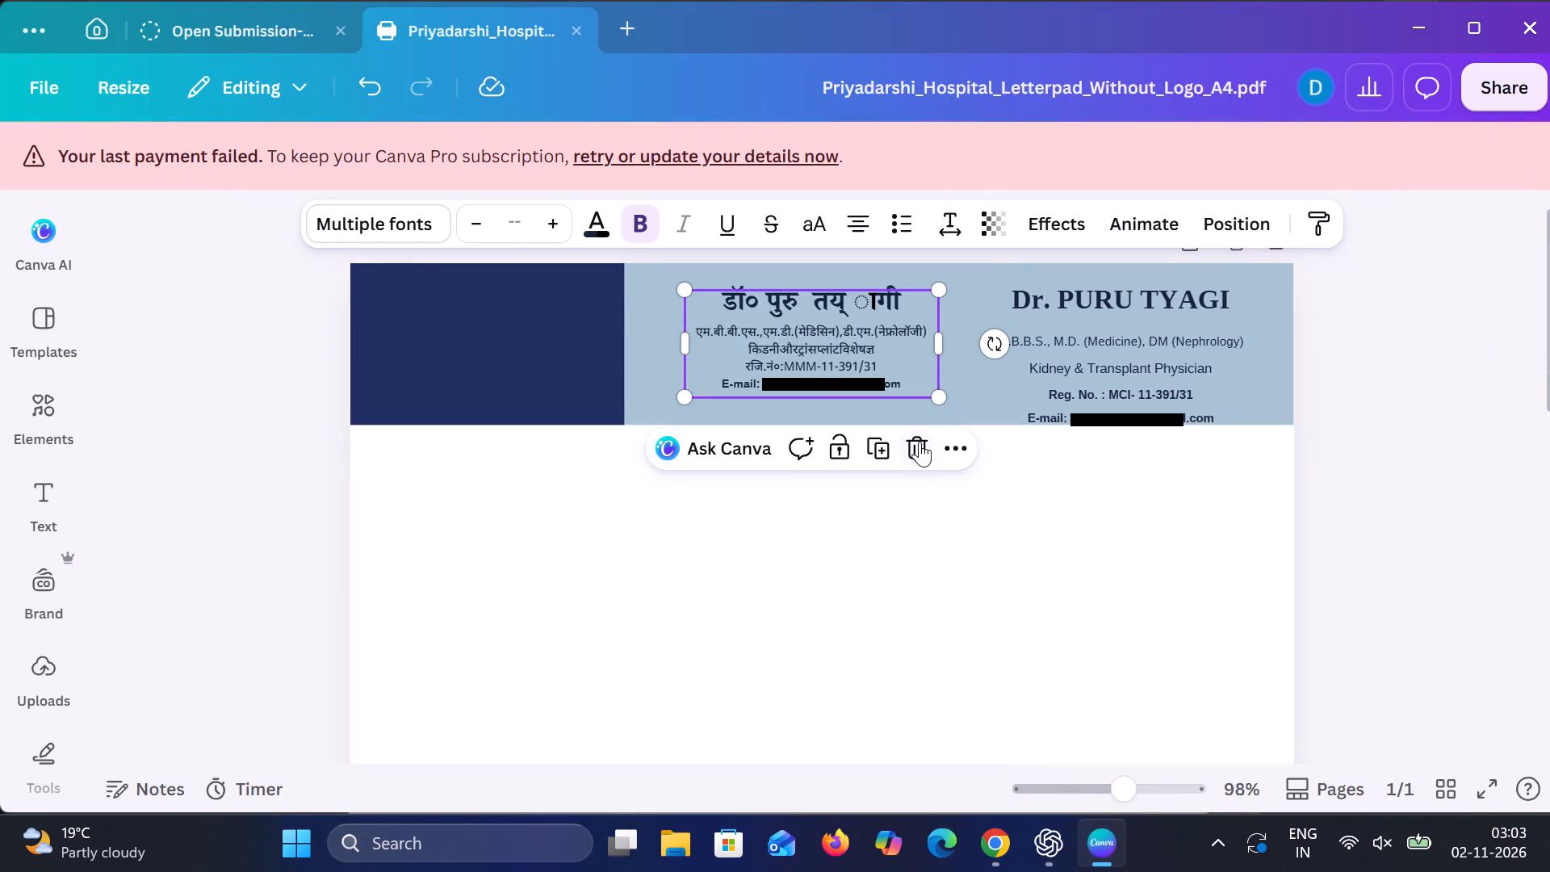
click(920, 445)
click(1058, 376)
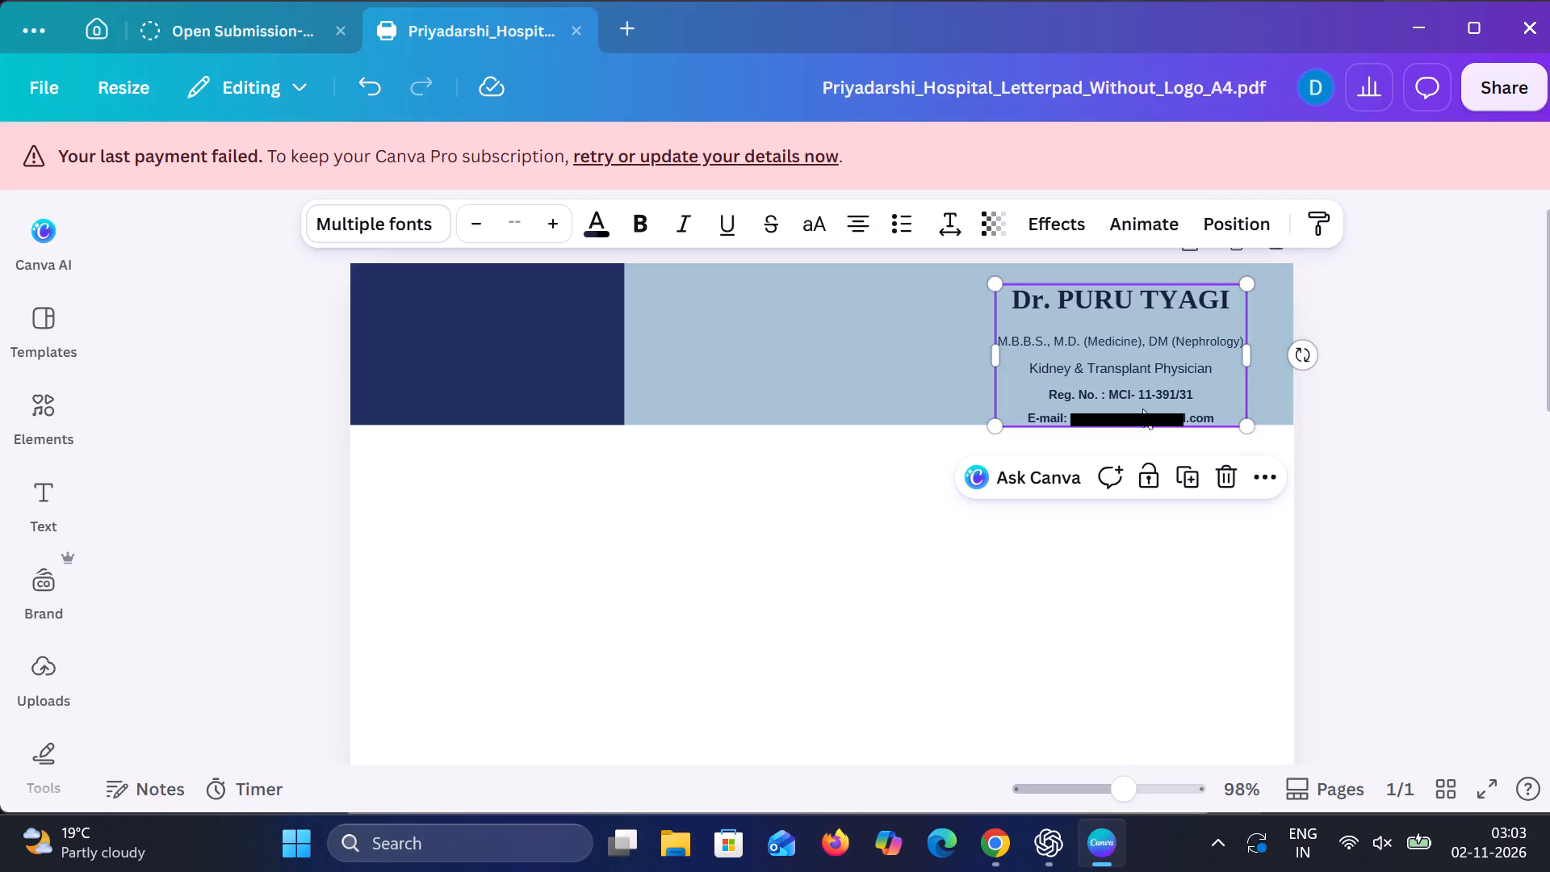
click(1240, 469)
click(994, 348)
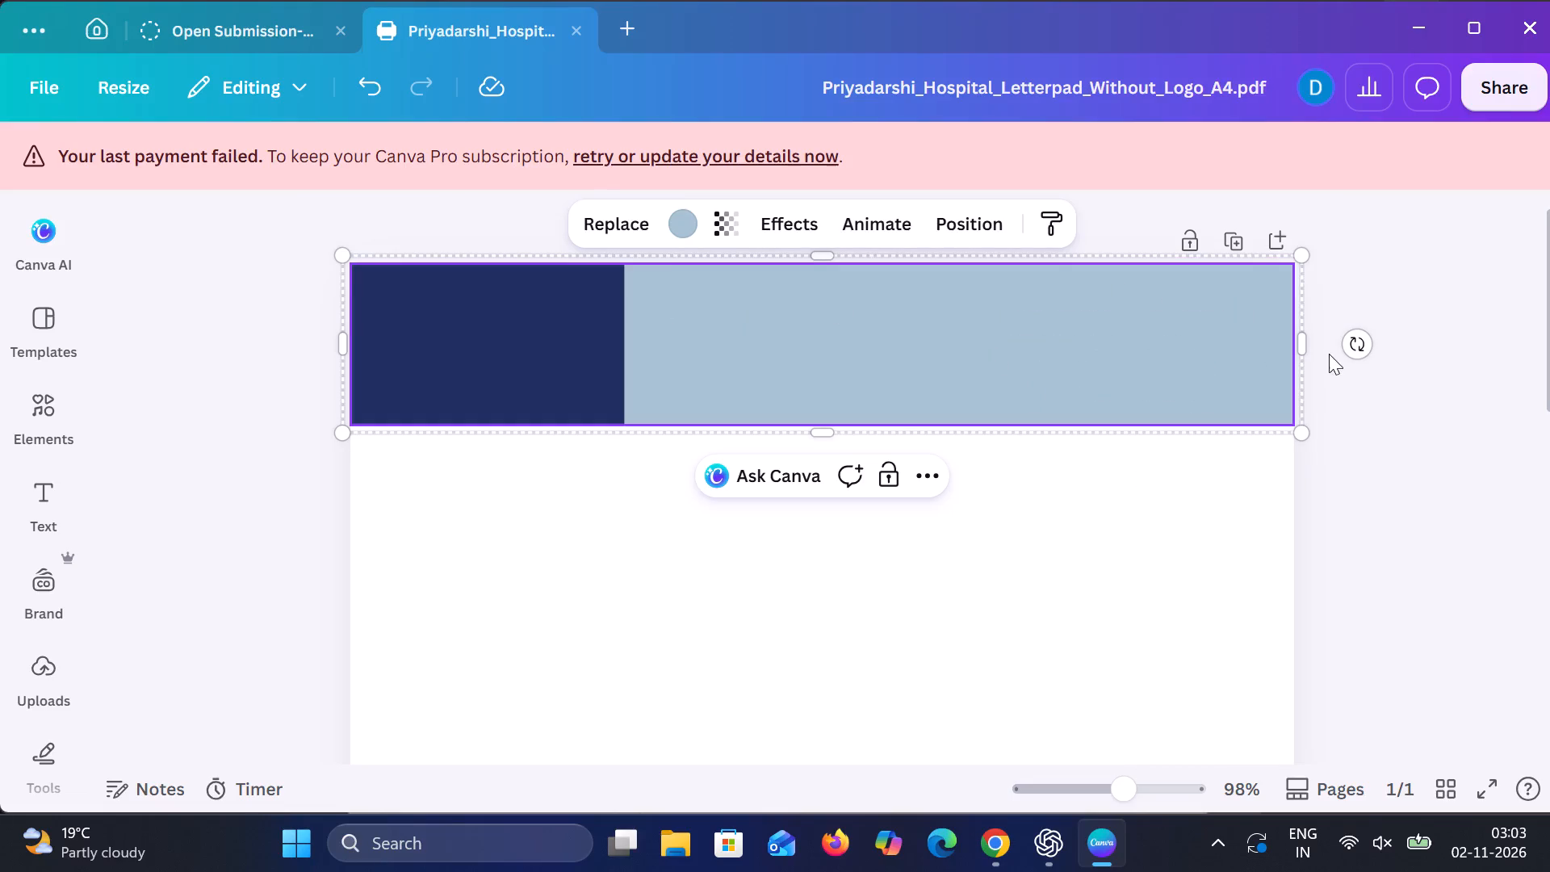
Adjust the width of the navy and light-blue header band so it ends at the page's right edge.
drag(1305, 345, 1376, 331)
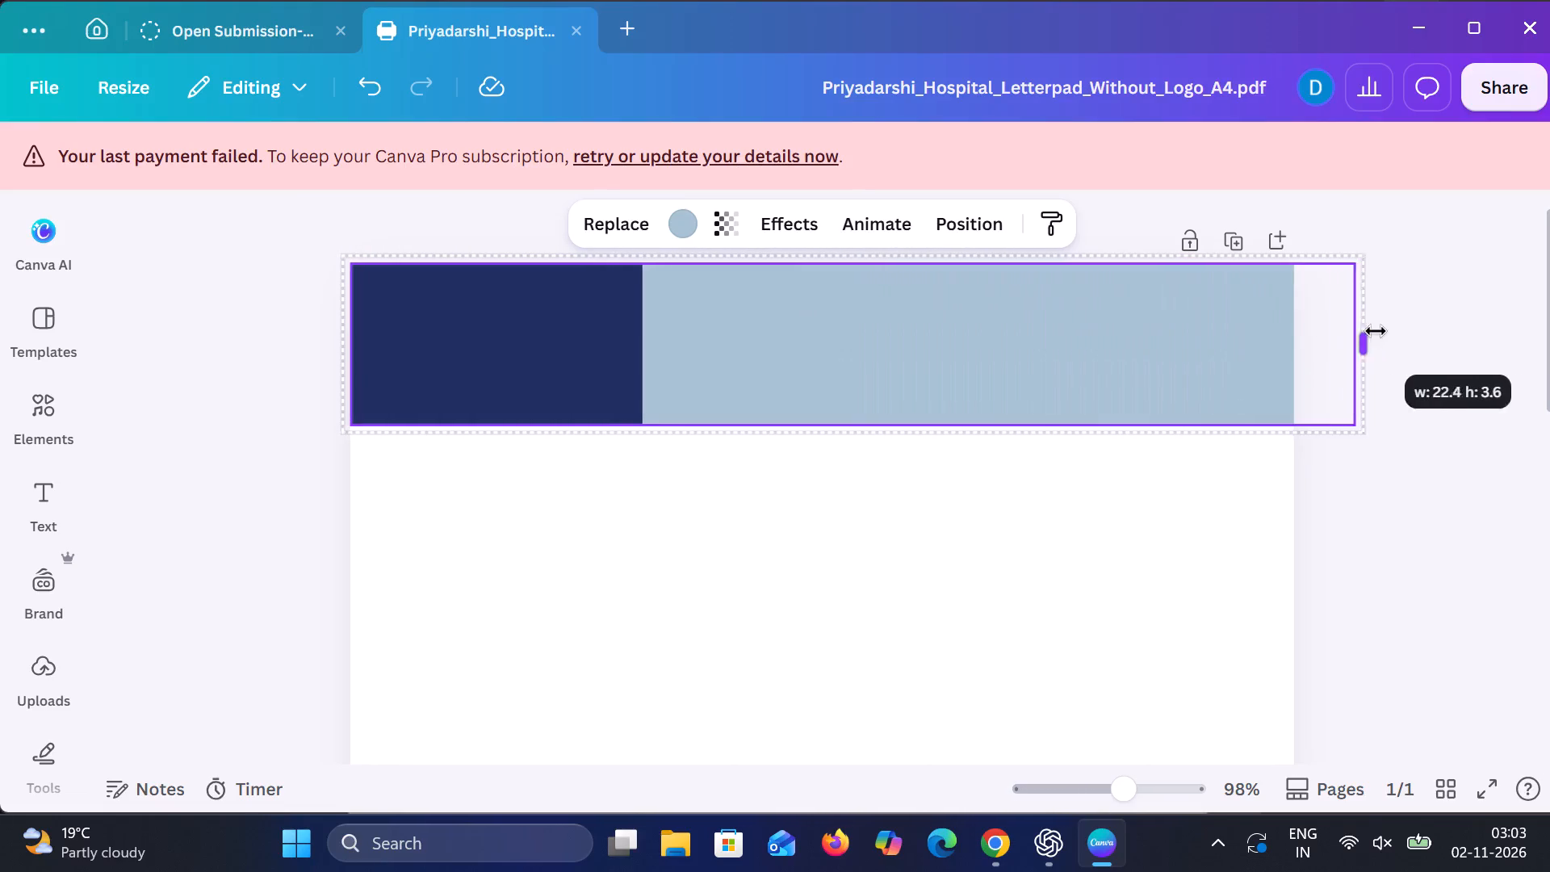
drag(1376, 331, 1294, 333)
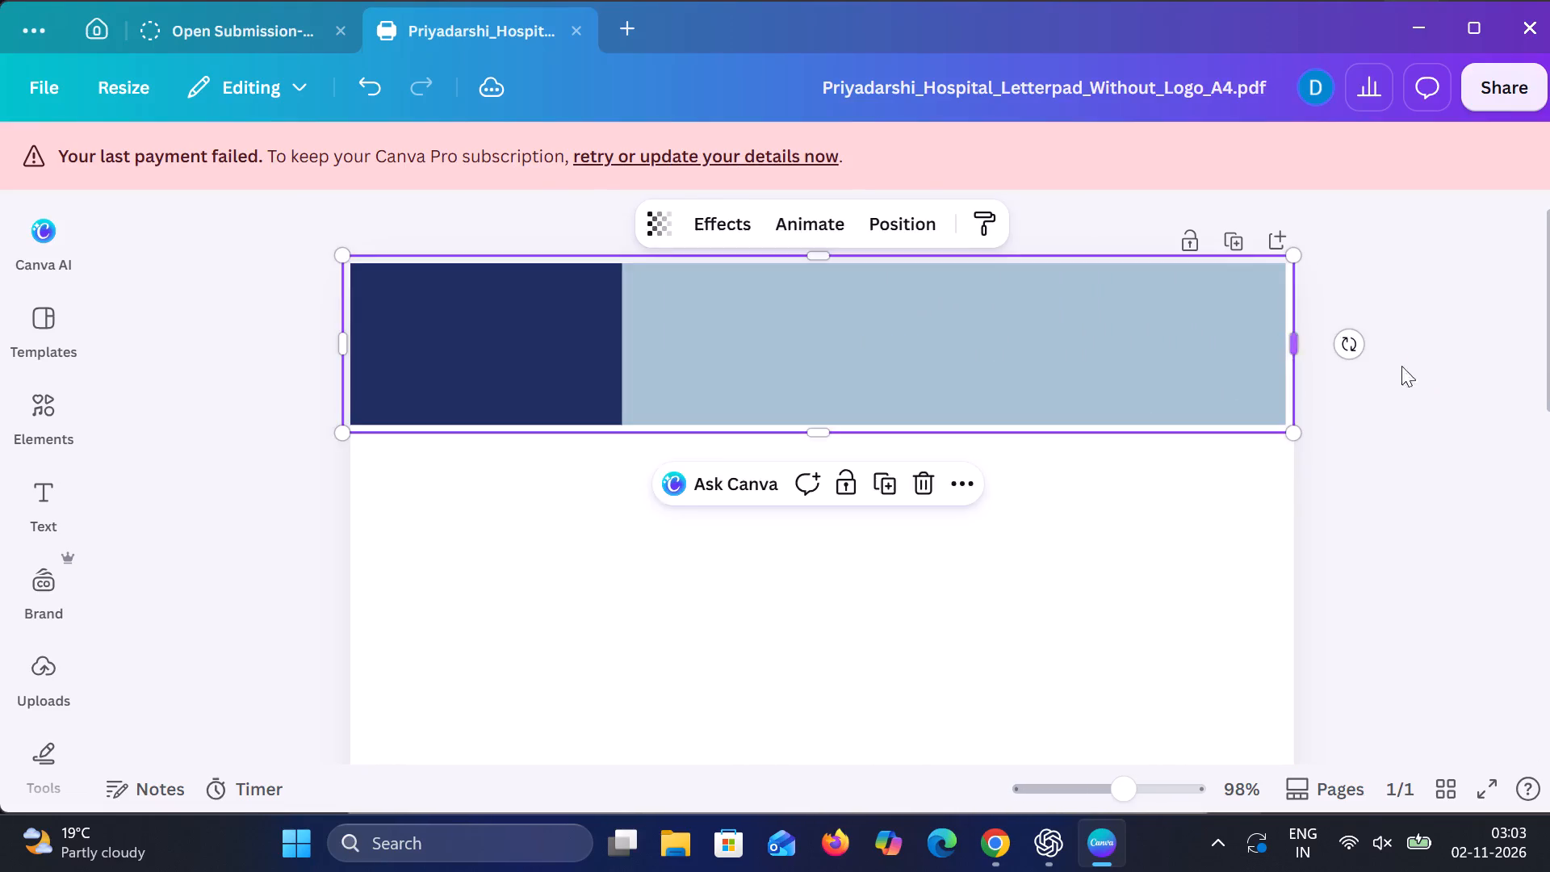
click(1437, 400)
click(1262, 395)
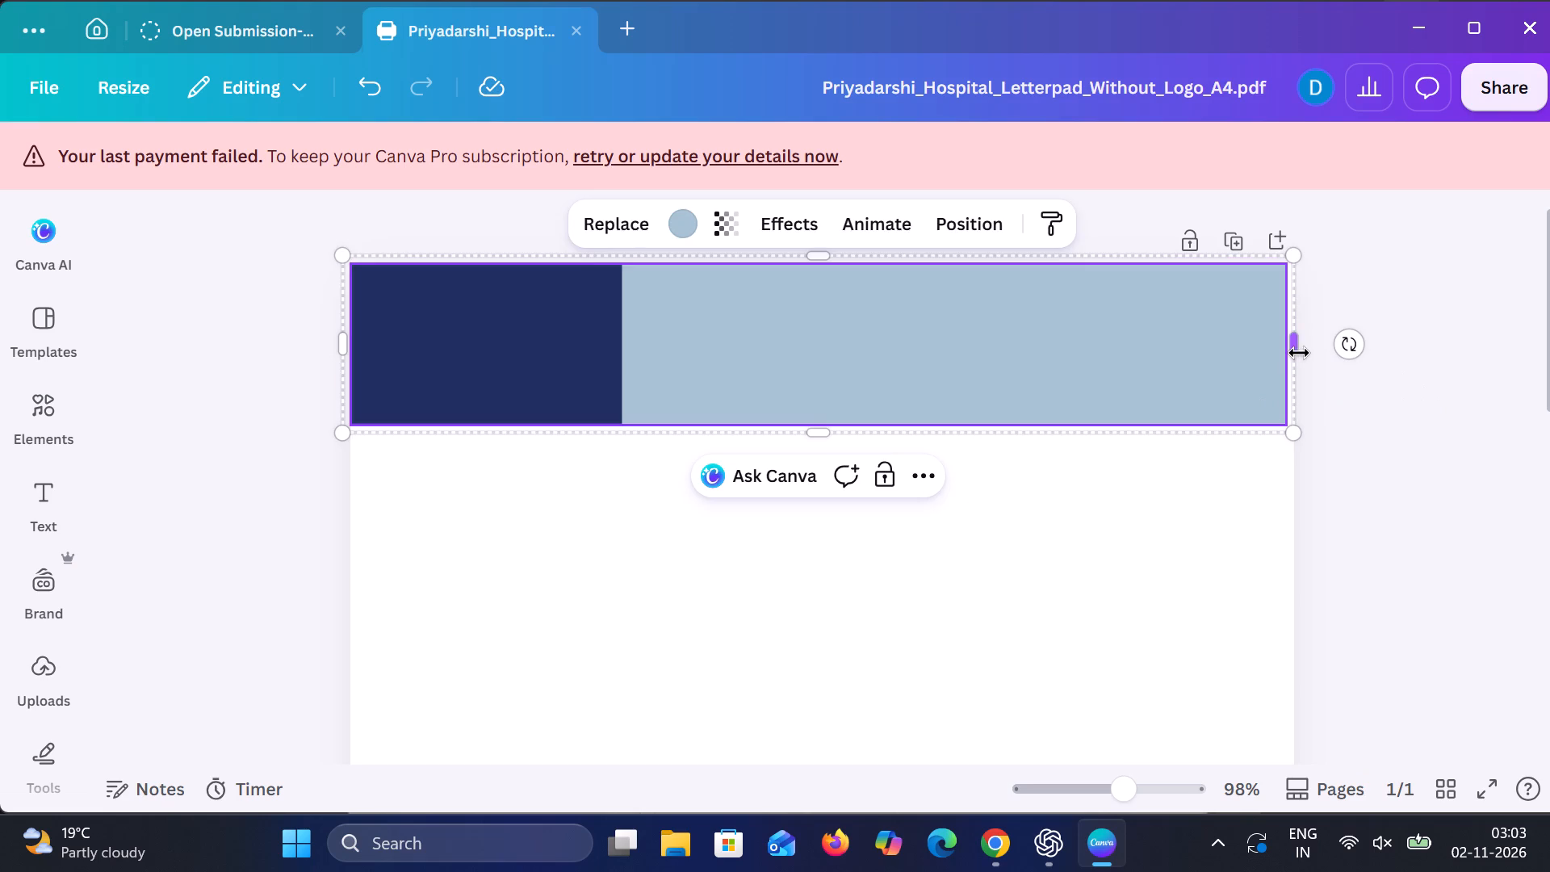
drag(1296, 350, 1305, 346)
click(1447, 544)
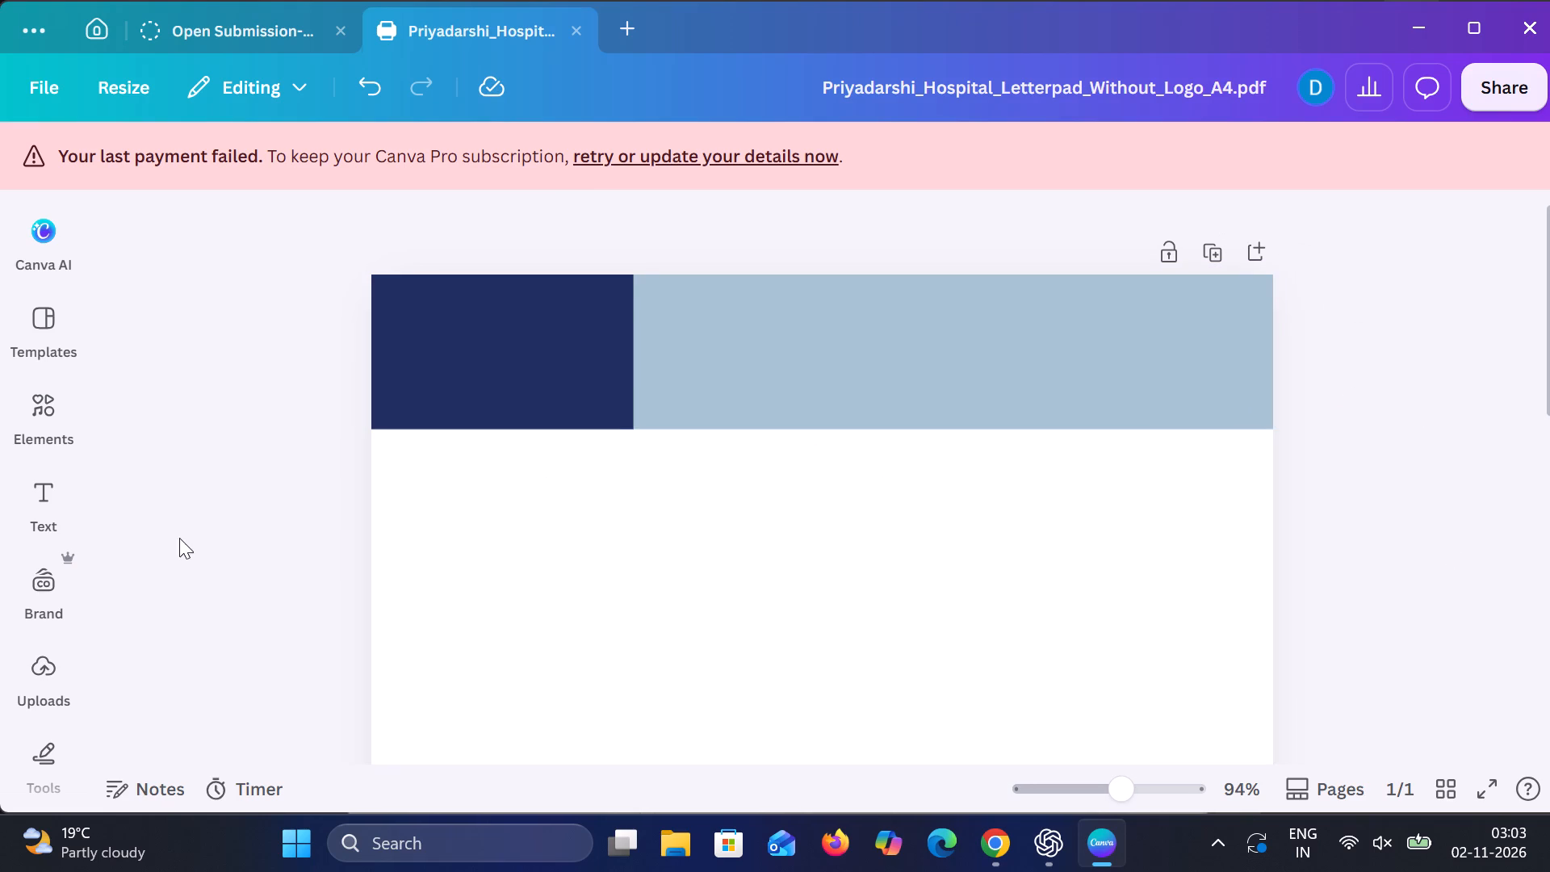
Upload the images "WhatsApp Image 2026-10-28 at 22.52.28" and "WhatsApp Image 2026-10-28 at 22.52.28 (1)" from the Downloads folder.
click(64, 663)
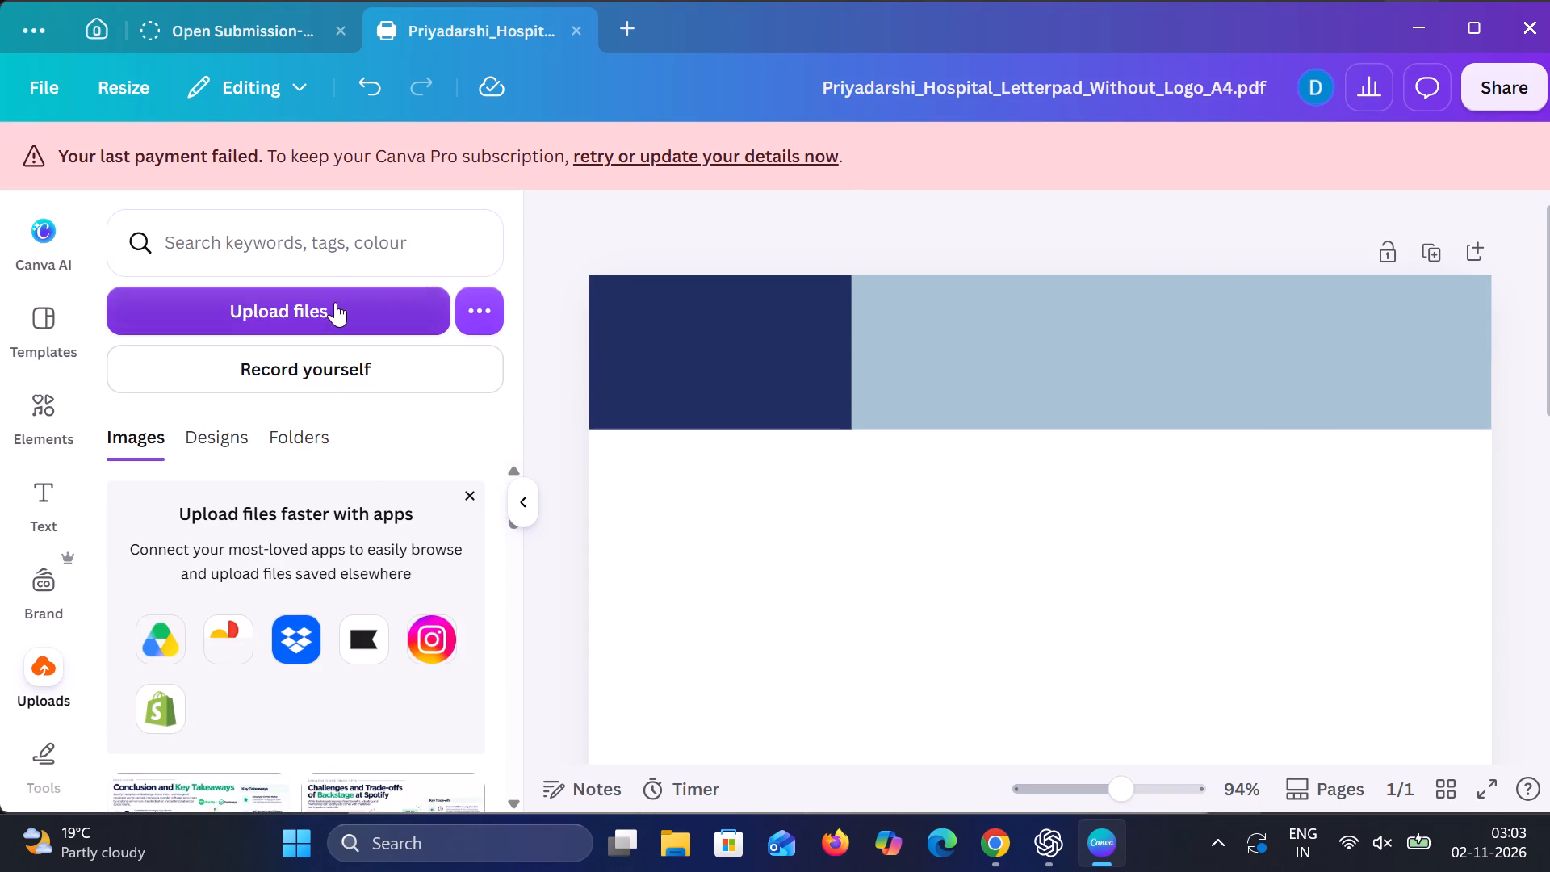
click(335, 302)
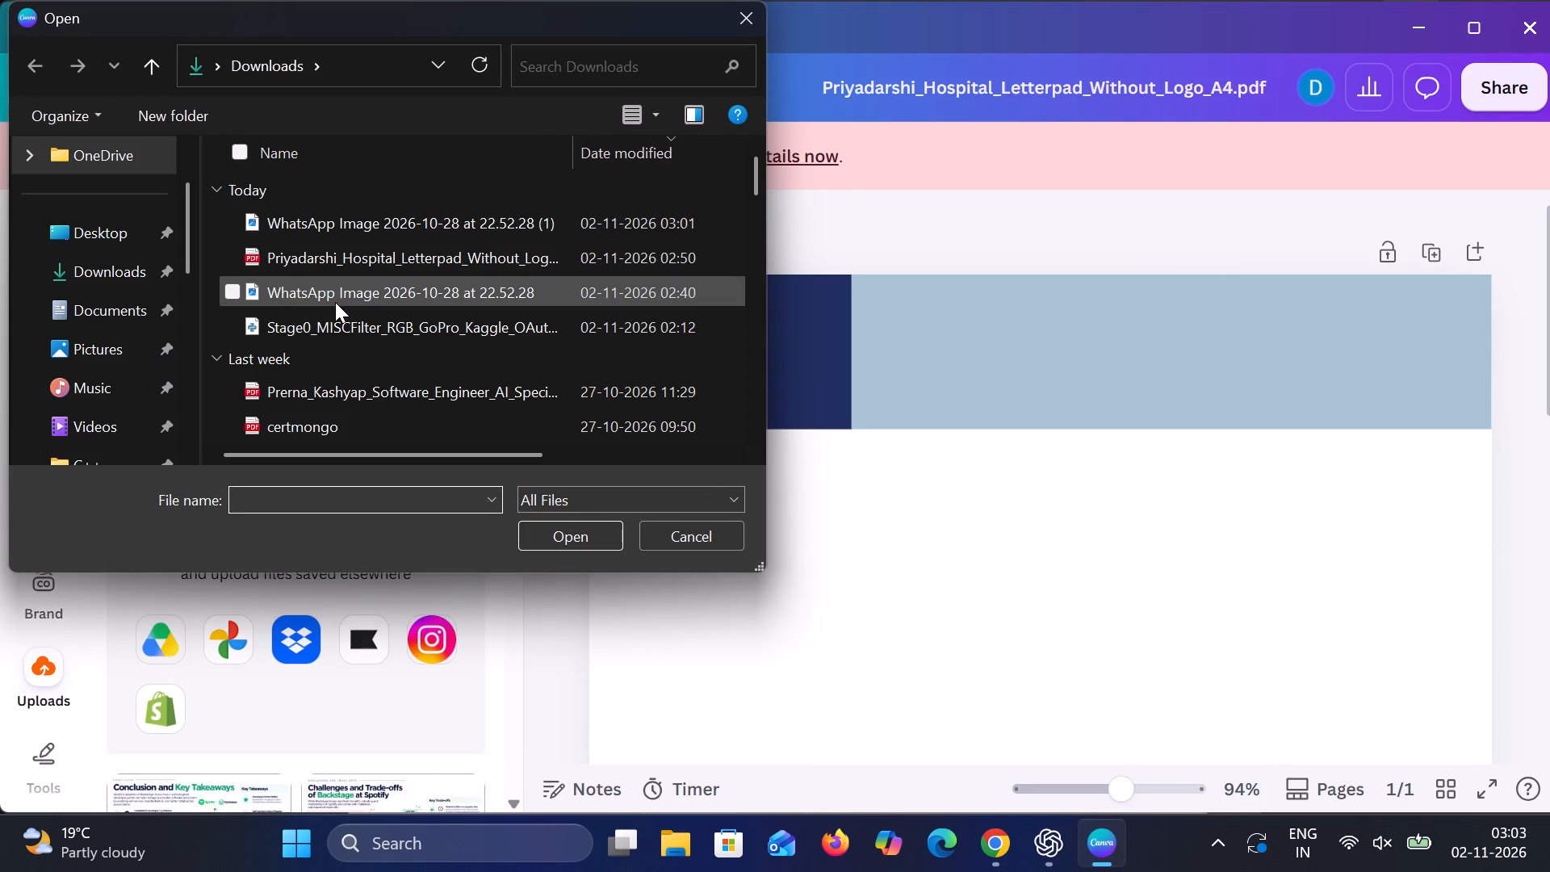
click(419, 222)
click(440, 284)
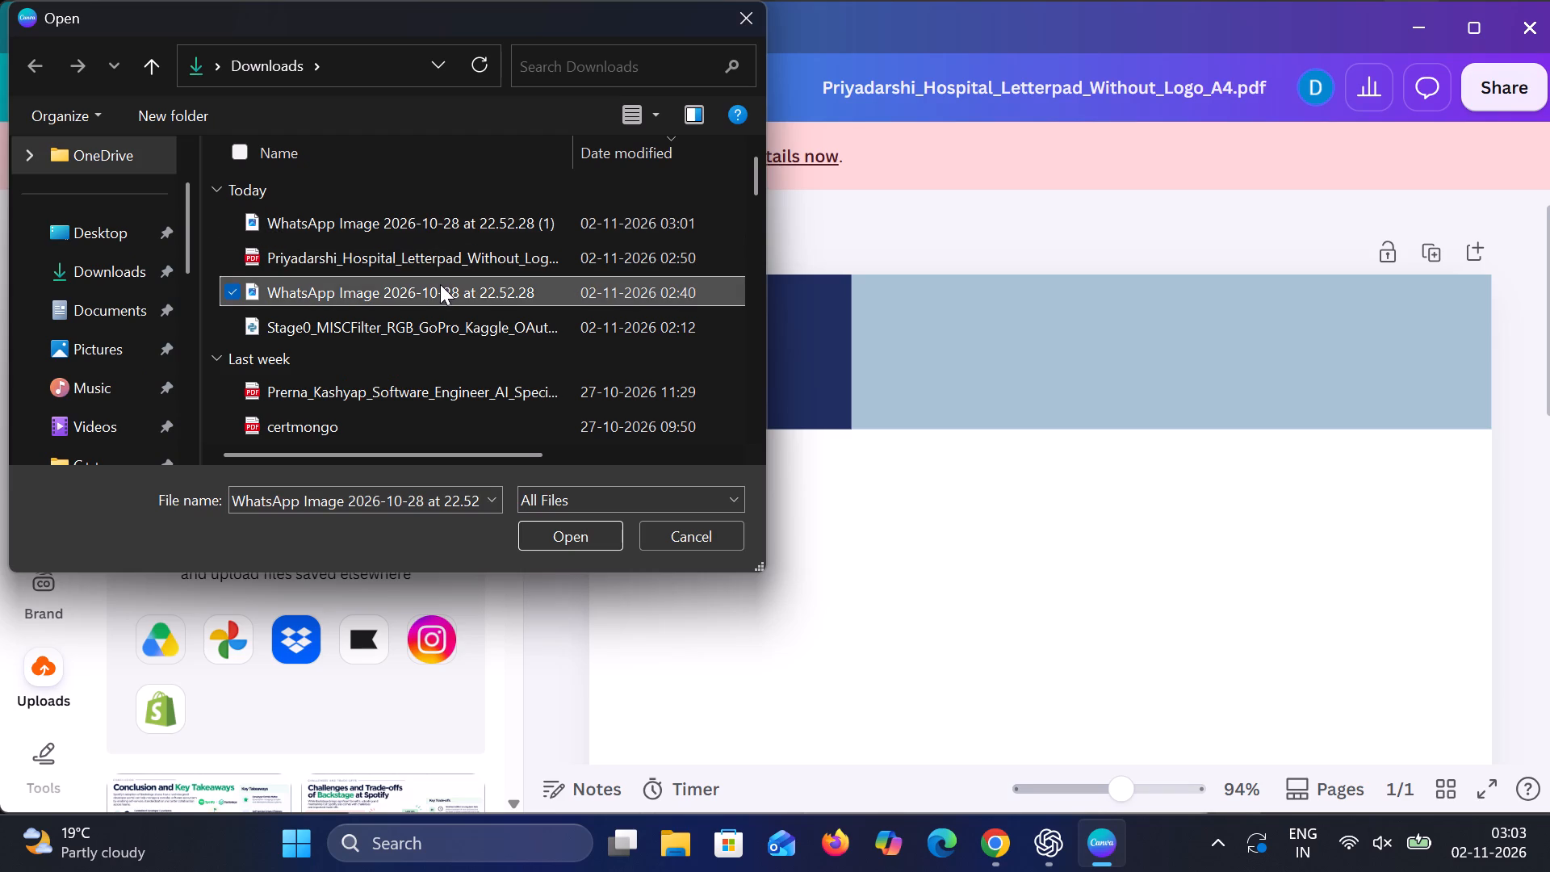
click(483, 219)
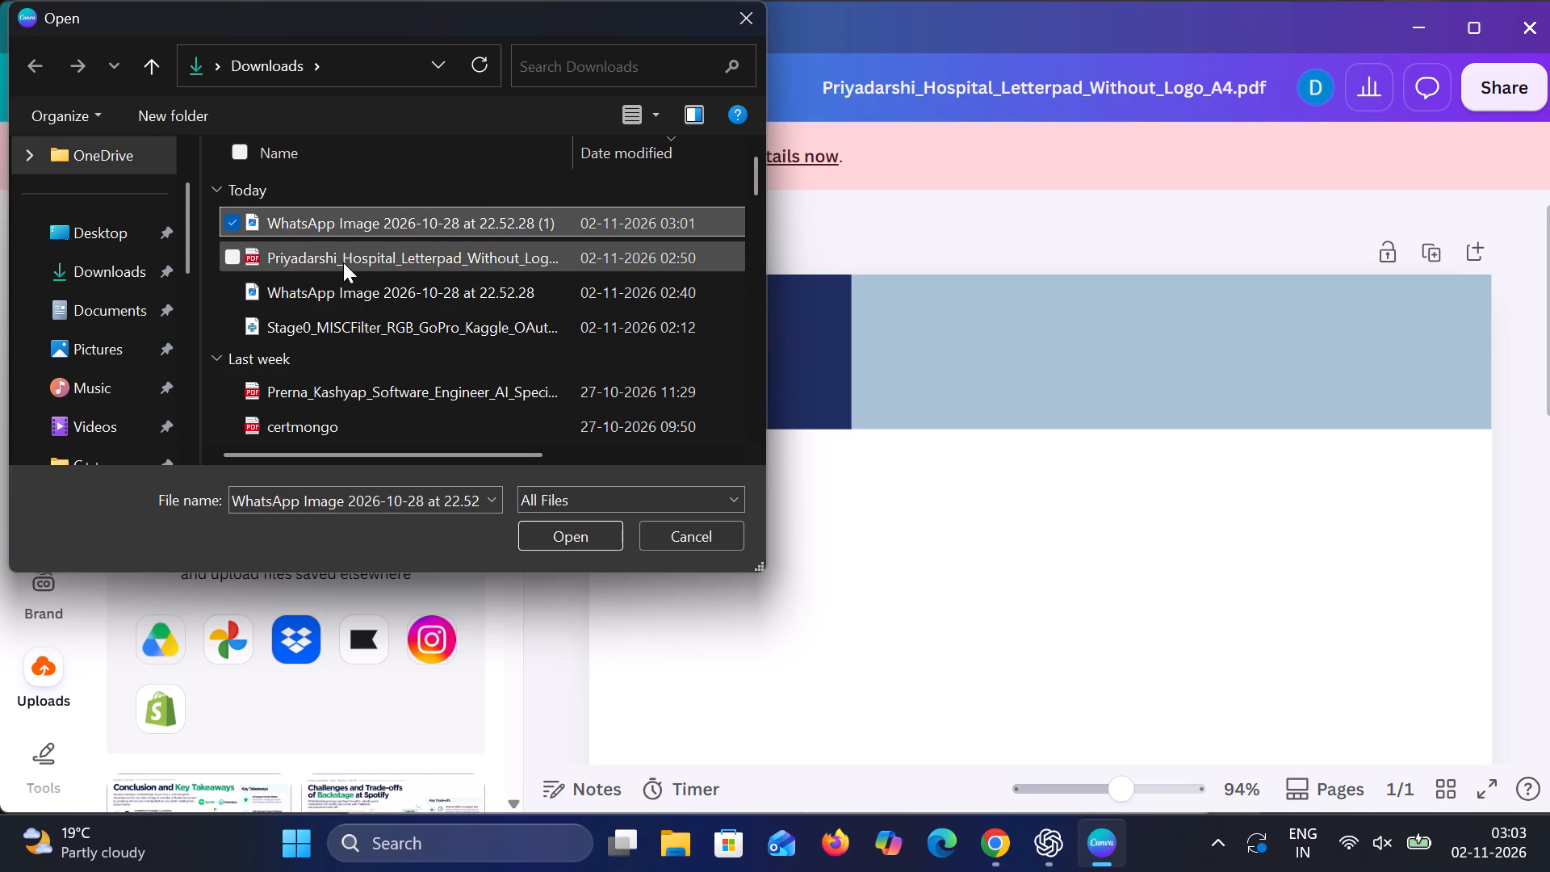
click(232, 286)
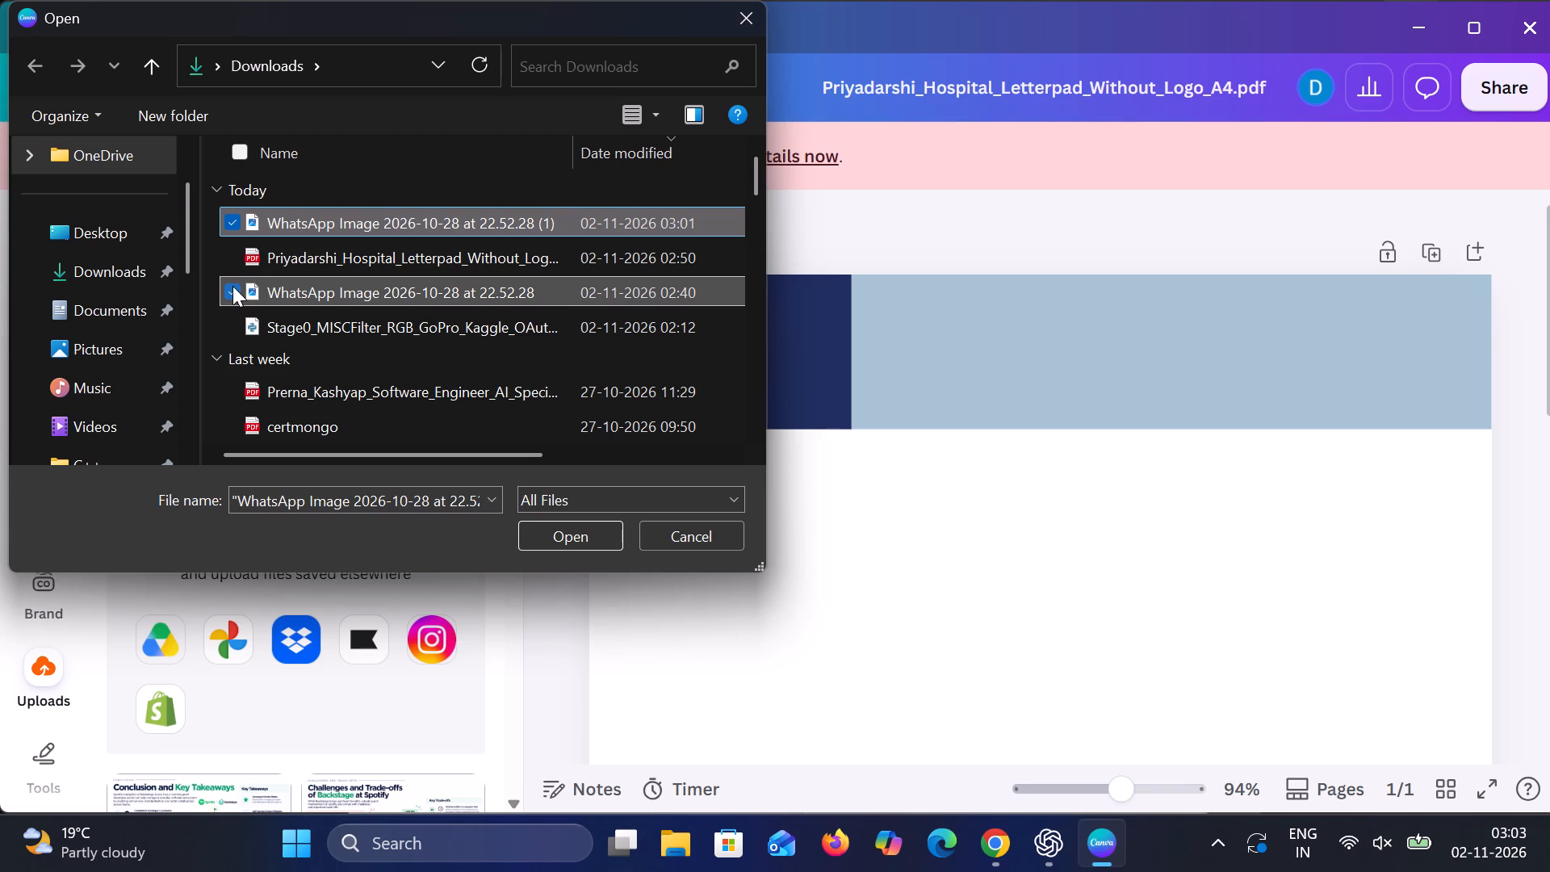
click(558, 540)
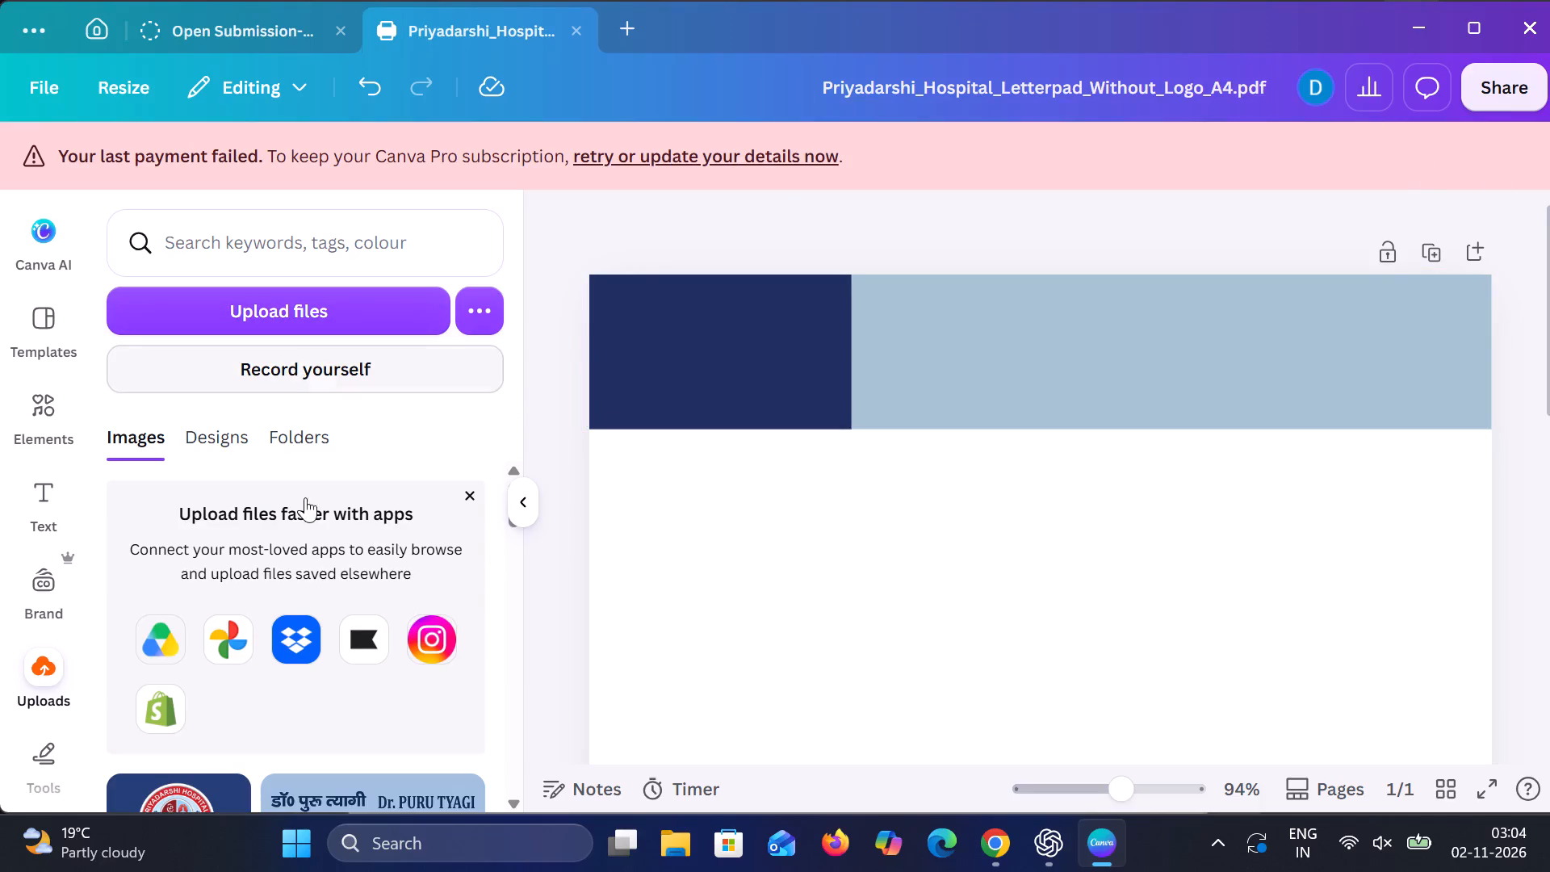
Add the uploaded Hindi and English doctor-details image to the letterpad page.
scroll(302, 584, down, 2)
click(346, 576)
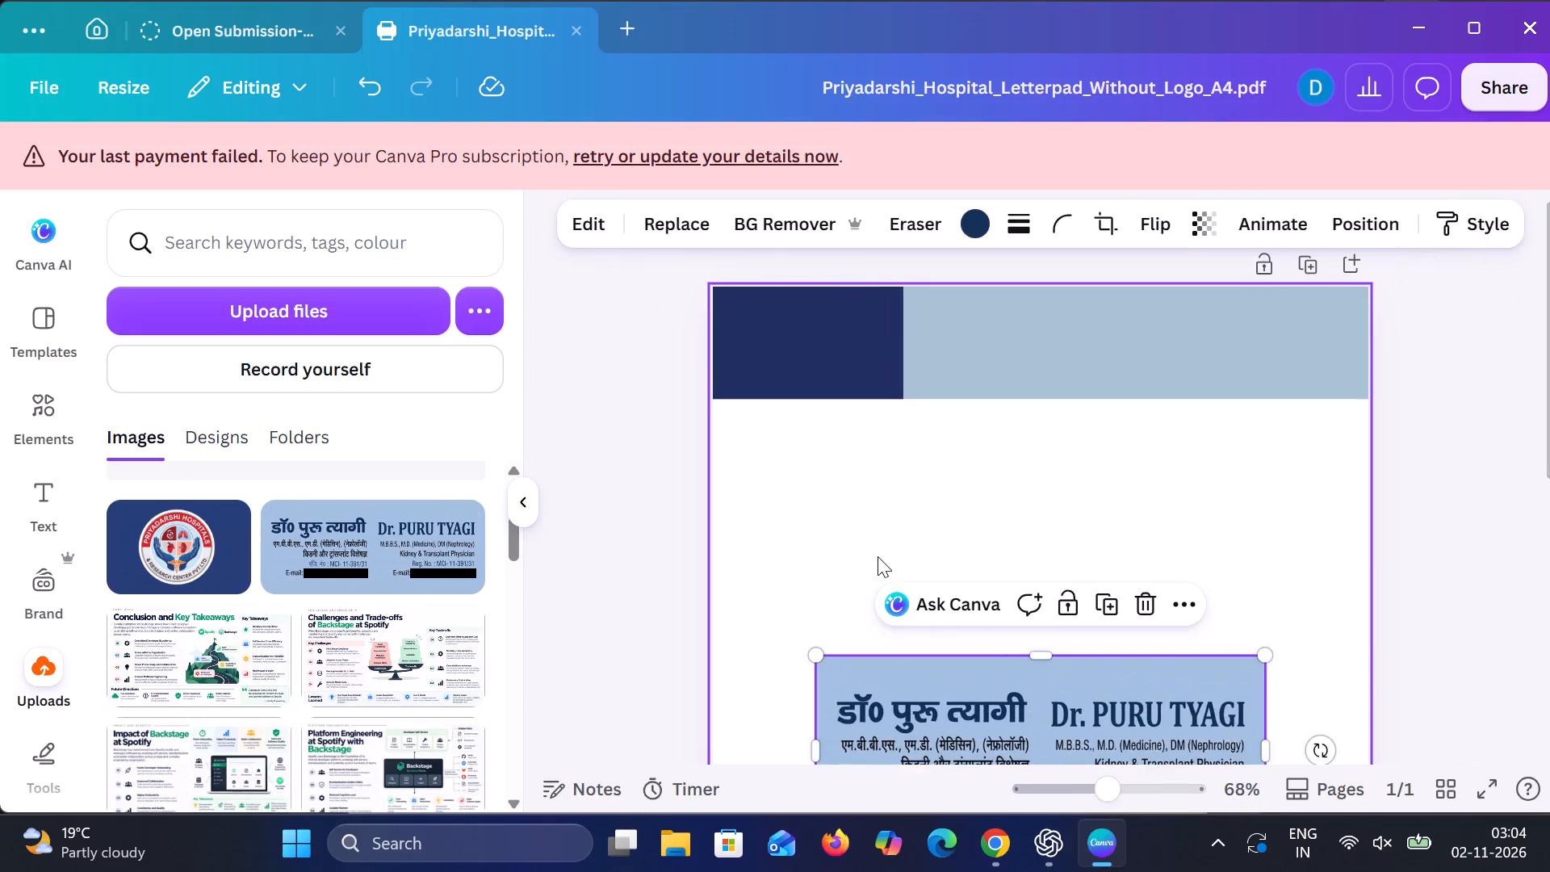
Add the uploaded hospital logo image to the page and shrink it just beneath the header's dark-blue block, at the page's left edge.
click(231, 559)
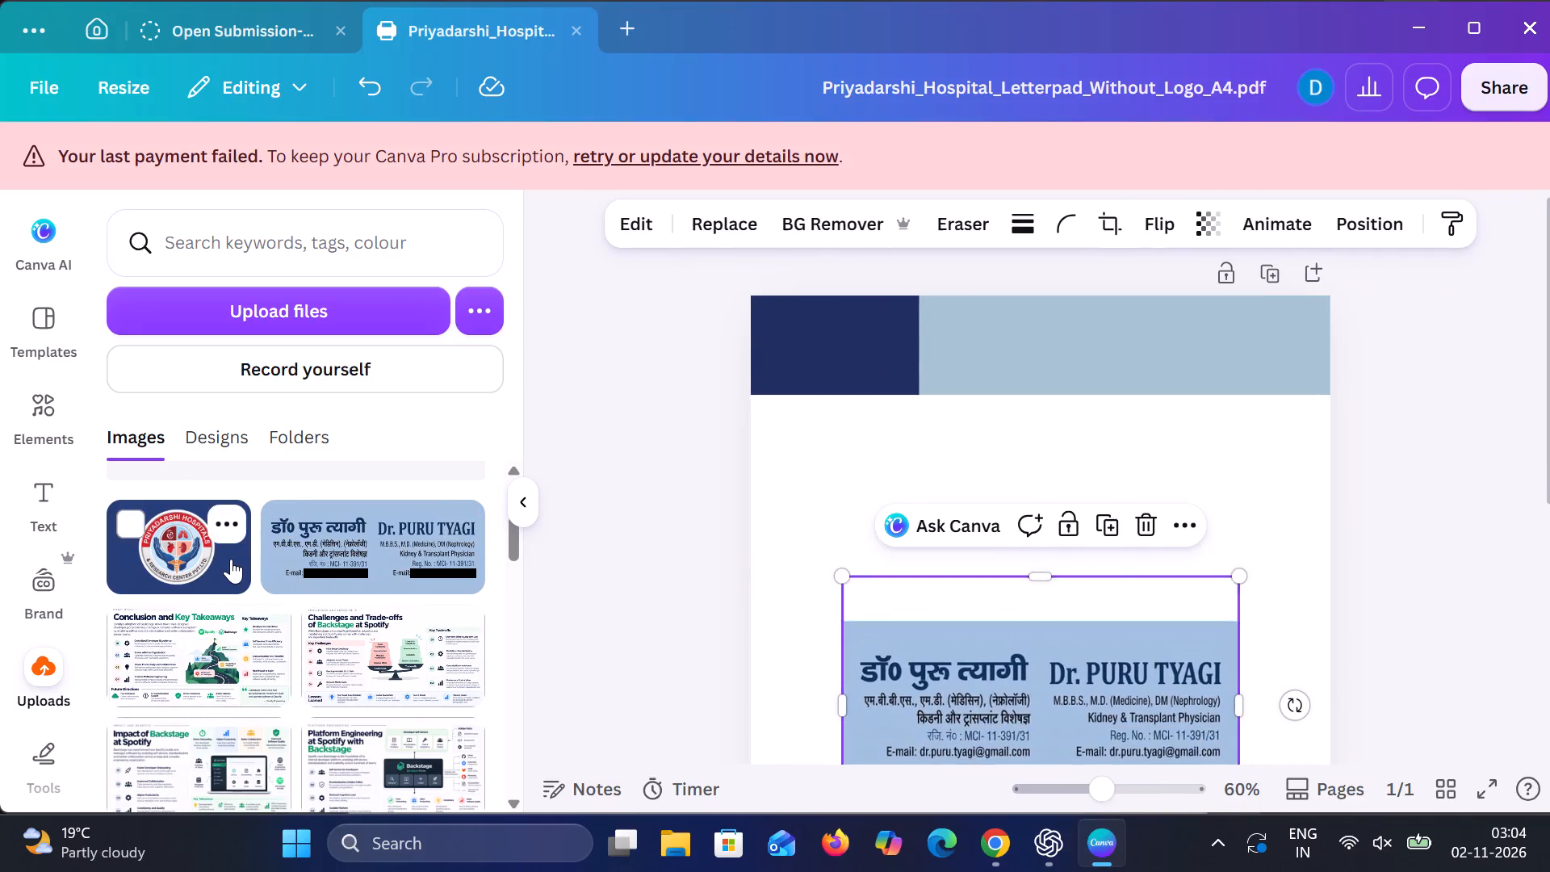
click(524, 504)
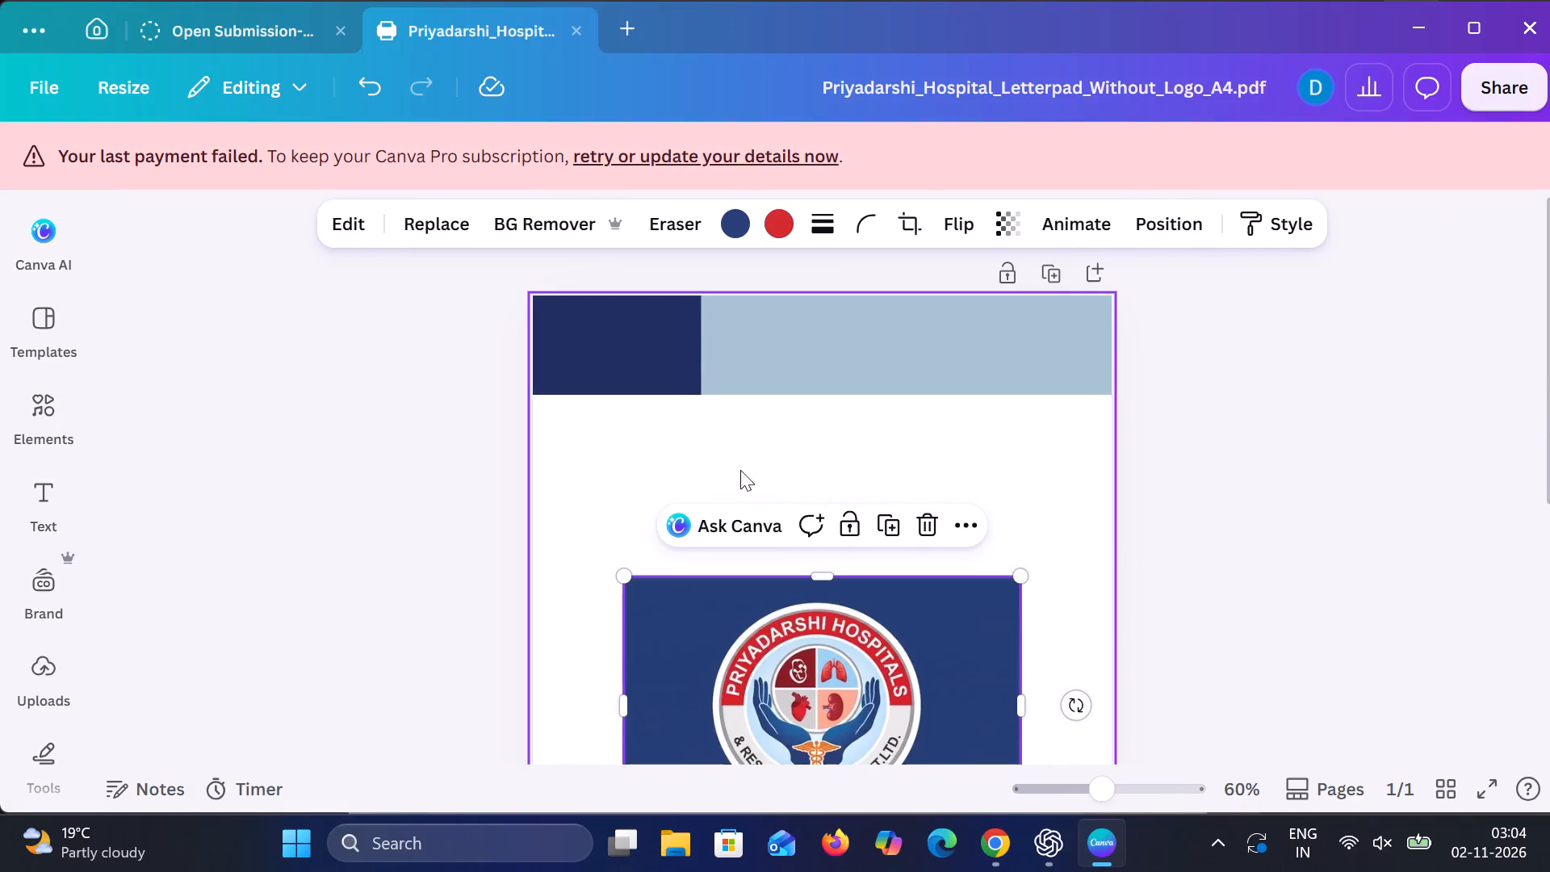
drag(843, 639, 765, 505)
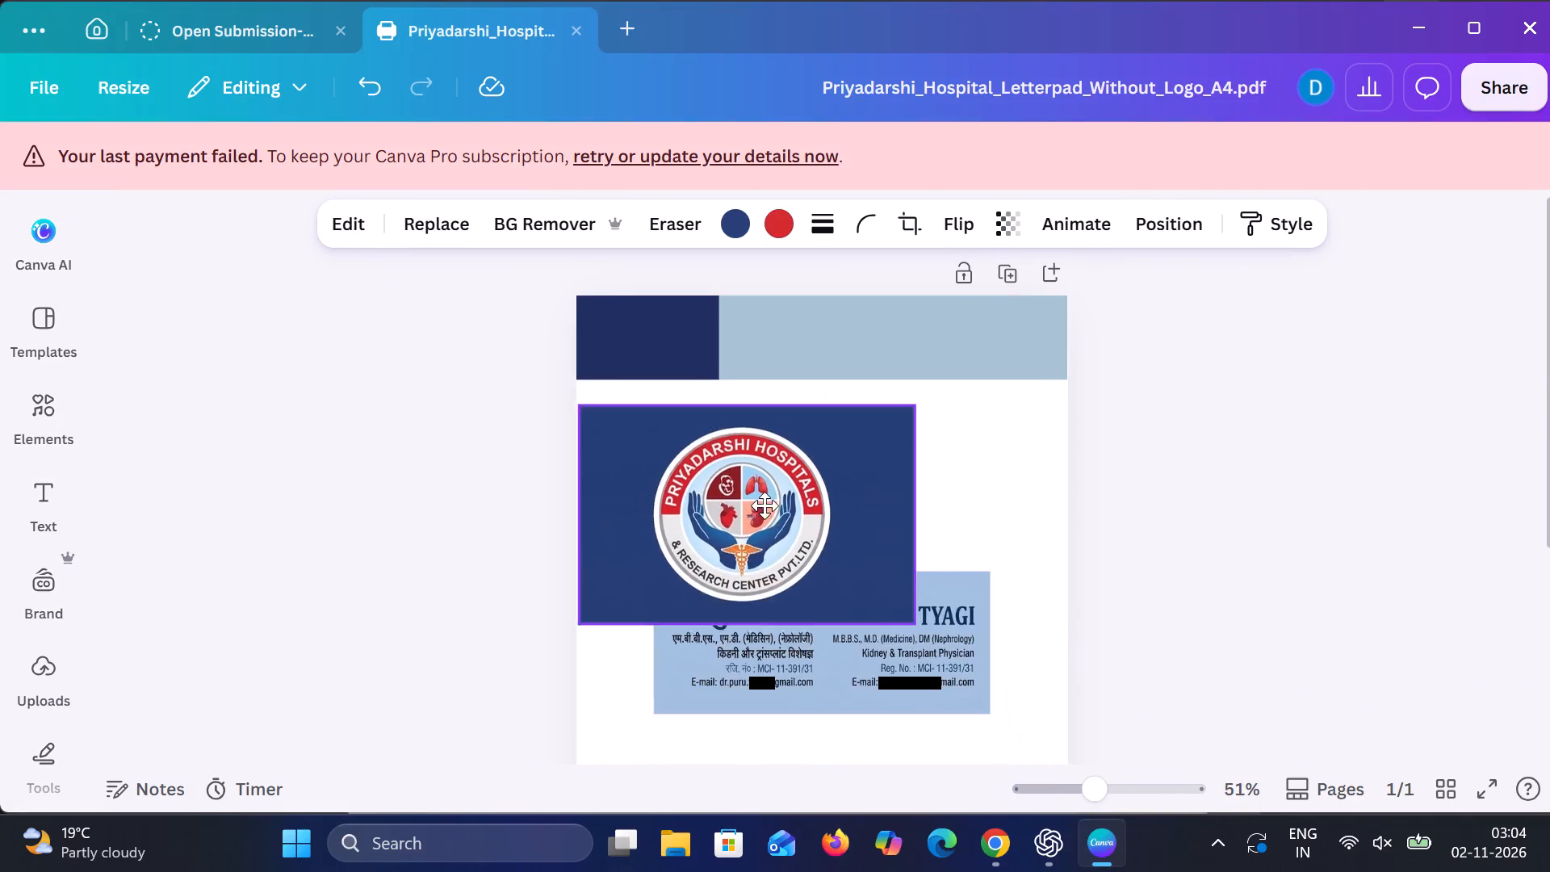
drag(765, 505, 762, 503)
drag(915, 620, 850, 543)
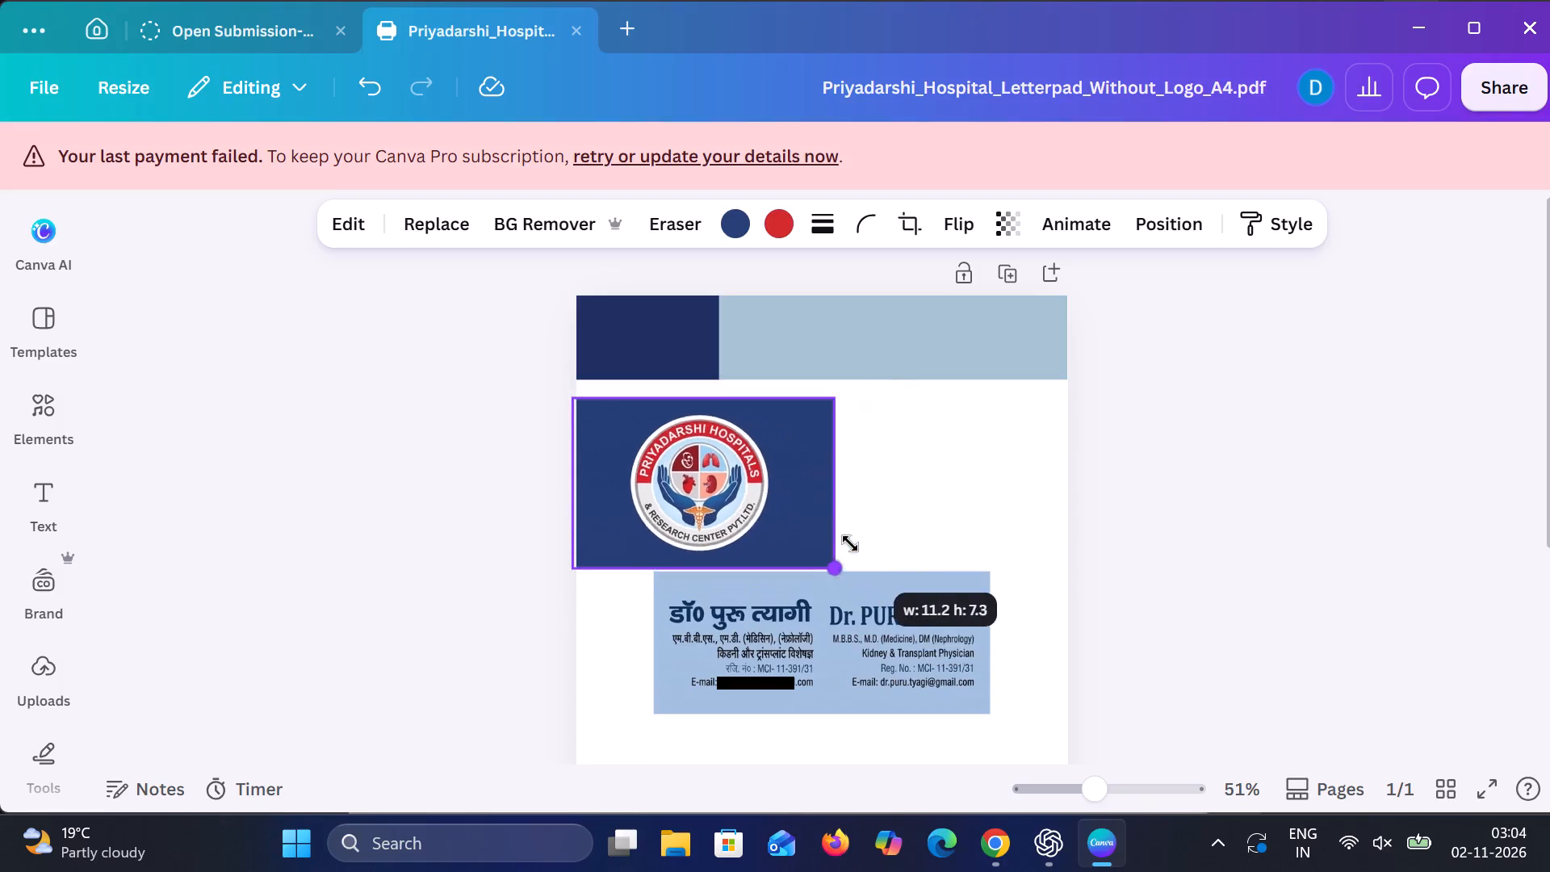
drag(850, 543, 728, 467)
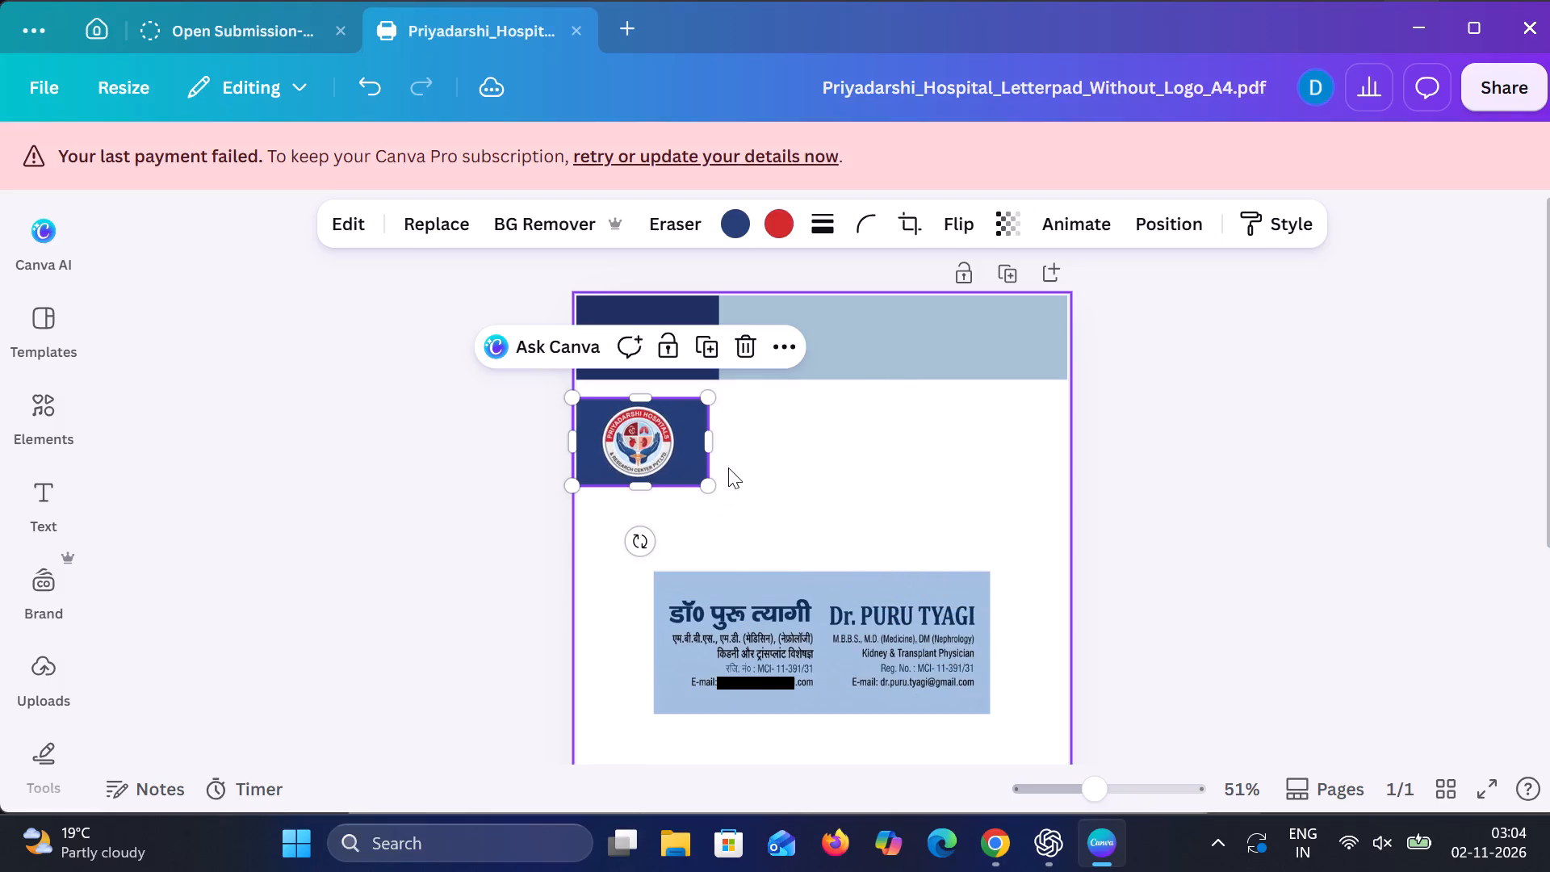
scroll(906, 481, up, 1)
click(1099, 472)
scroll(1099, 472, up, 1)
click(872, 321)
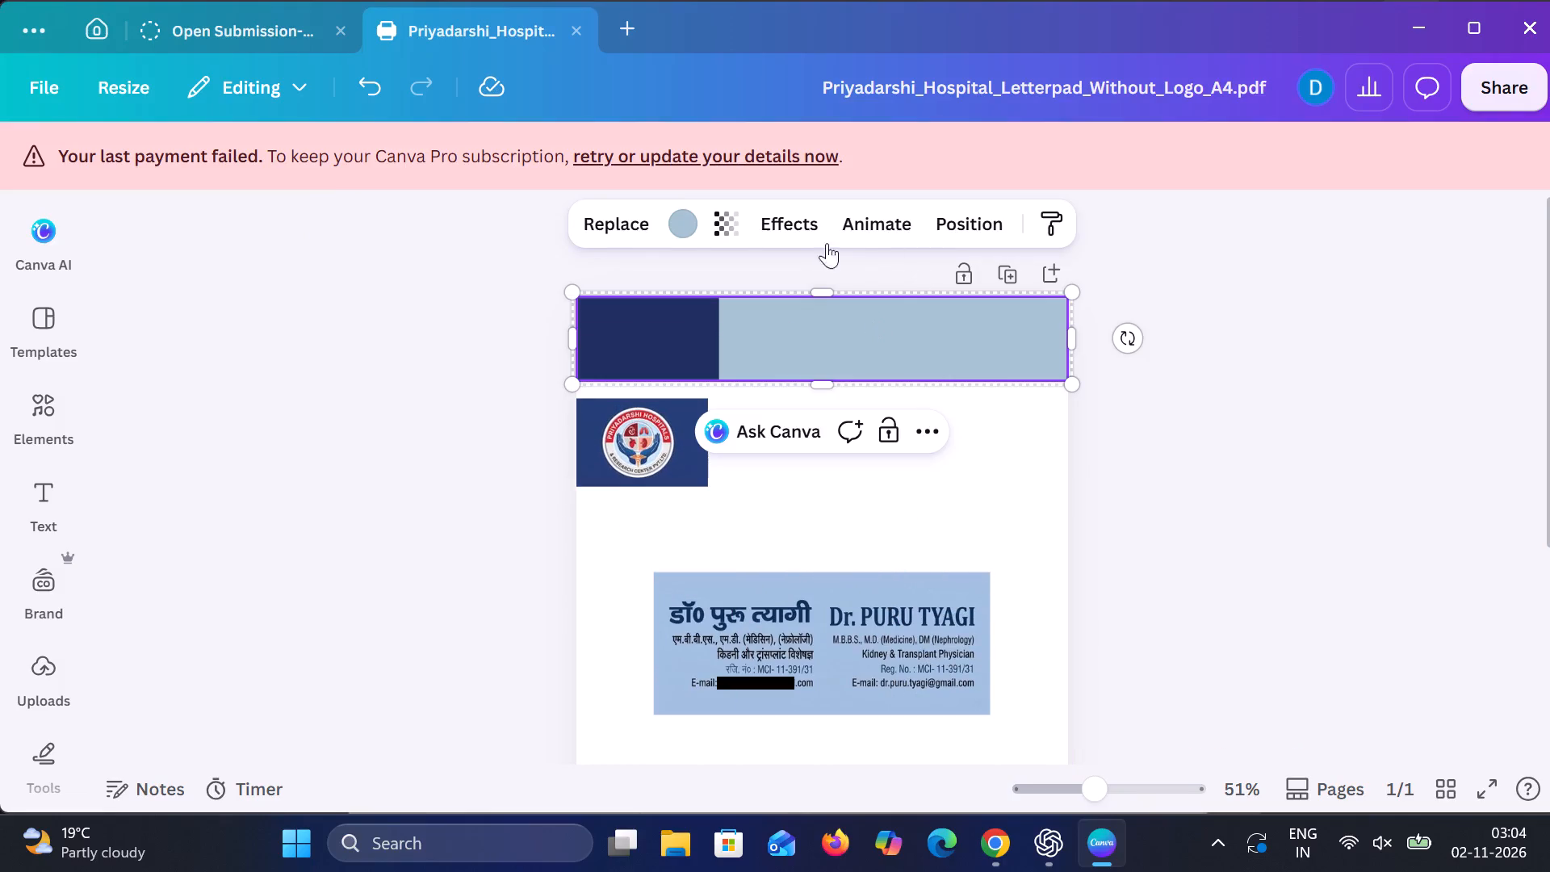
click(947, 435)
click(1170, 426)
Move the doctor-details image beside the logo against the page's right edge, trimming its bottom and cropping its top level with the logo.
scroll(1170, 426, up, 1)
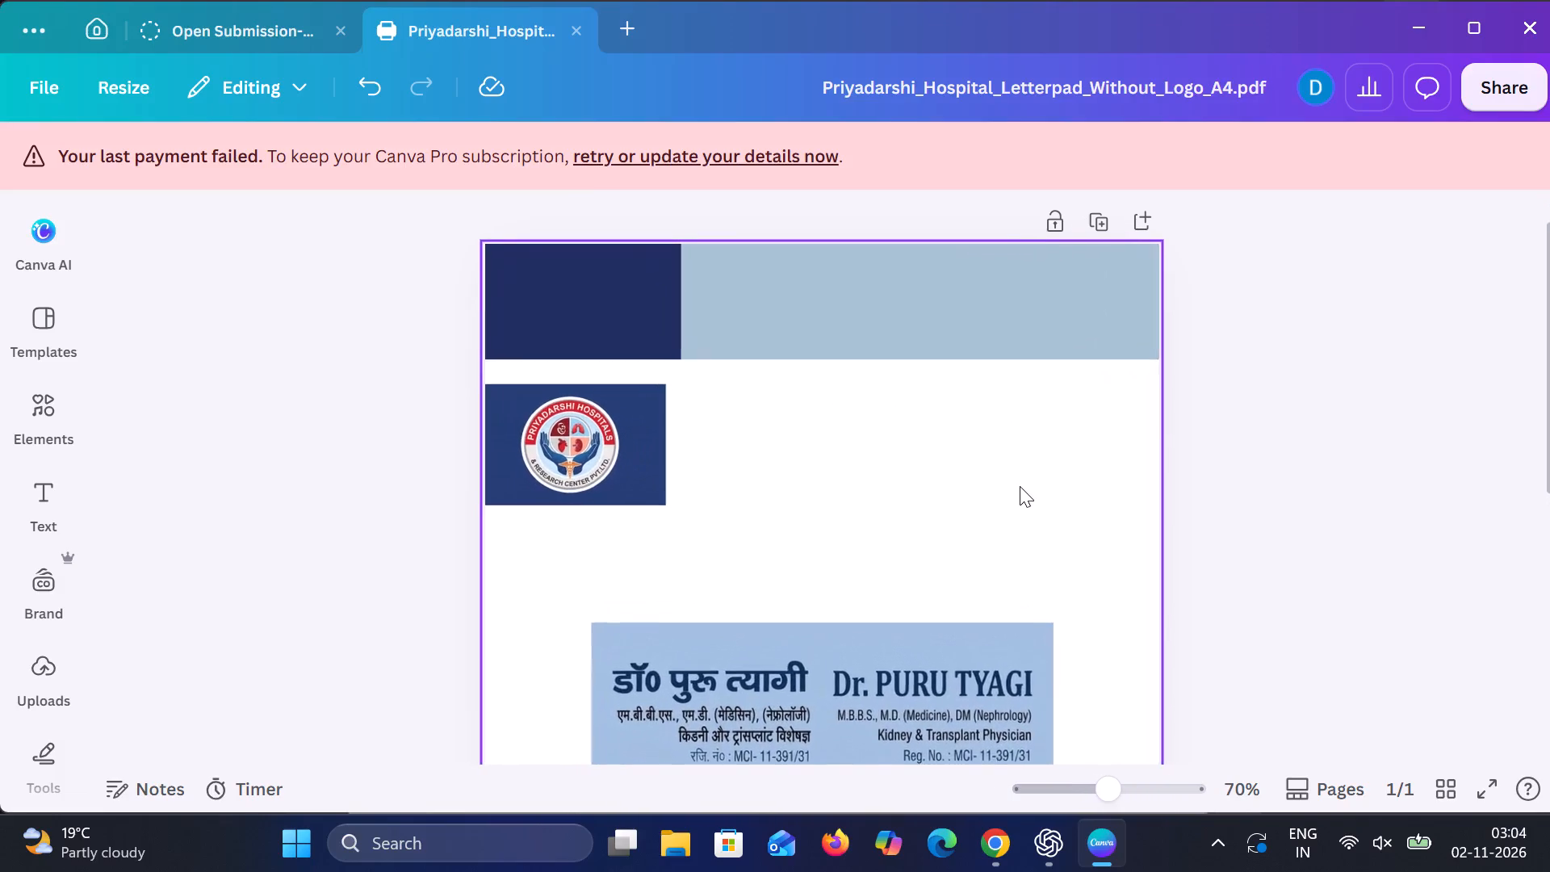
drag(953, 689, 1059, 434)
drag(930, 568, 929, 541)
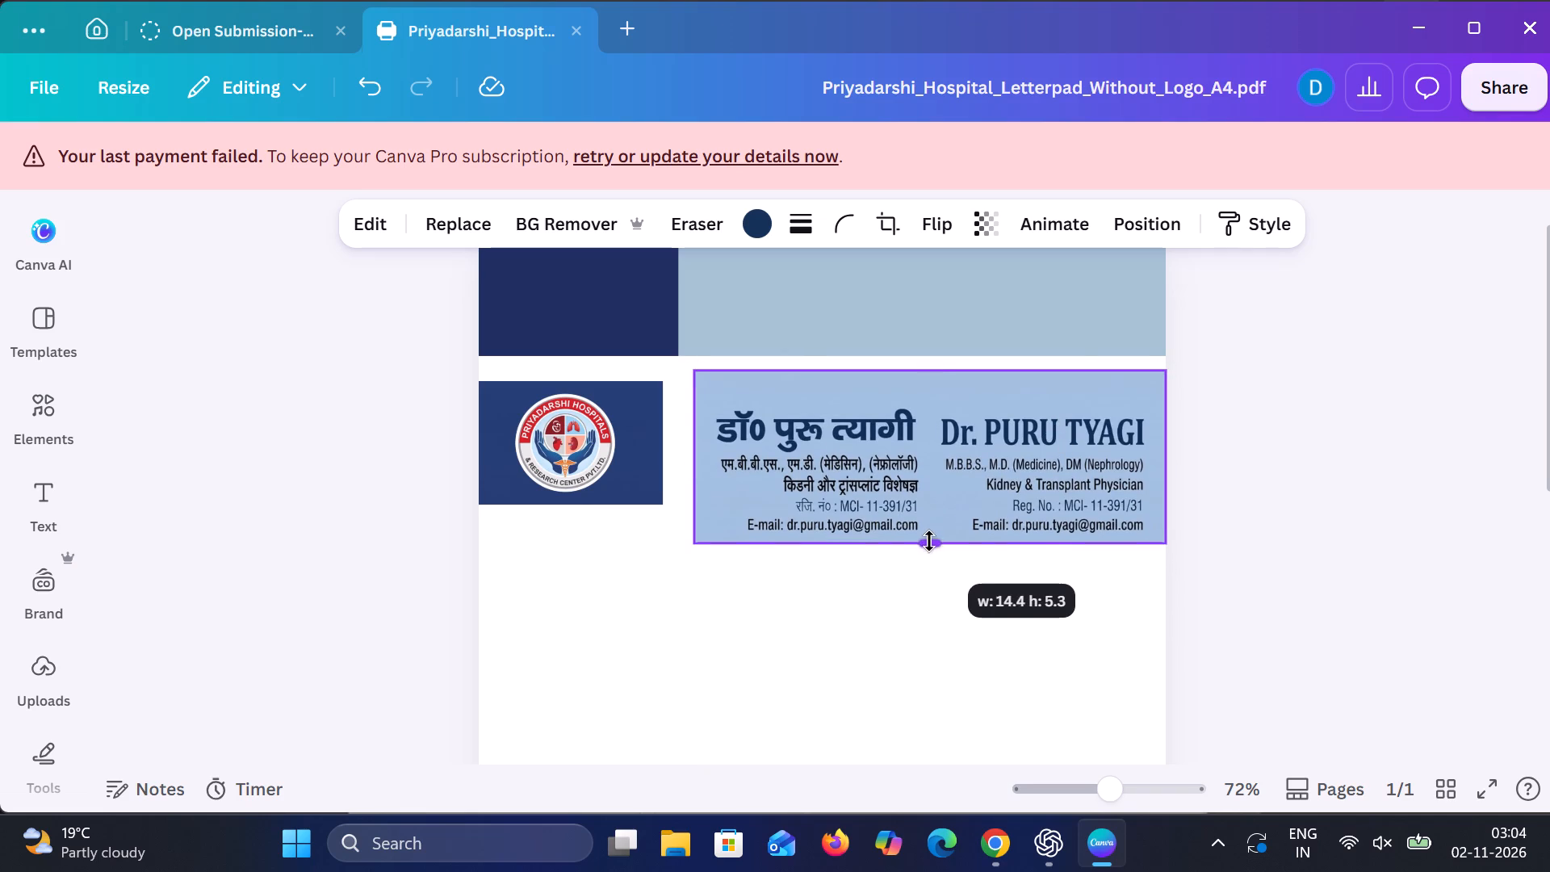
drag(929, 541, 929, 544)
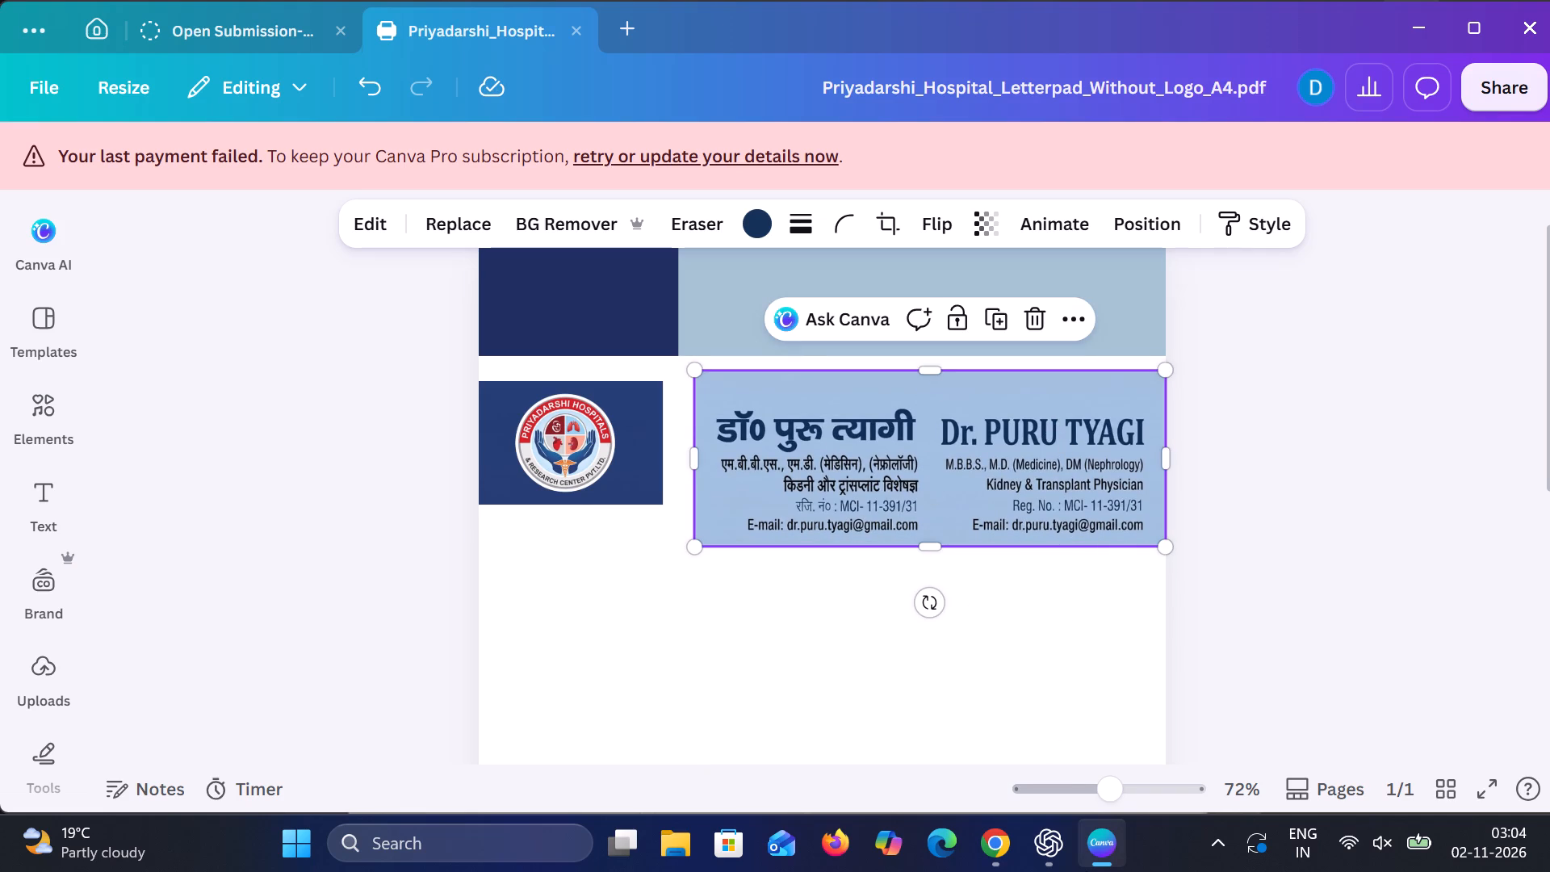
click(1037, 857)
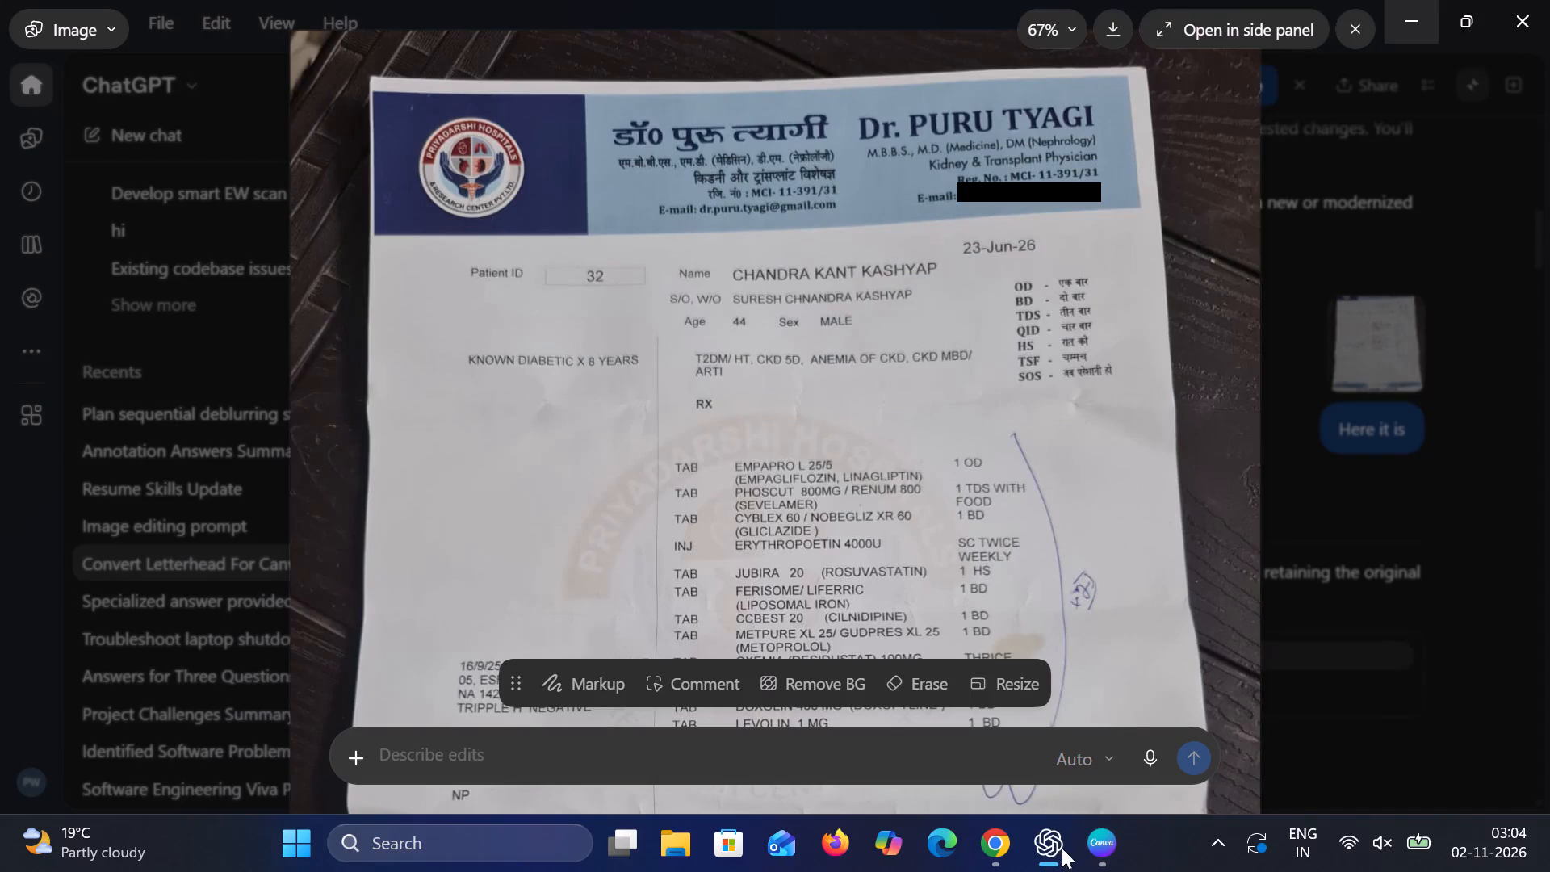
click(1100, 842)
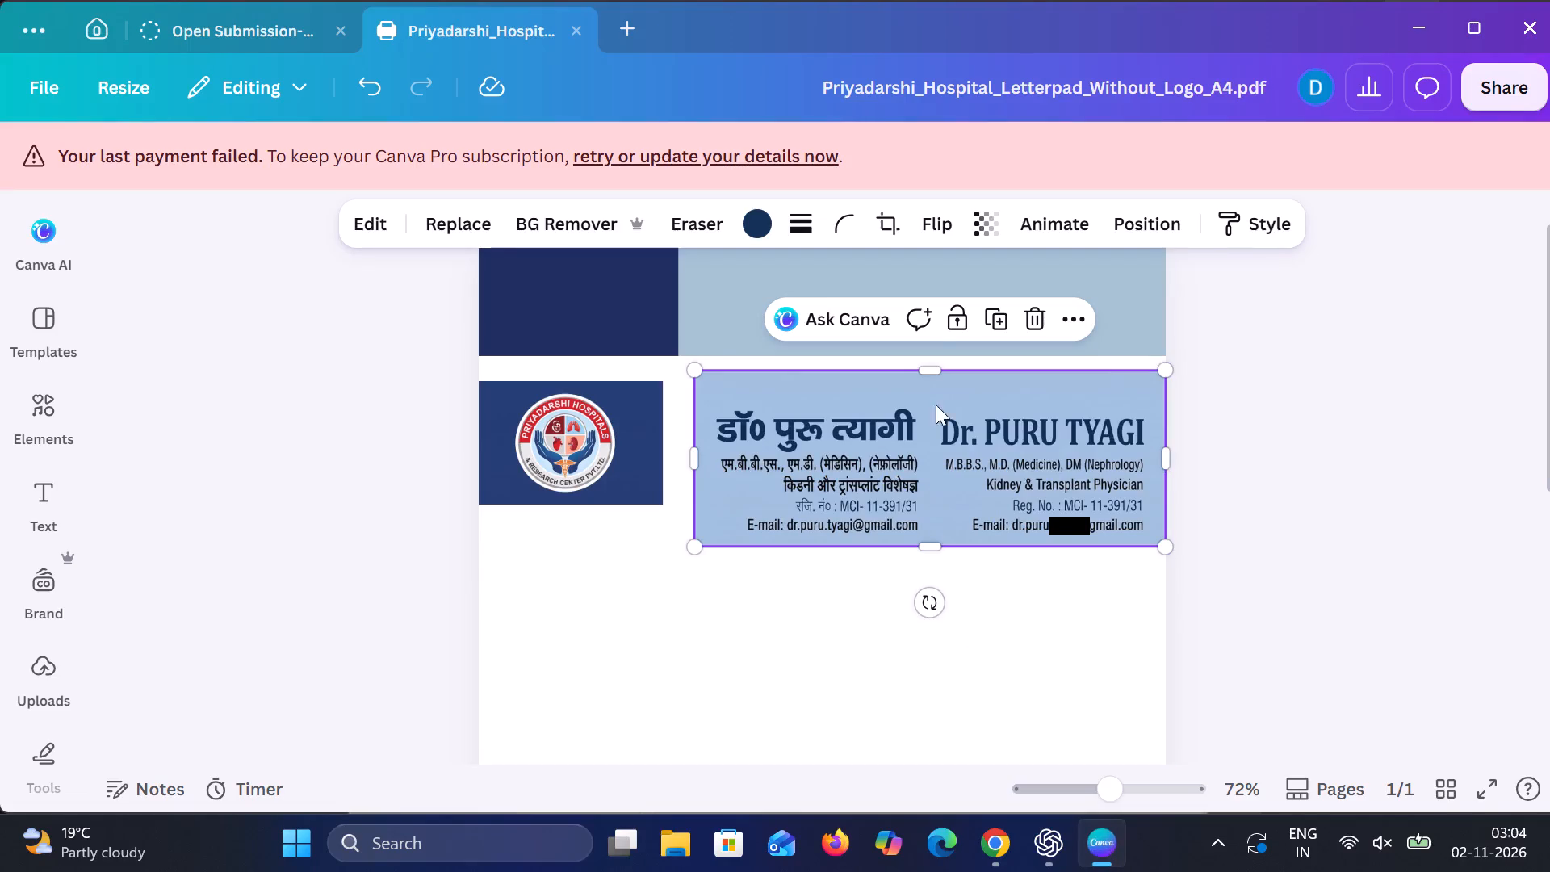
drag(933, 367, 933, 379)
click(1263, 484)
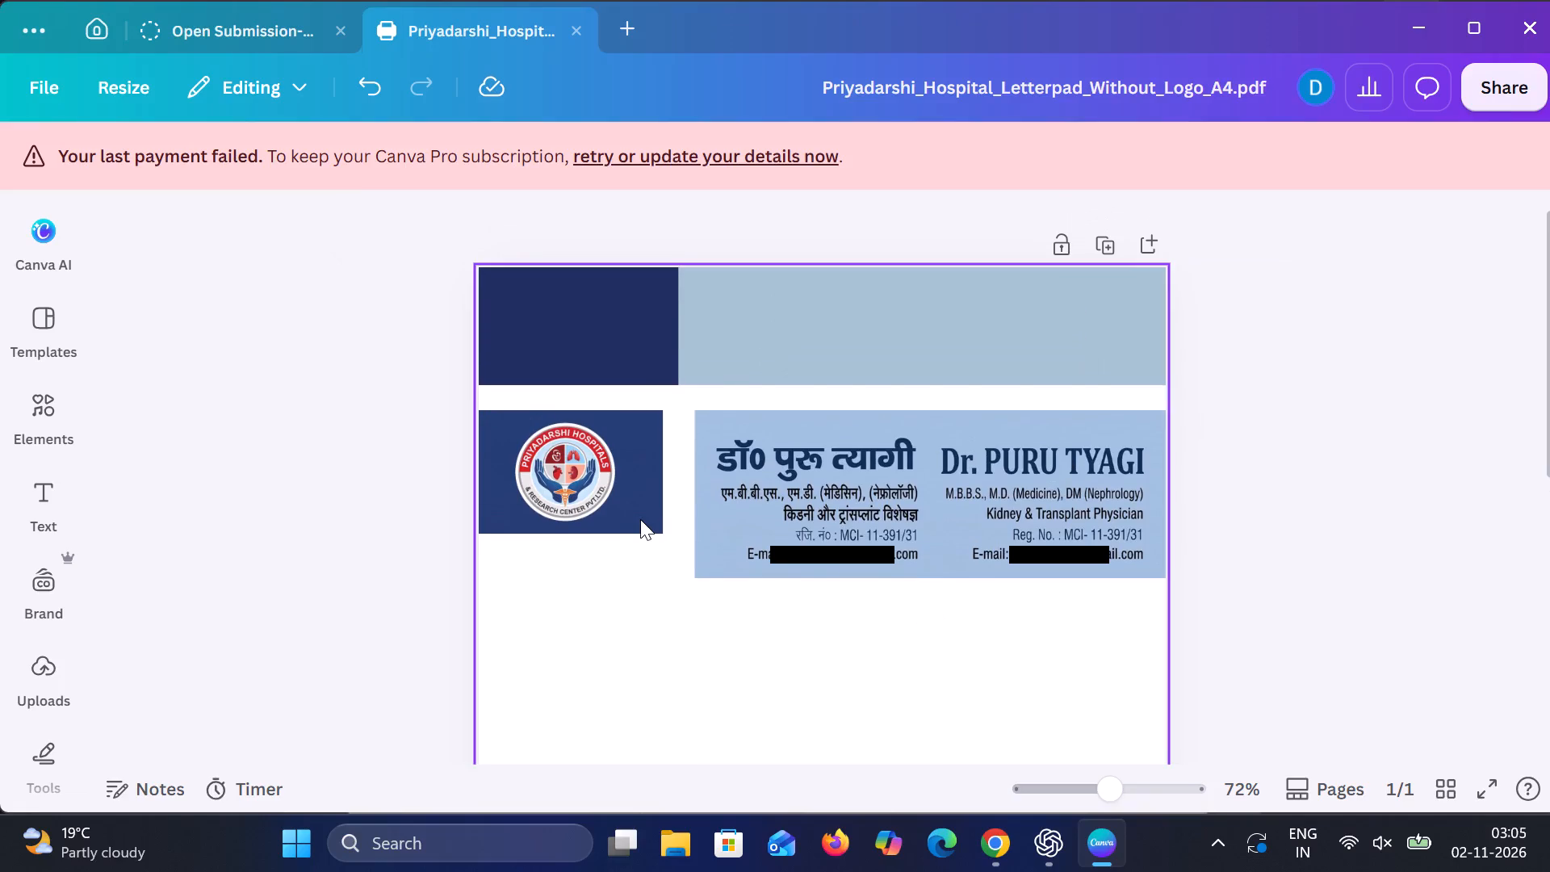
click(640, 519)
click(640, 519)
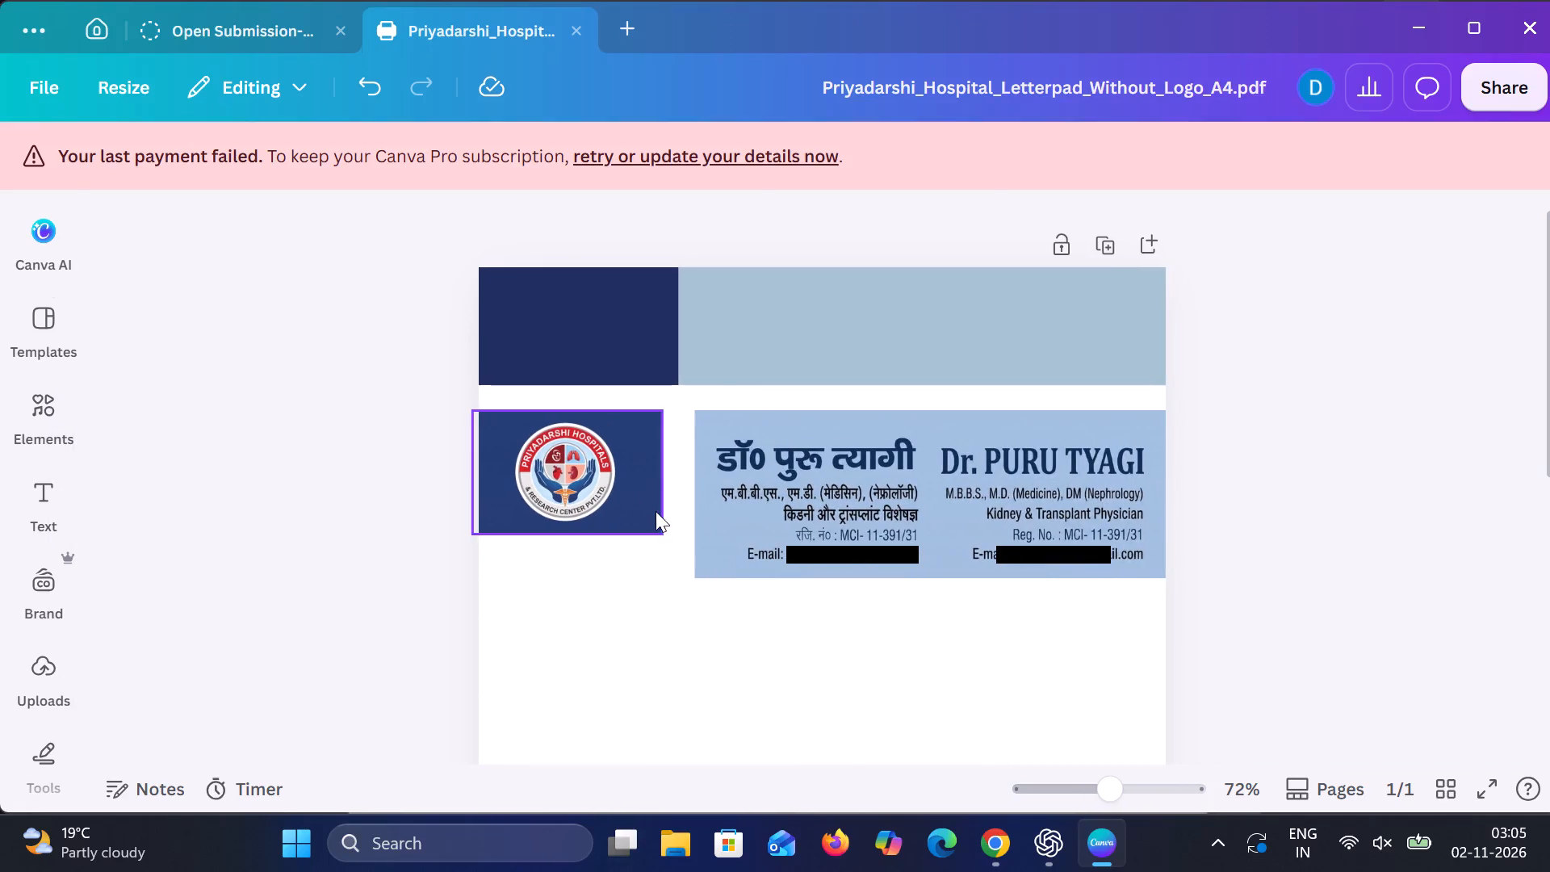
click(656, 511)
drag(660, 530, 679, 554)
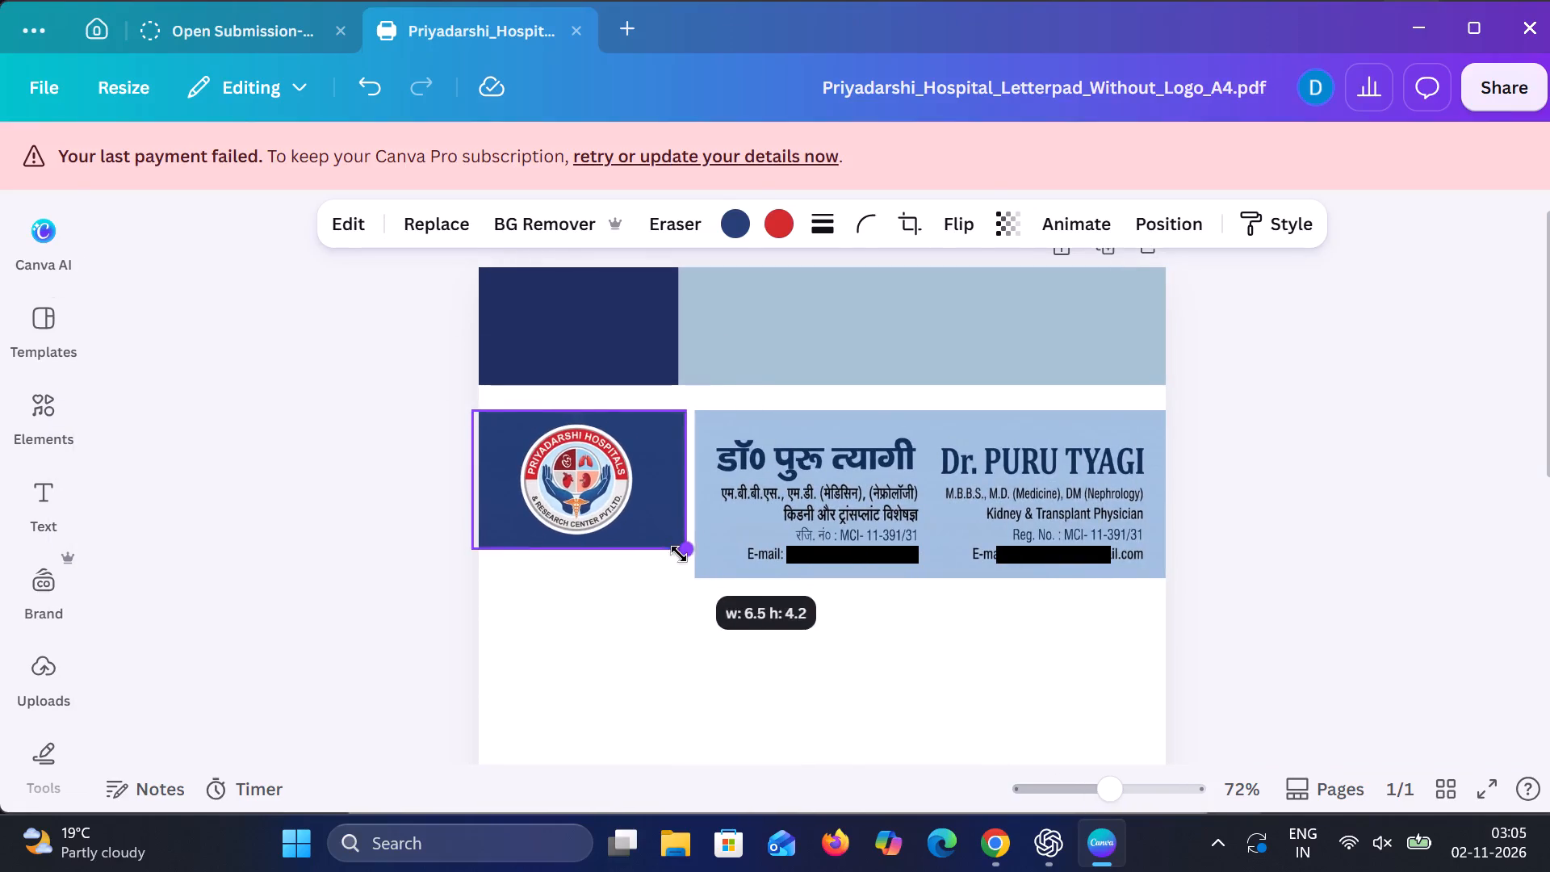
drag(679, 554, 682, 555)
click(1227, 475)
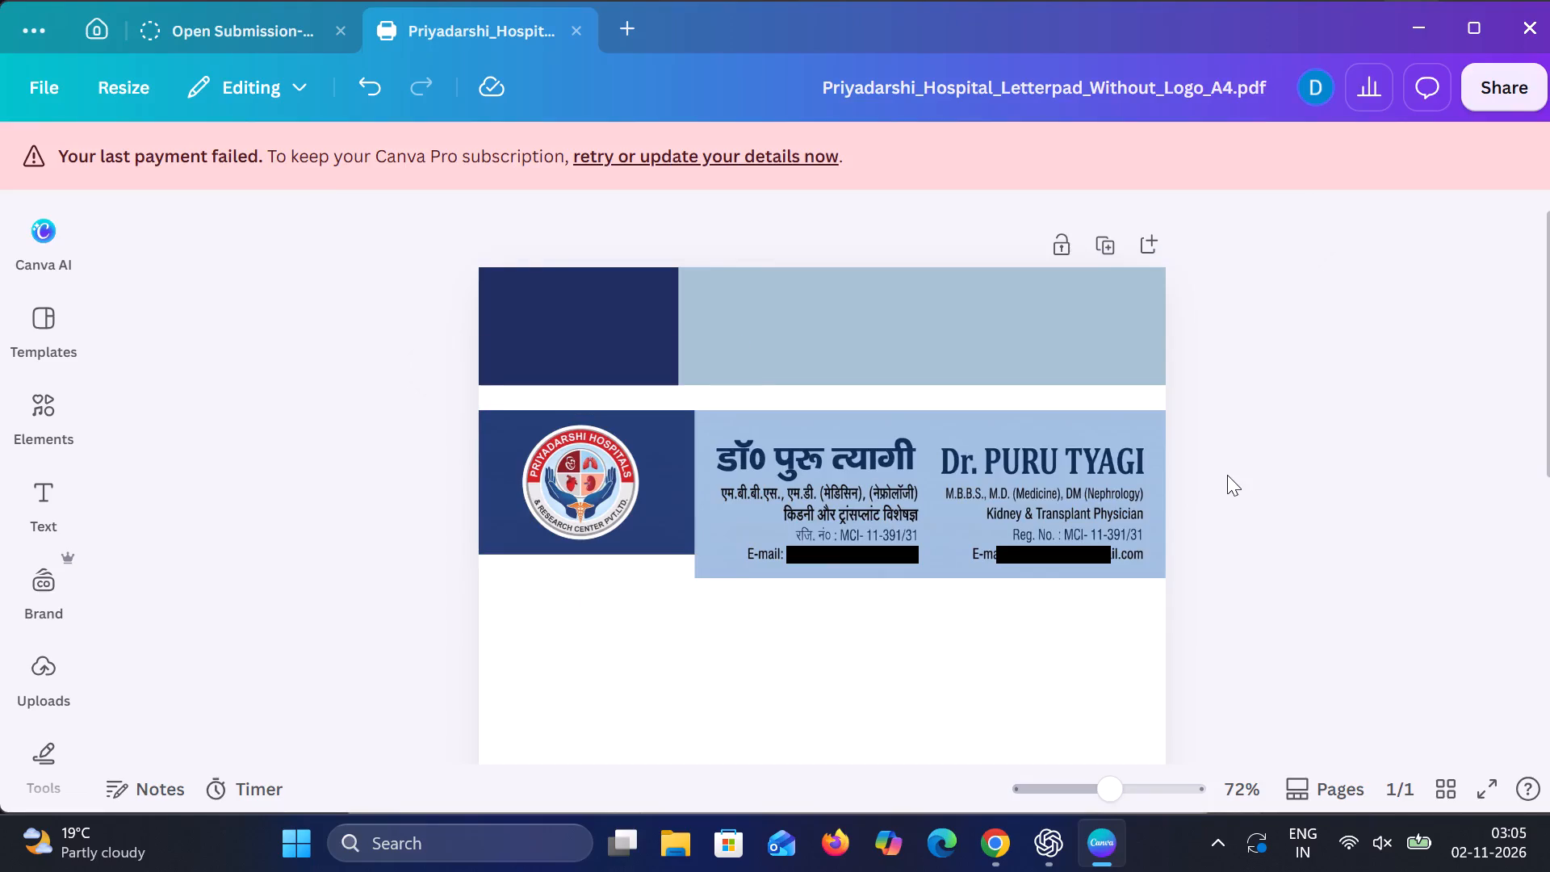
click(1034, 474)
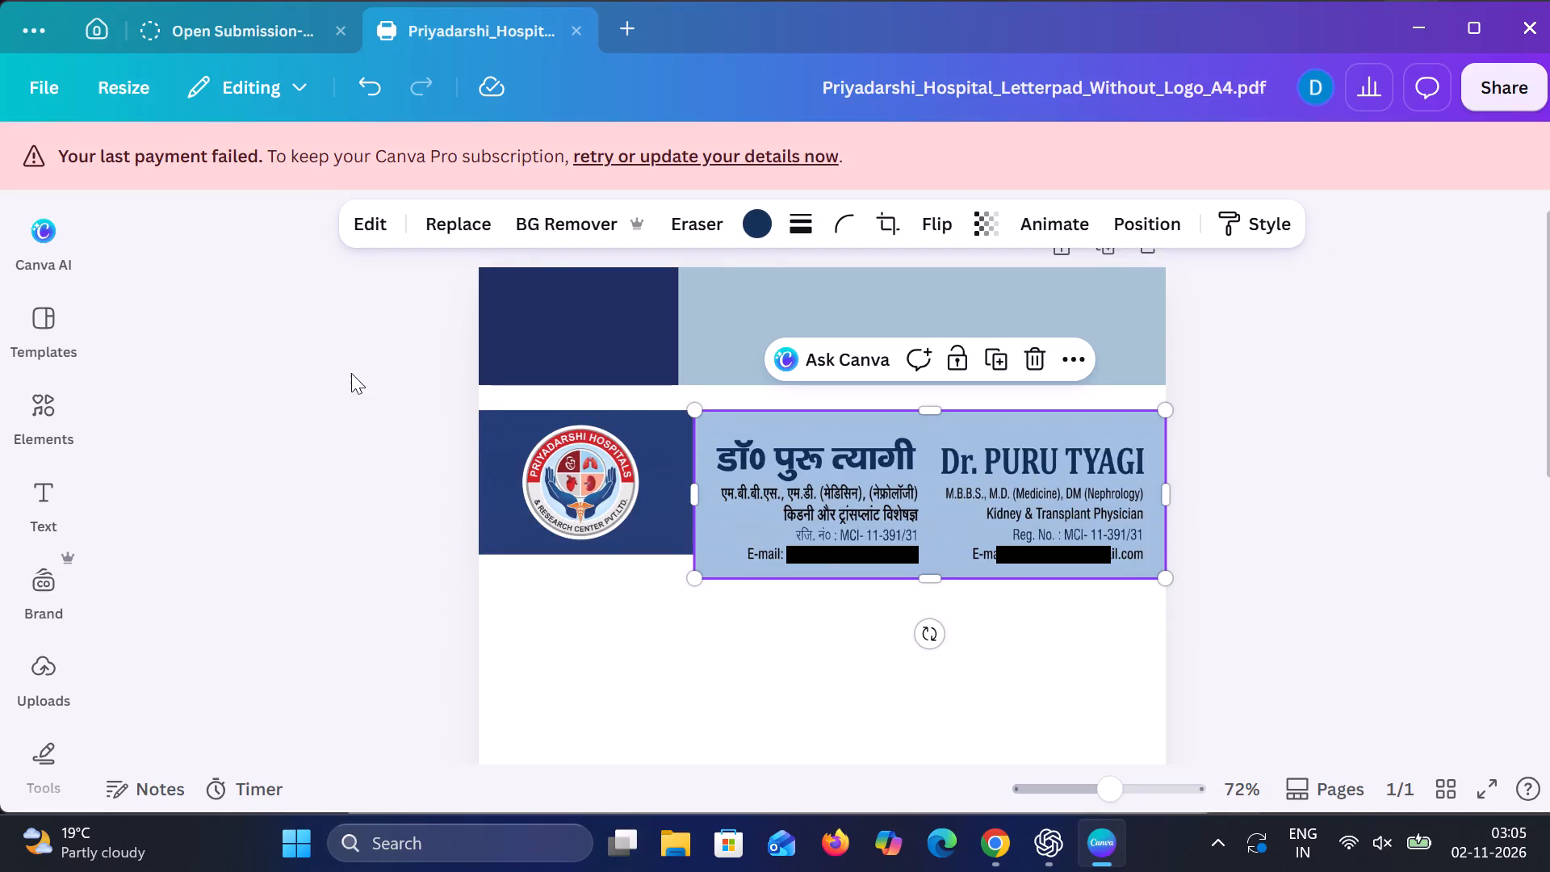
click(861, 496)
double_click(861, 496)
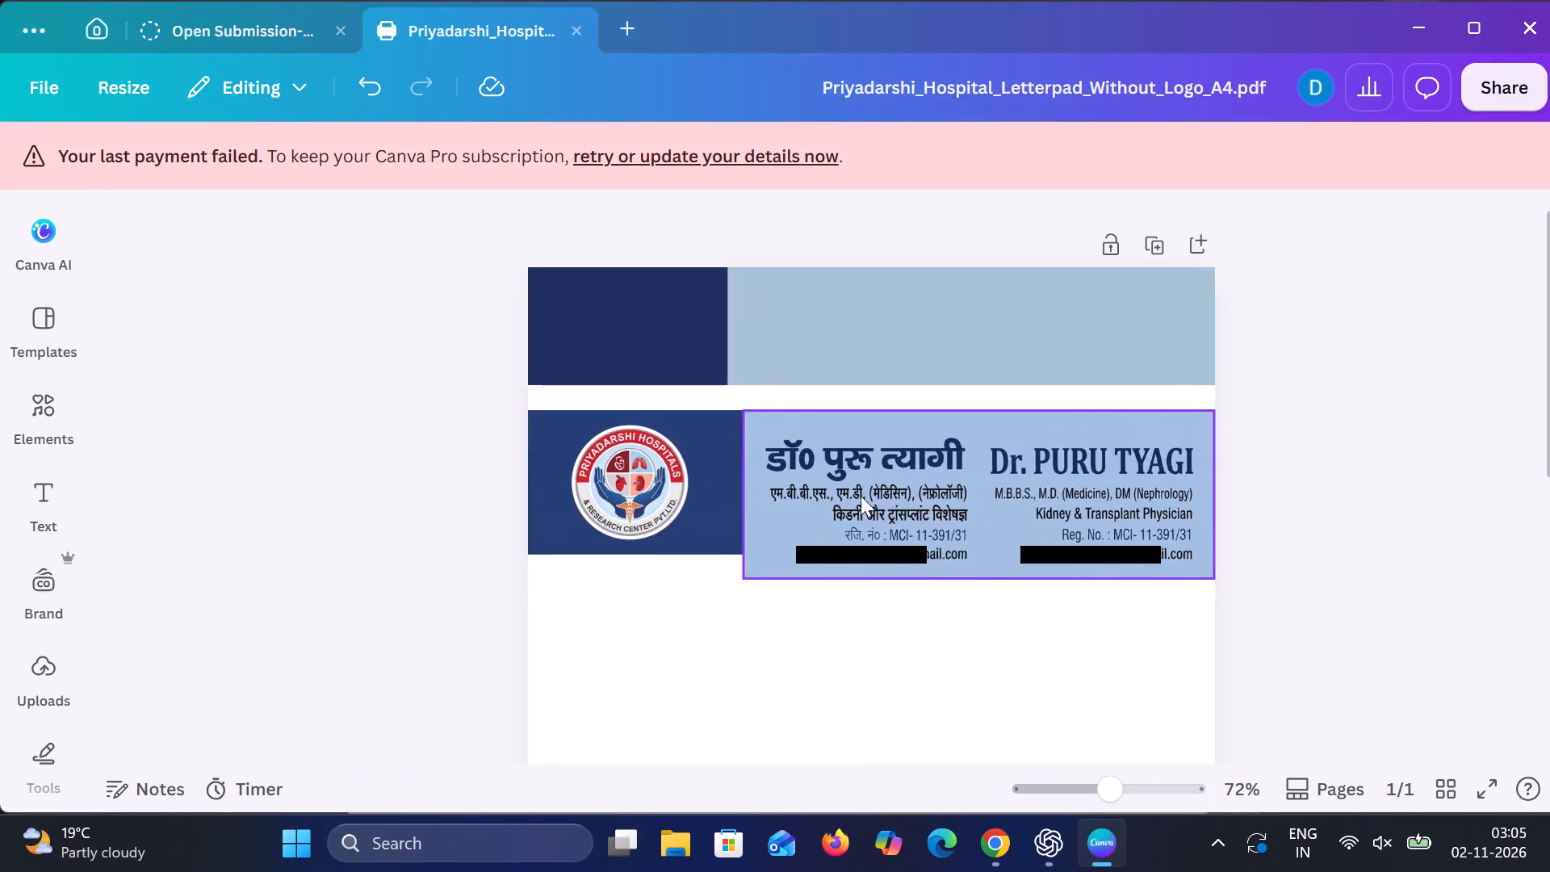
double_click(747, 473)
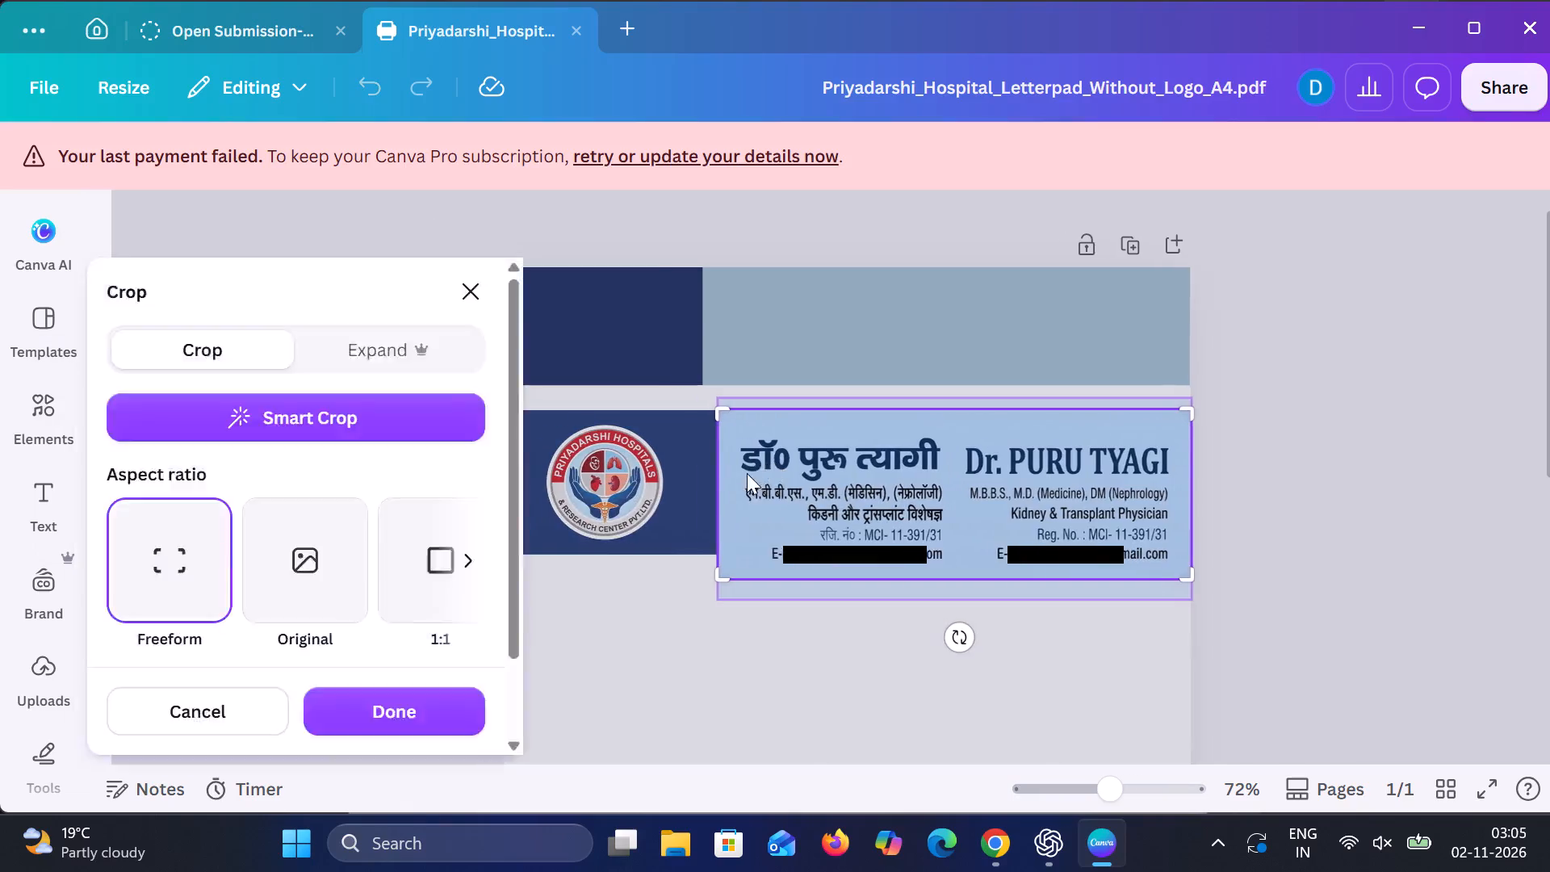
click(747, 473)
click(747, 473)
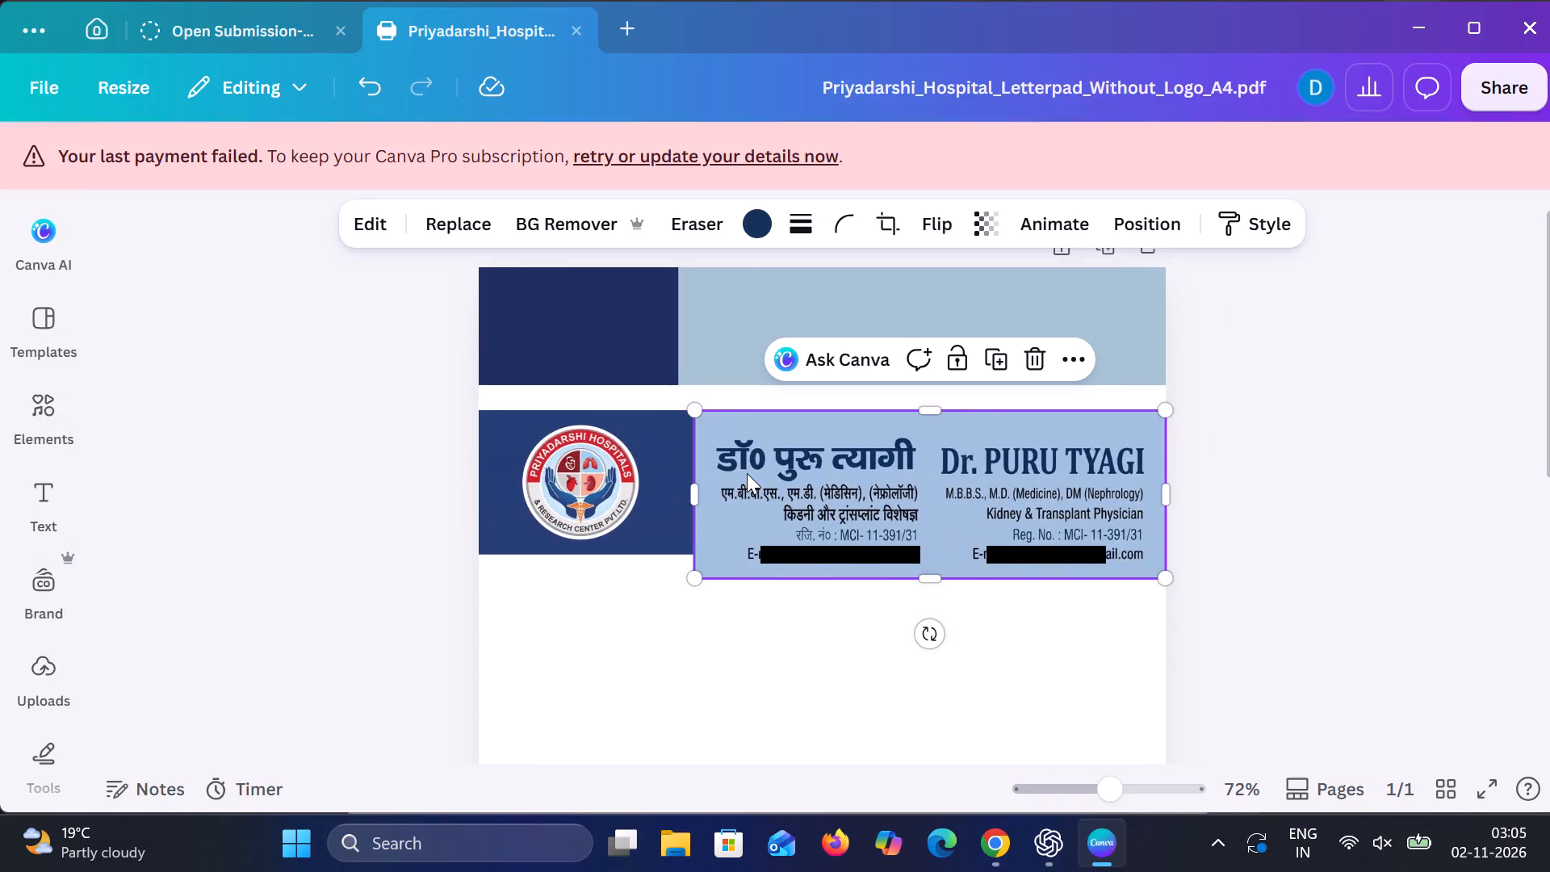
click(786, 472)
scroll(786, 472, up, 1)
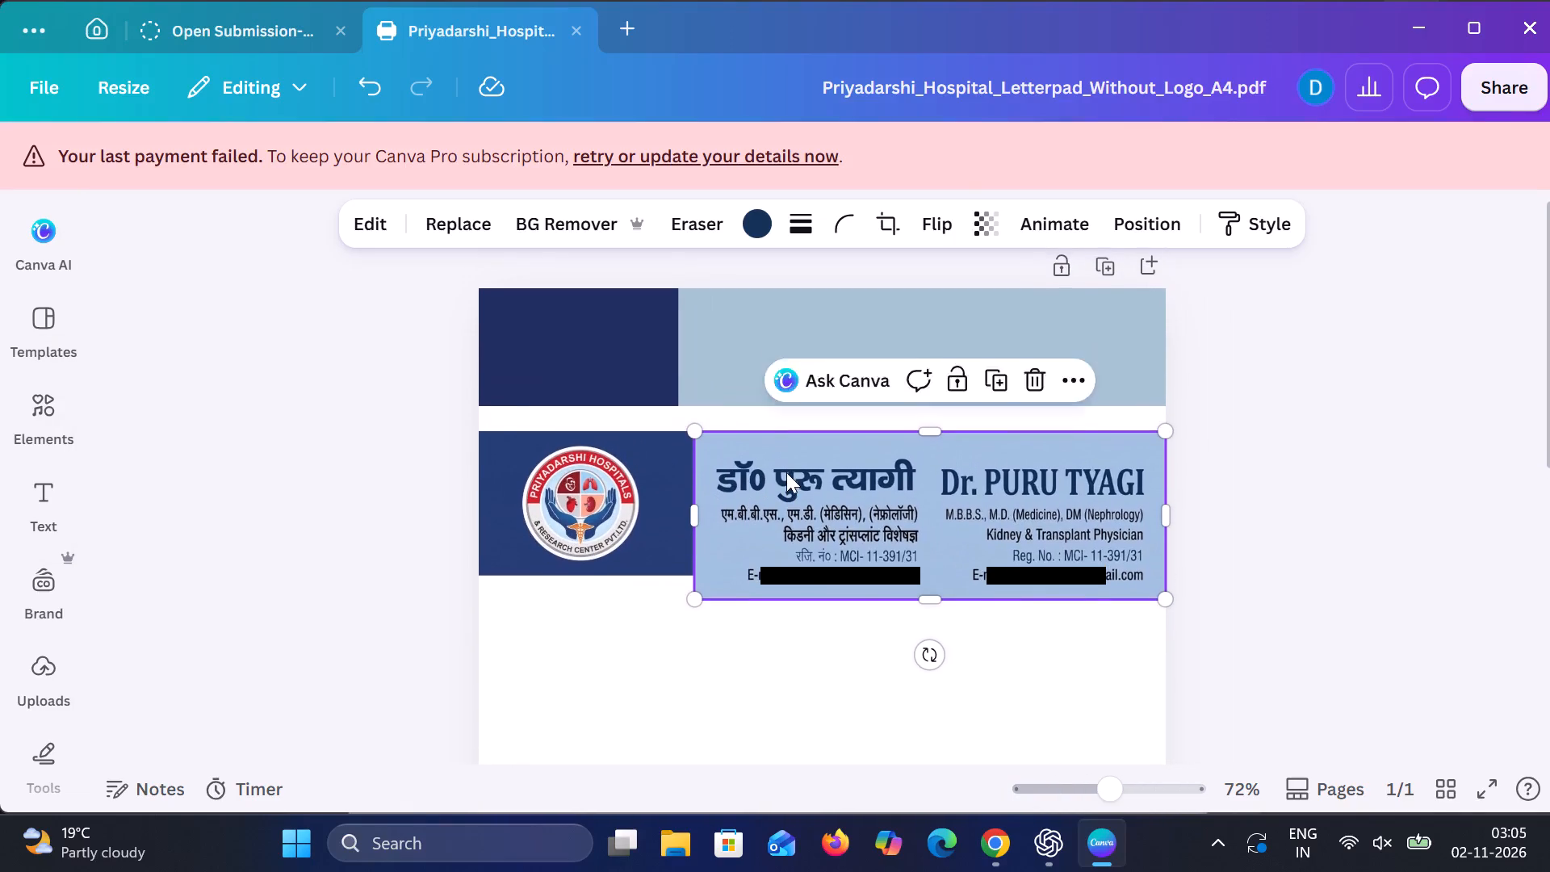
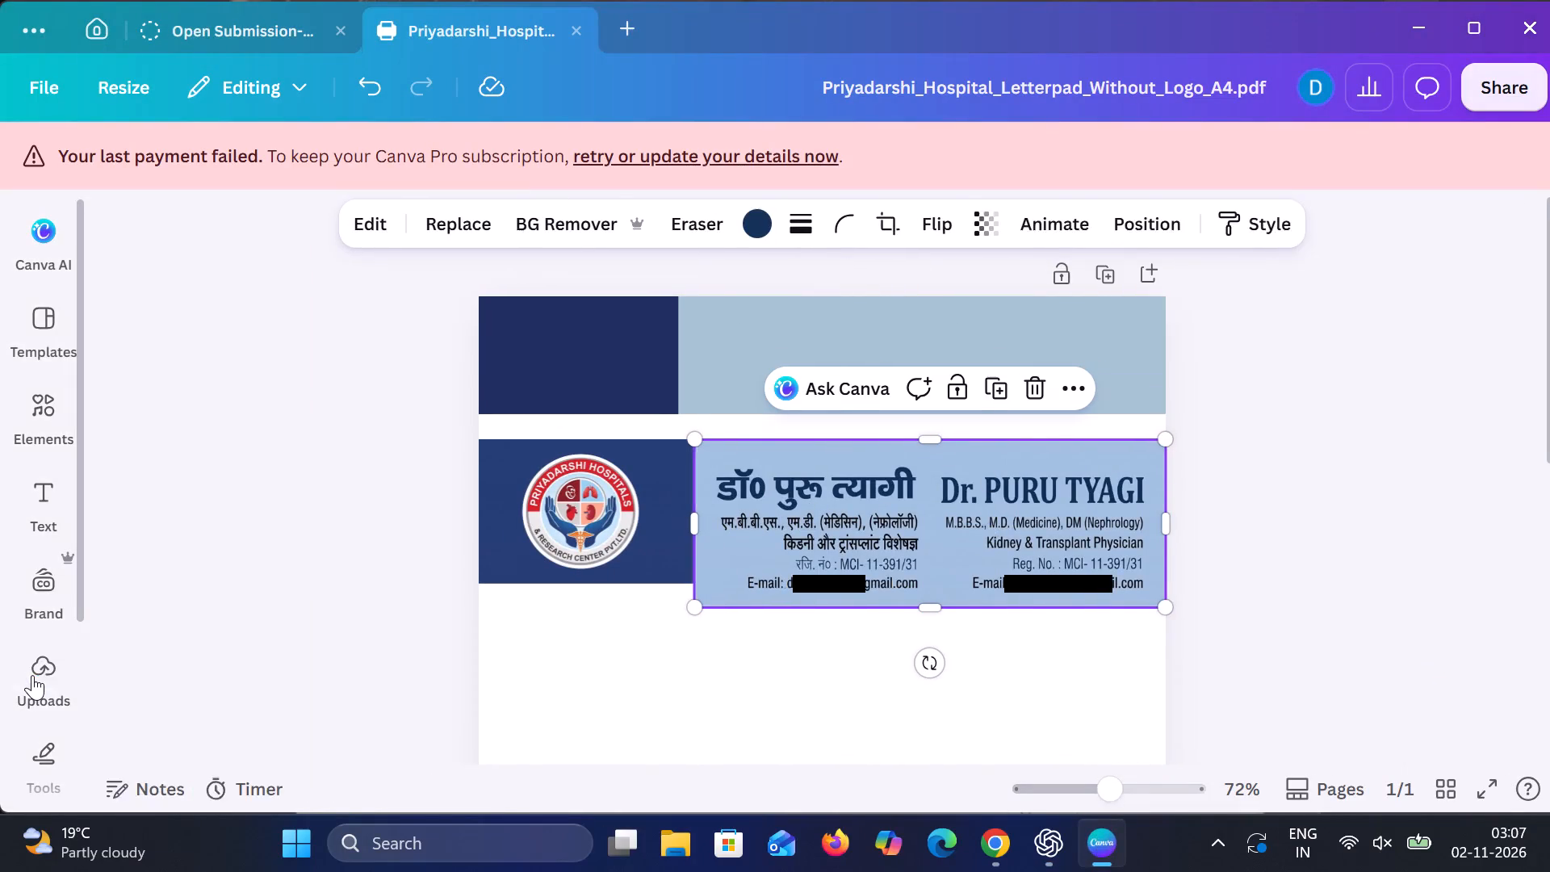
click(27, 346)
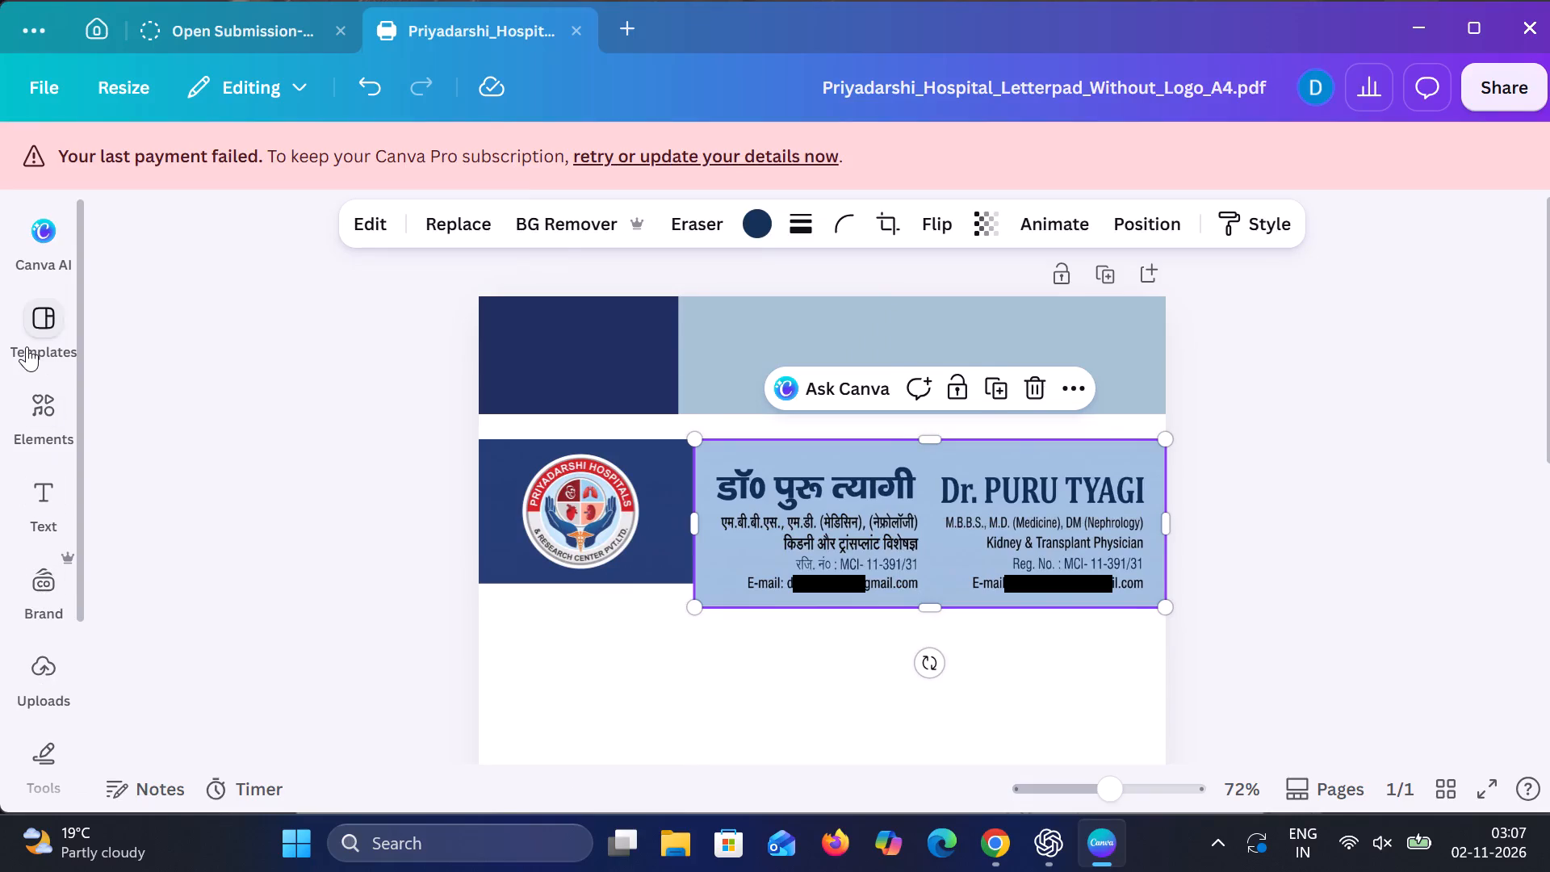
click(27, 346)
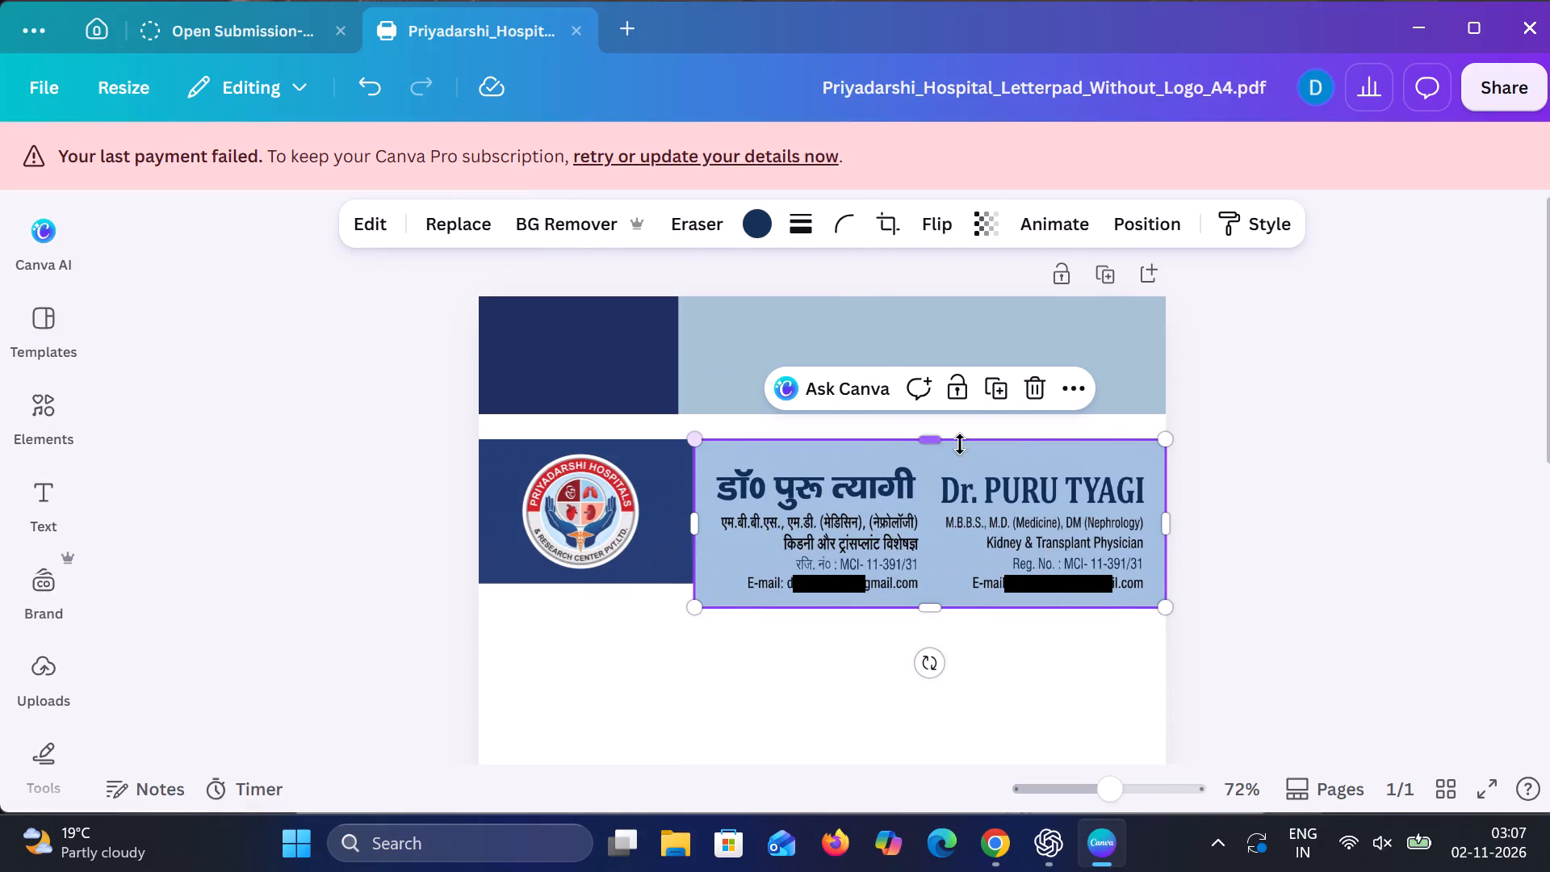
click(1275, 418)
Crop the doctor-details image's bottom edge up level with the logo, then extend it back down to just below the e-mail lines.
click(1001, 495)
drag(929, 611, 929, 592)
click(947, 541)
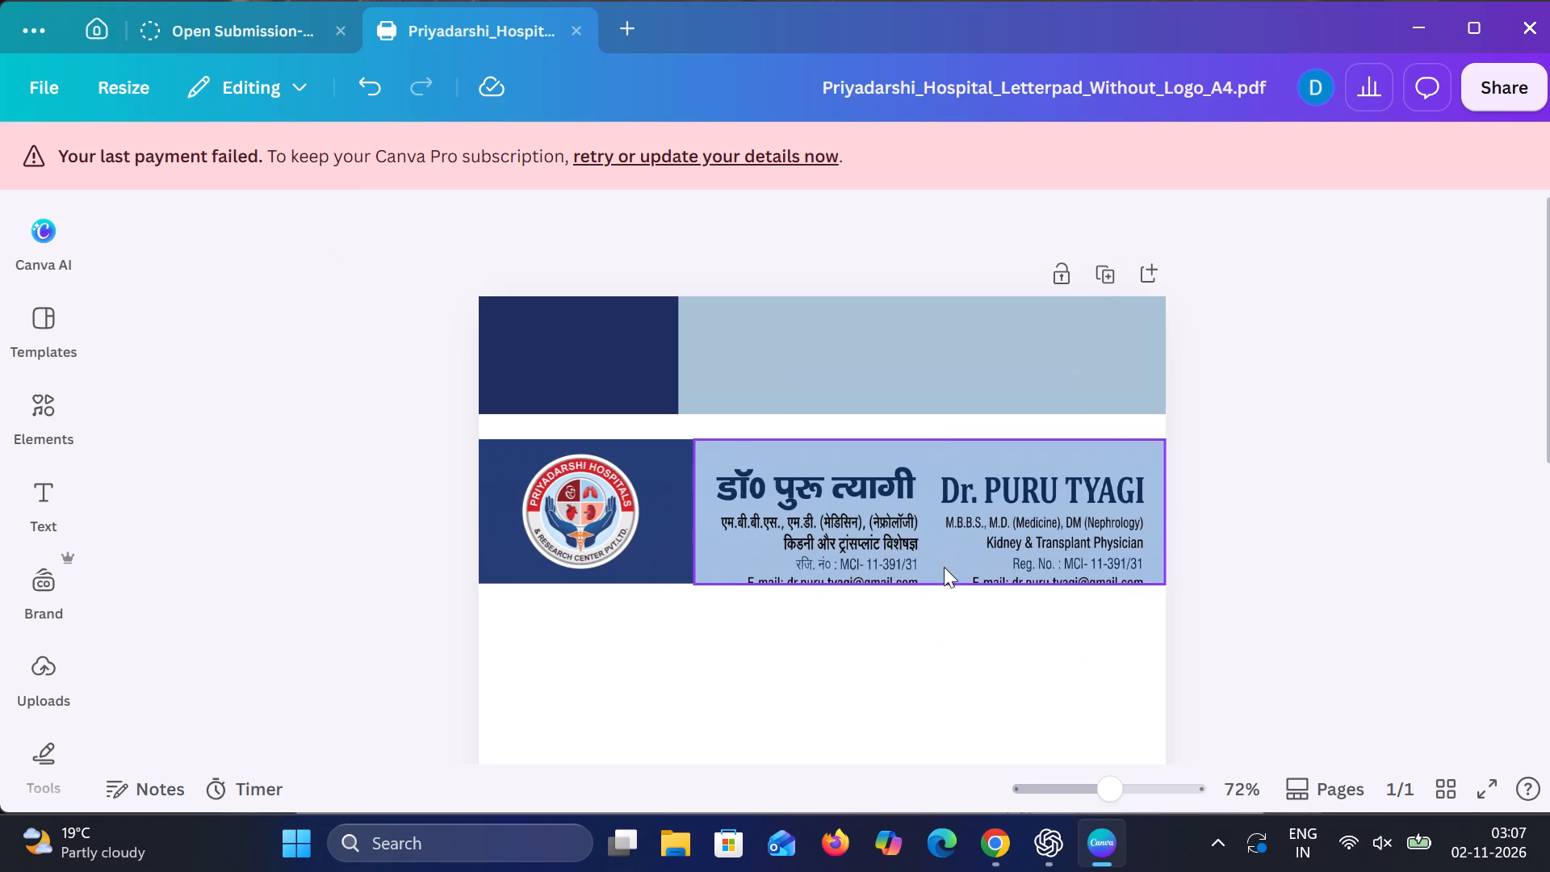
click(930, 569)
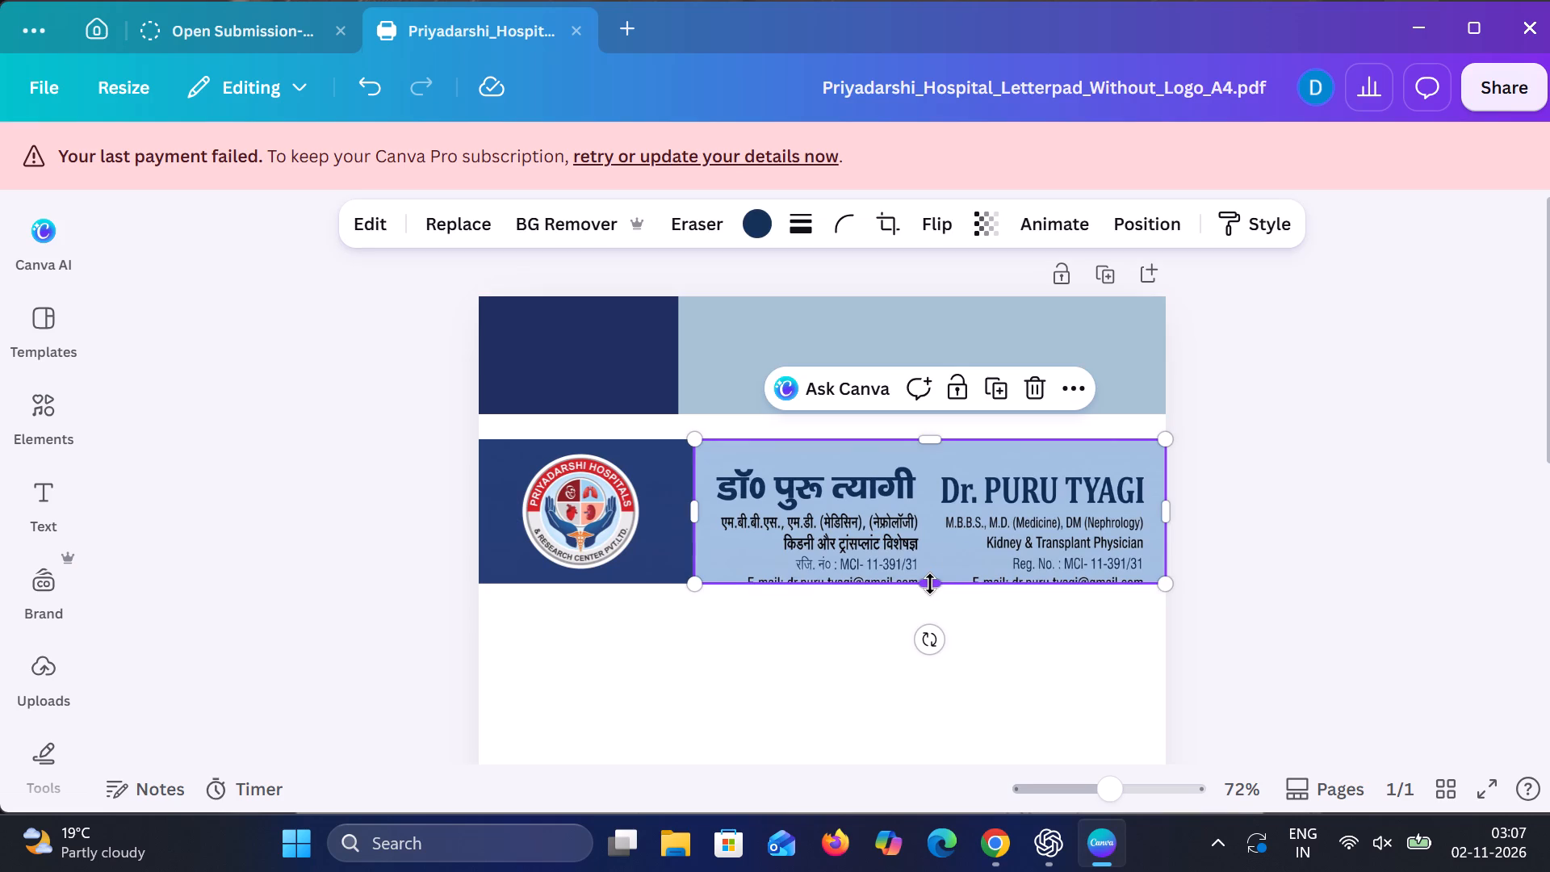
drag(930, 584, 940, 623)
click(1395, 405)
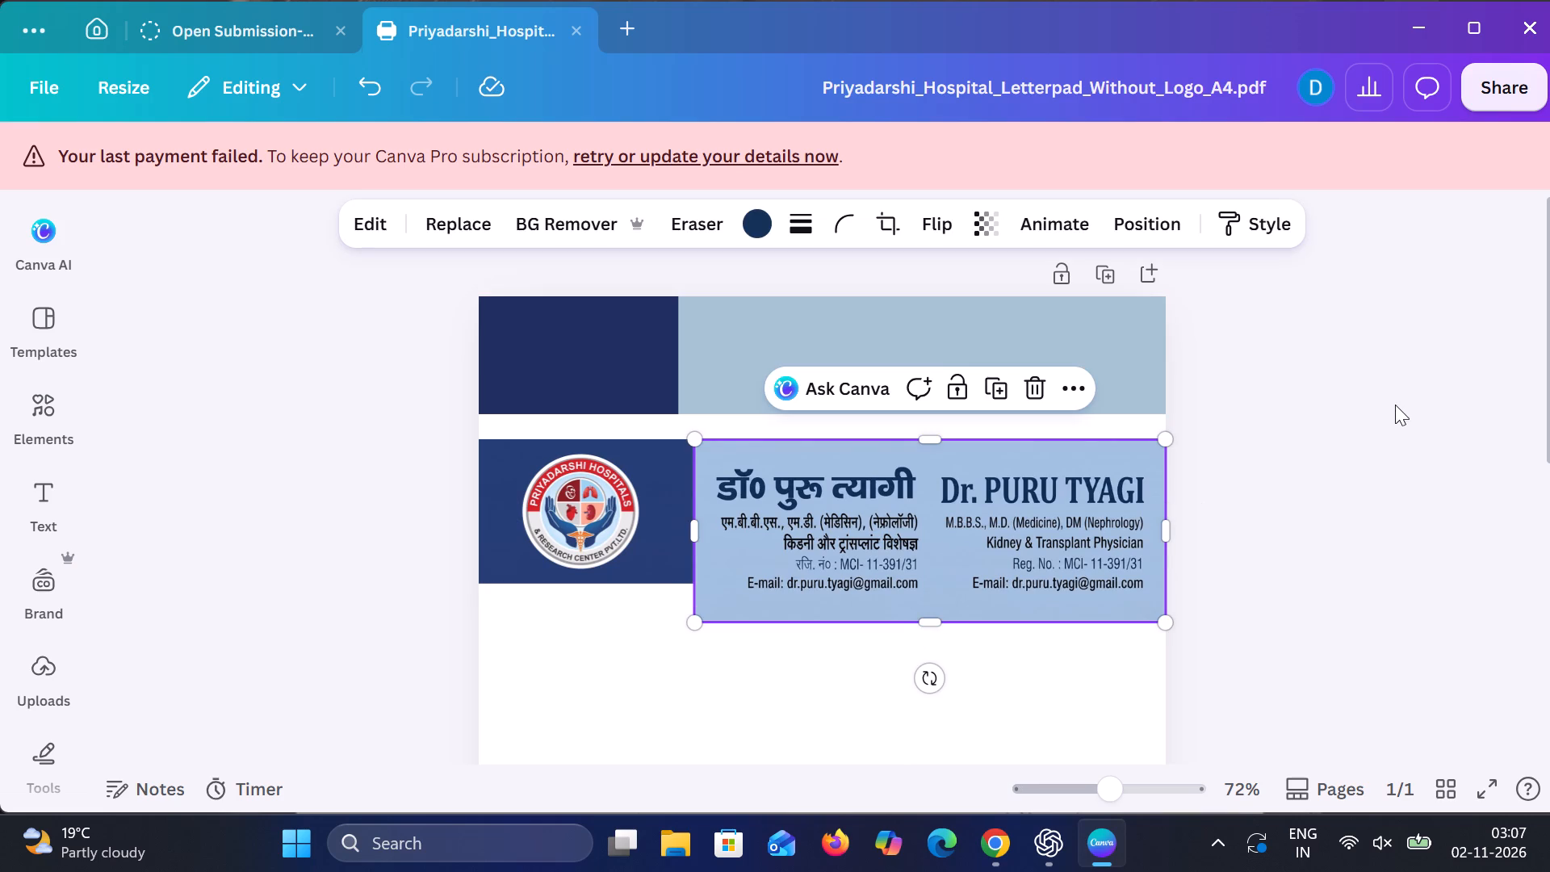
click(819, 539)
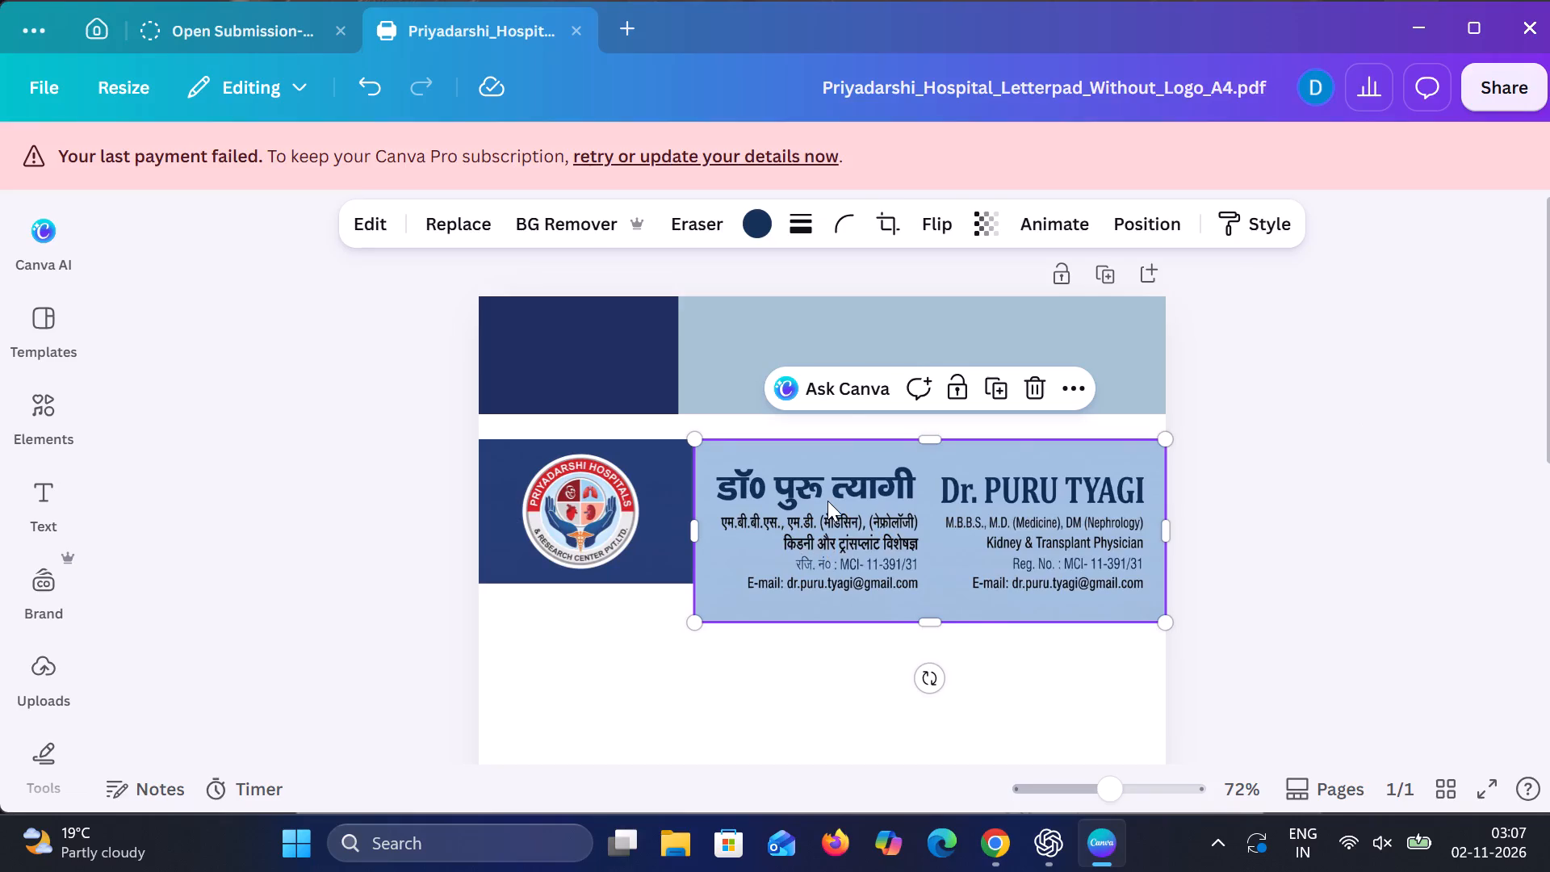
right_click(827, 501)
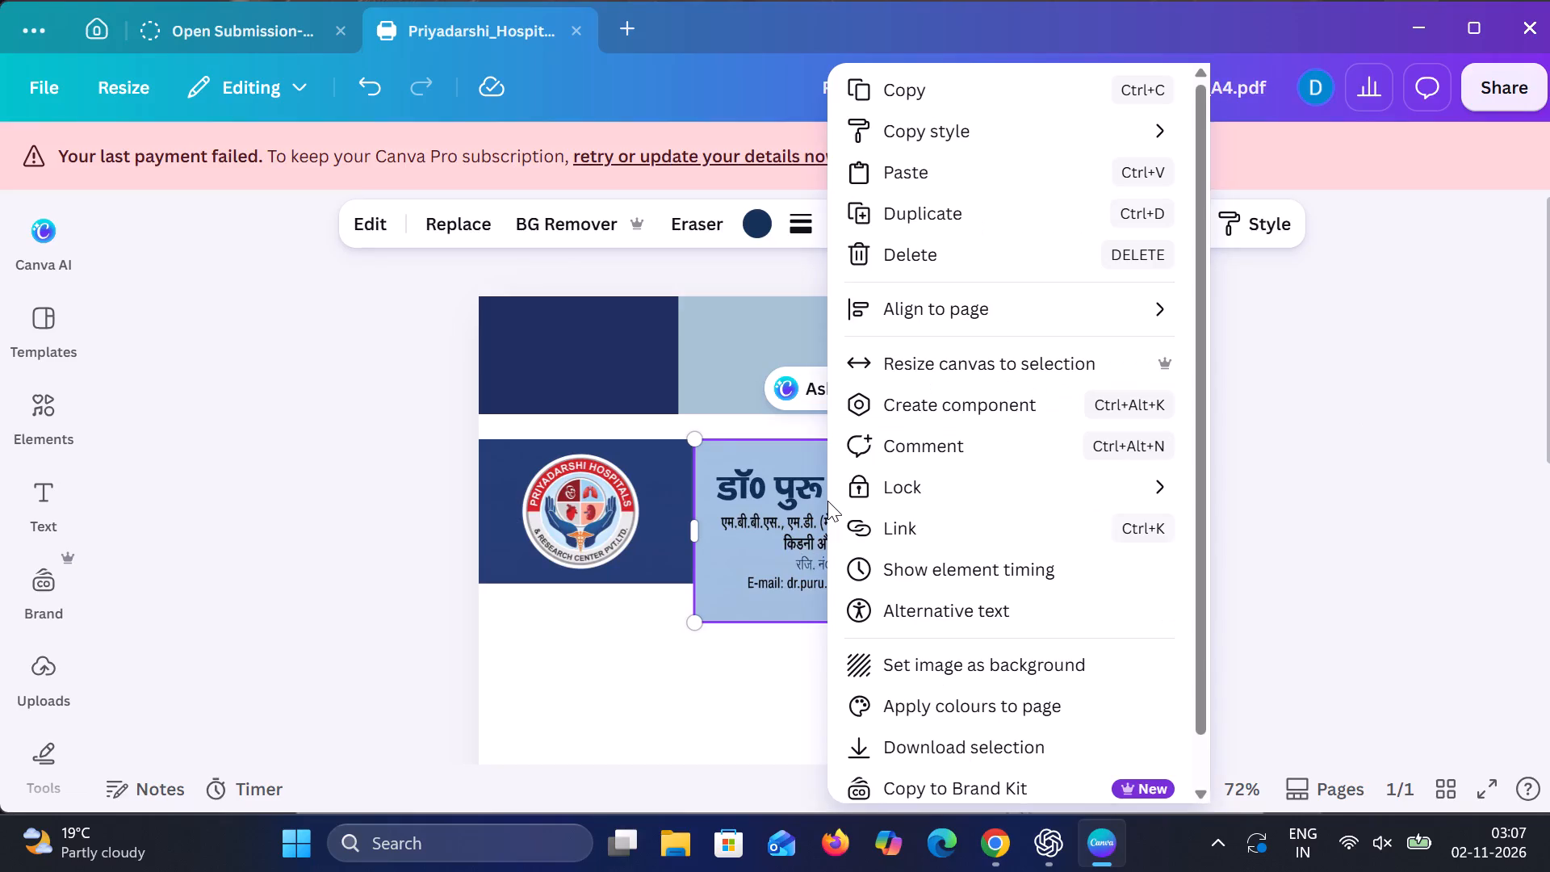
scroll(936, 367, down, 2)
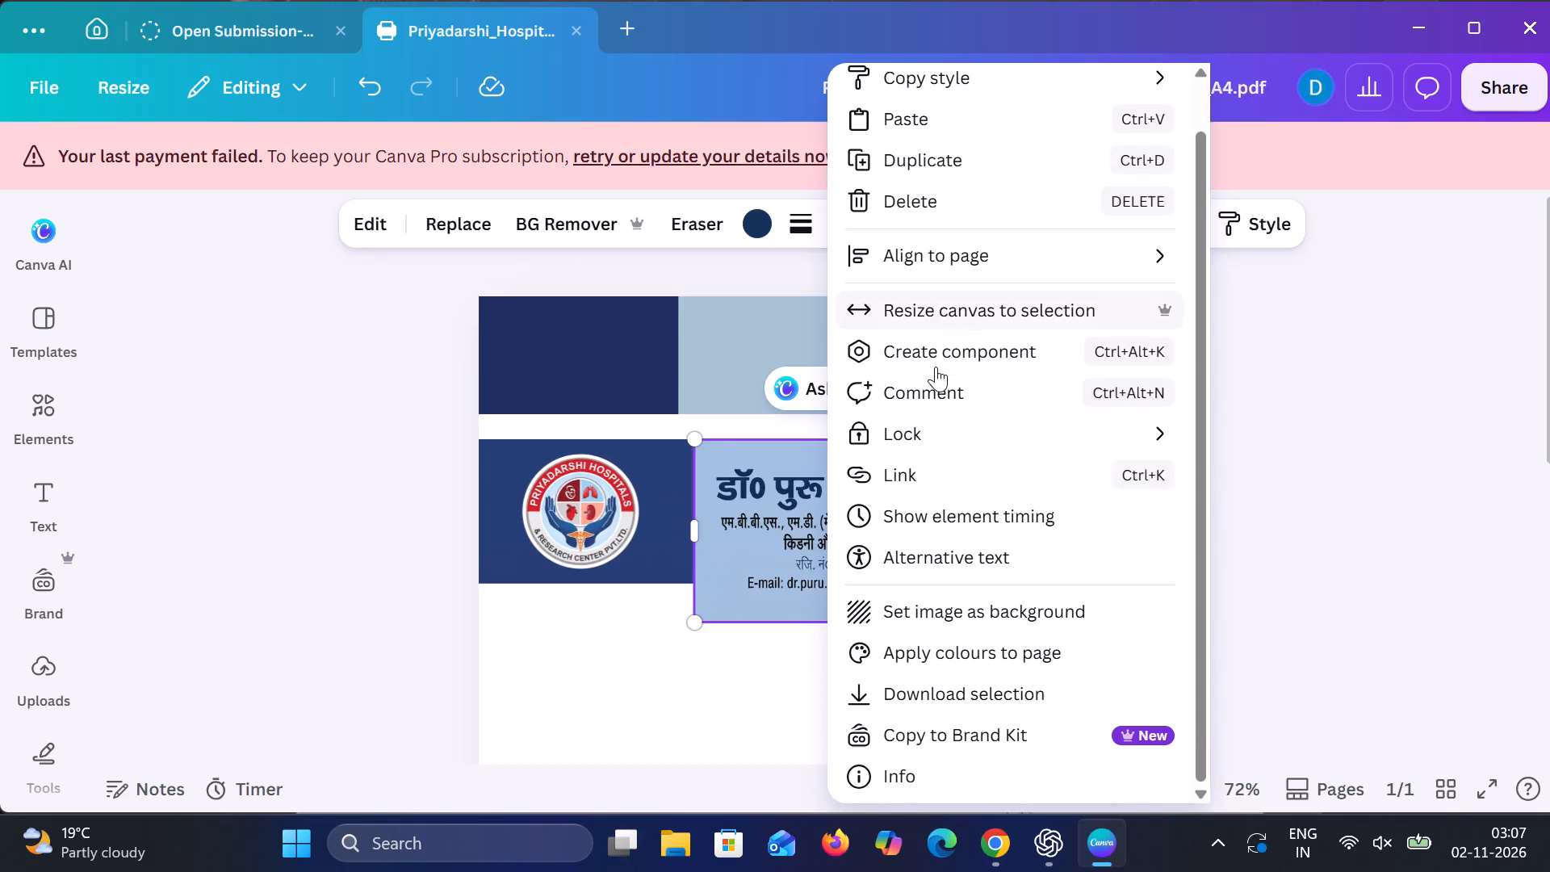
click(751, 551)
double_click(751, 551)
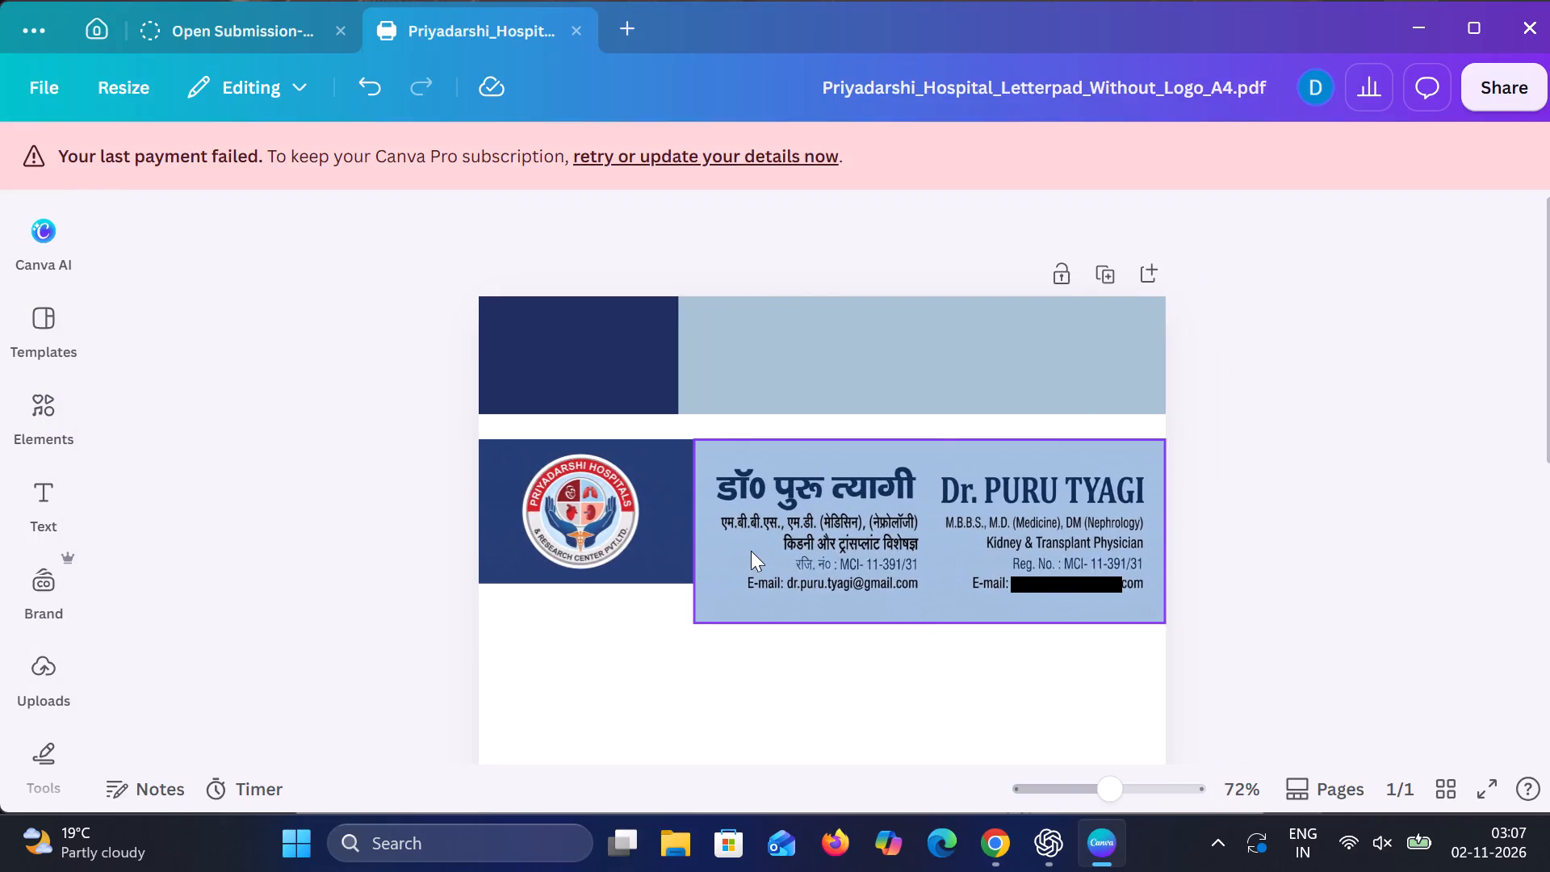
click(751, 551)
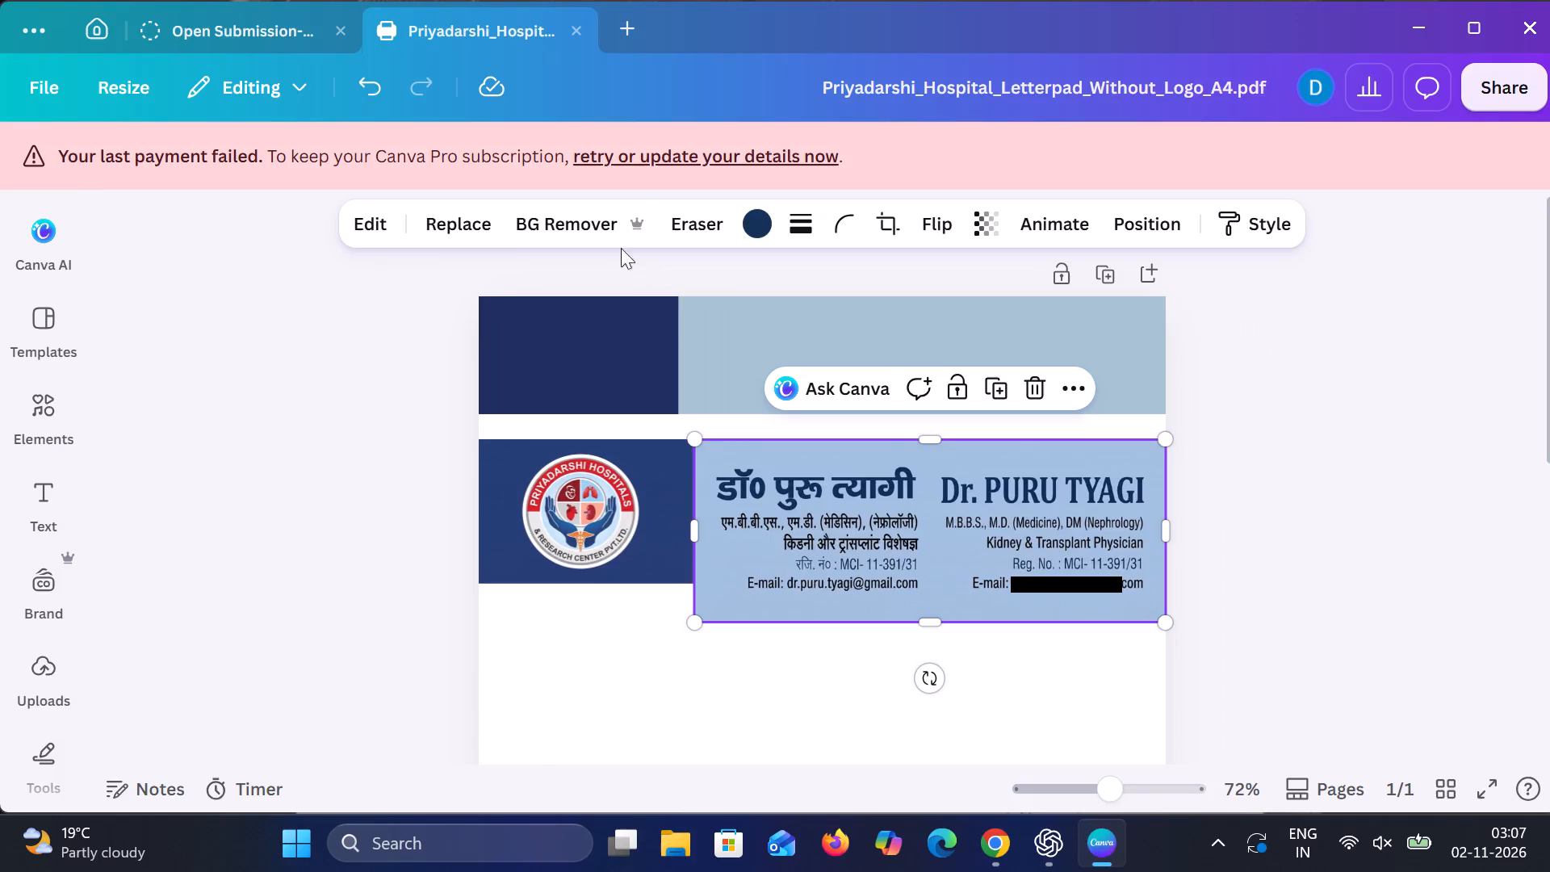
click(366, 241)
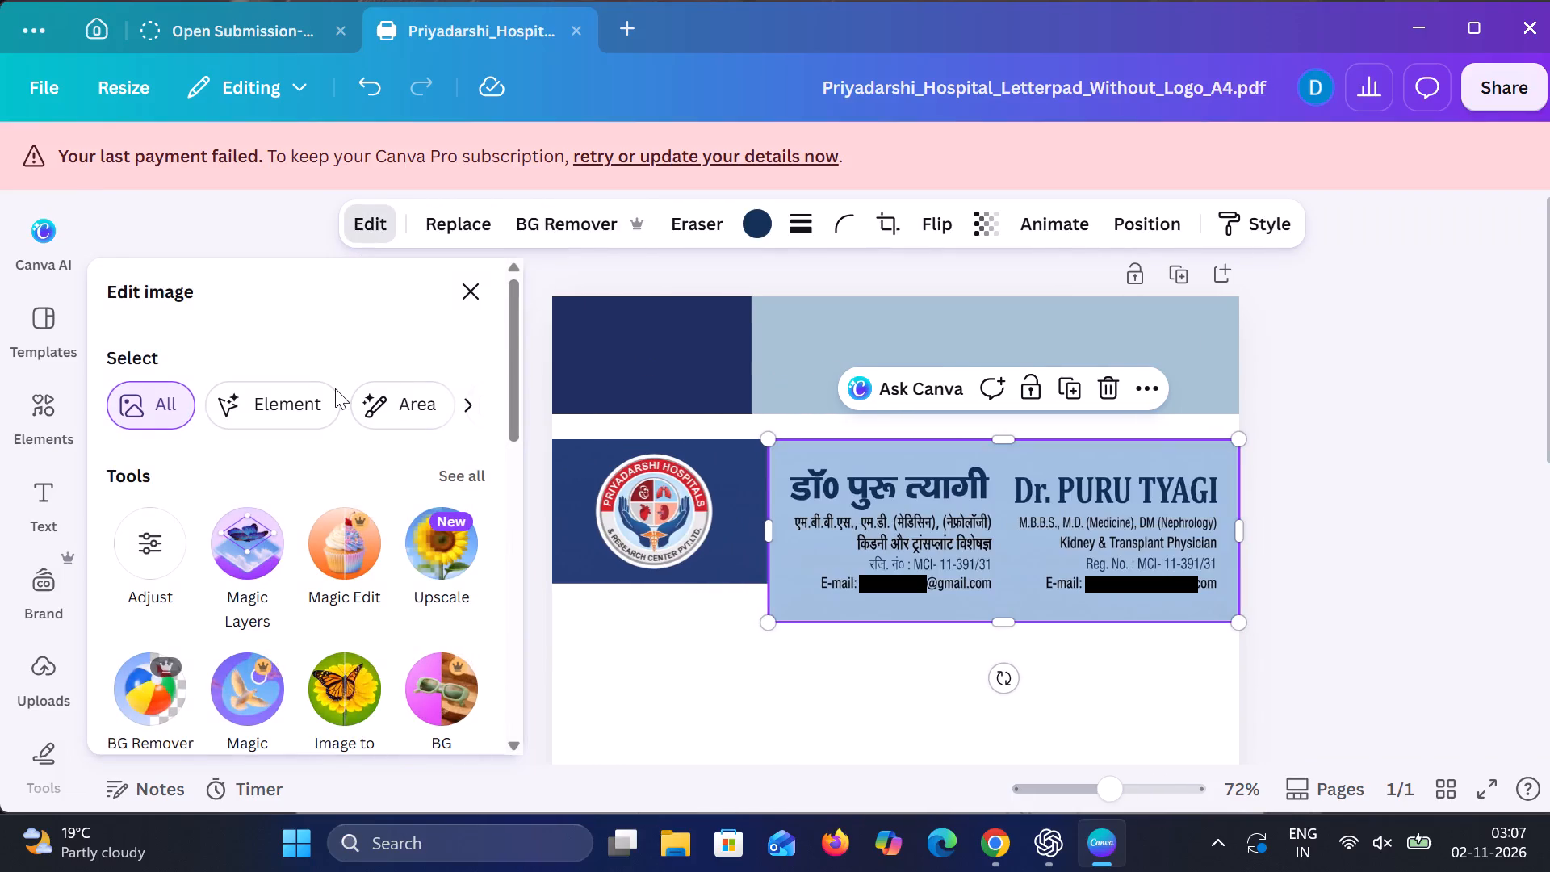
click(242, 550)
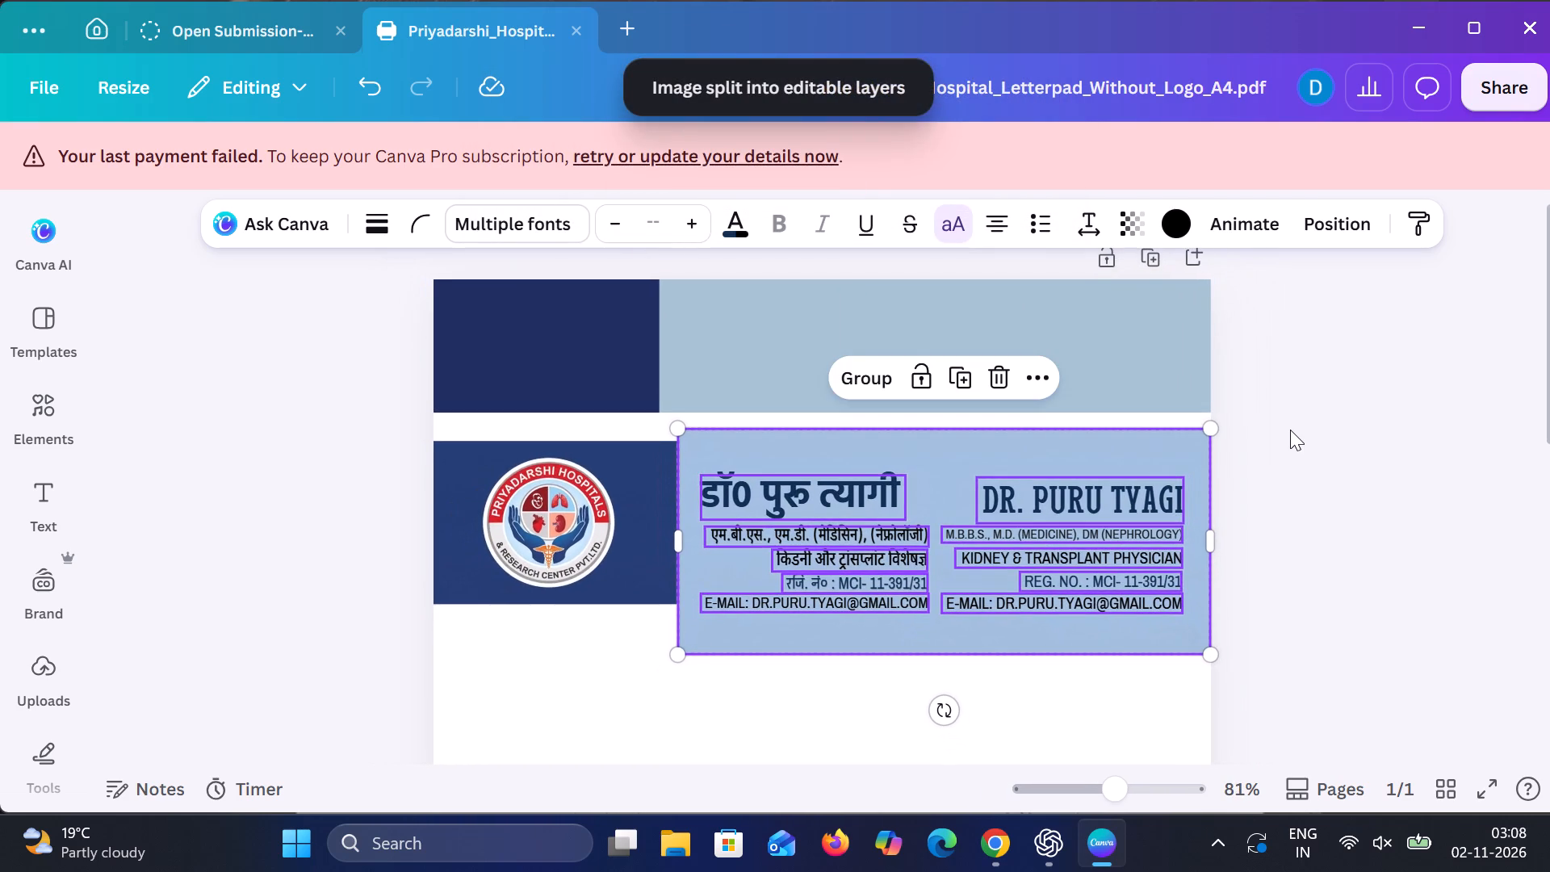
click(1290, 430)
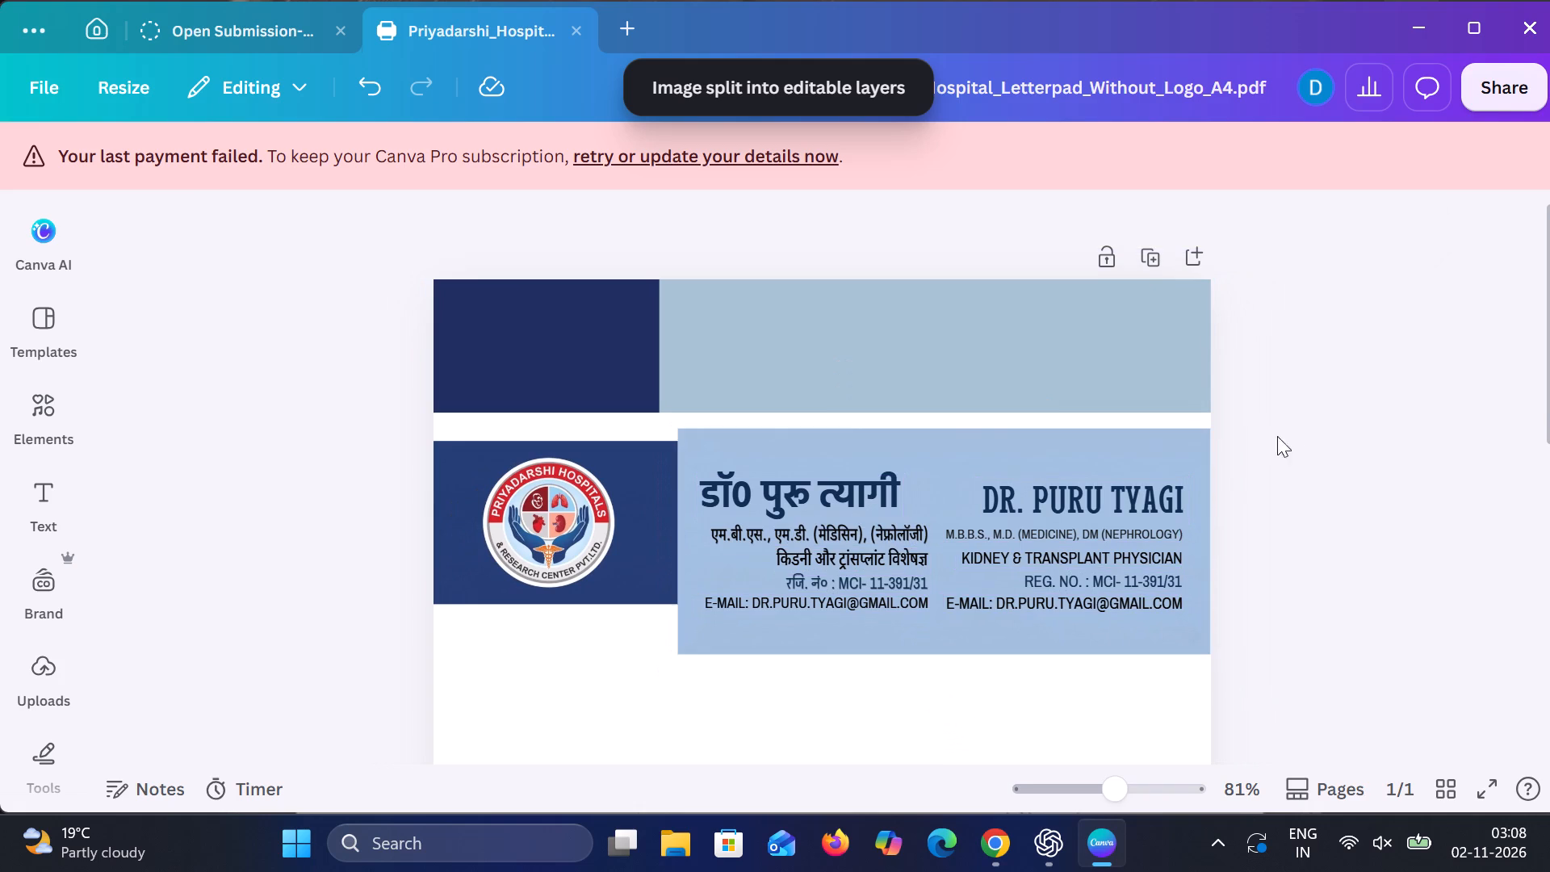
click(1288, 485)
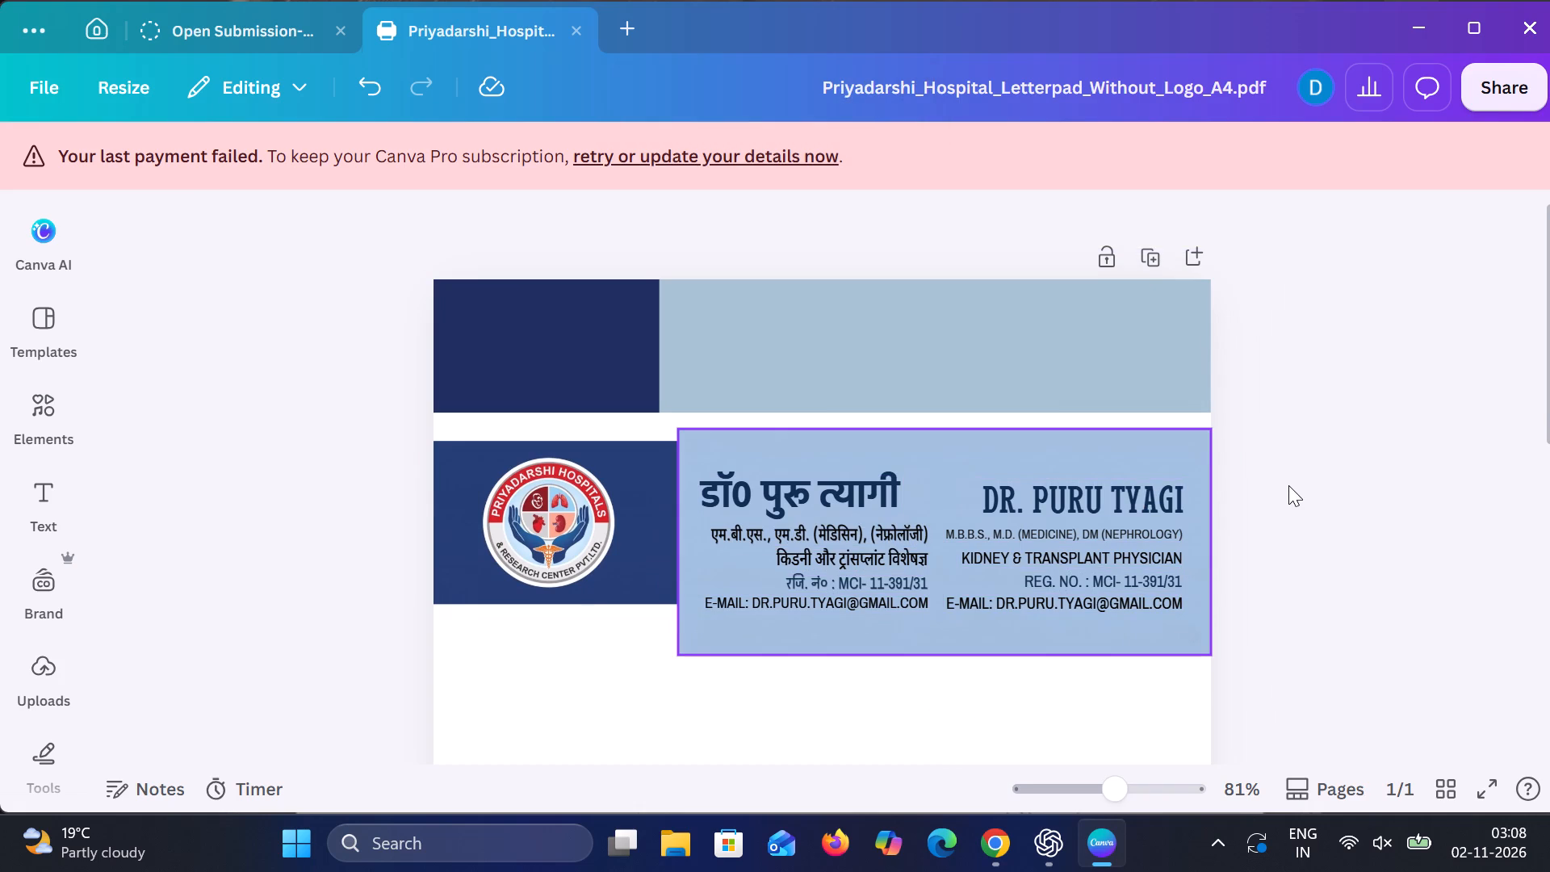
Undo and redo the layer split to compare the editable text with the original doctor-details image.
key(ctrl+z)
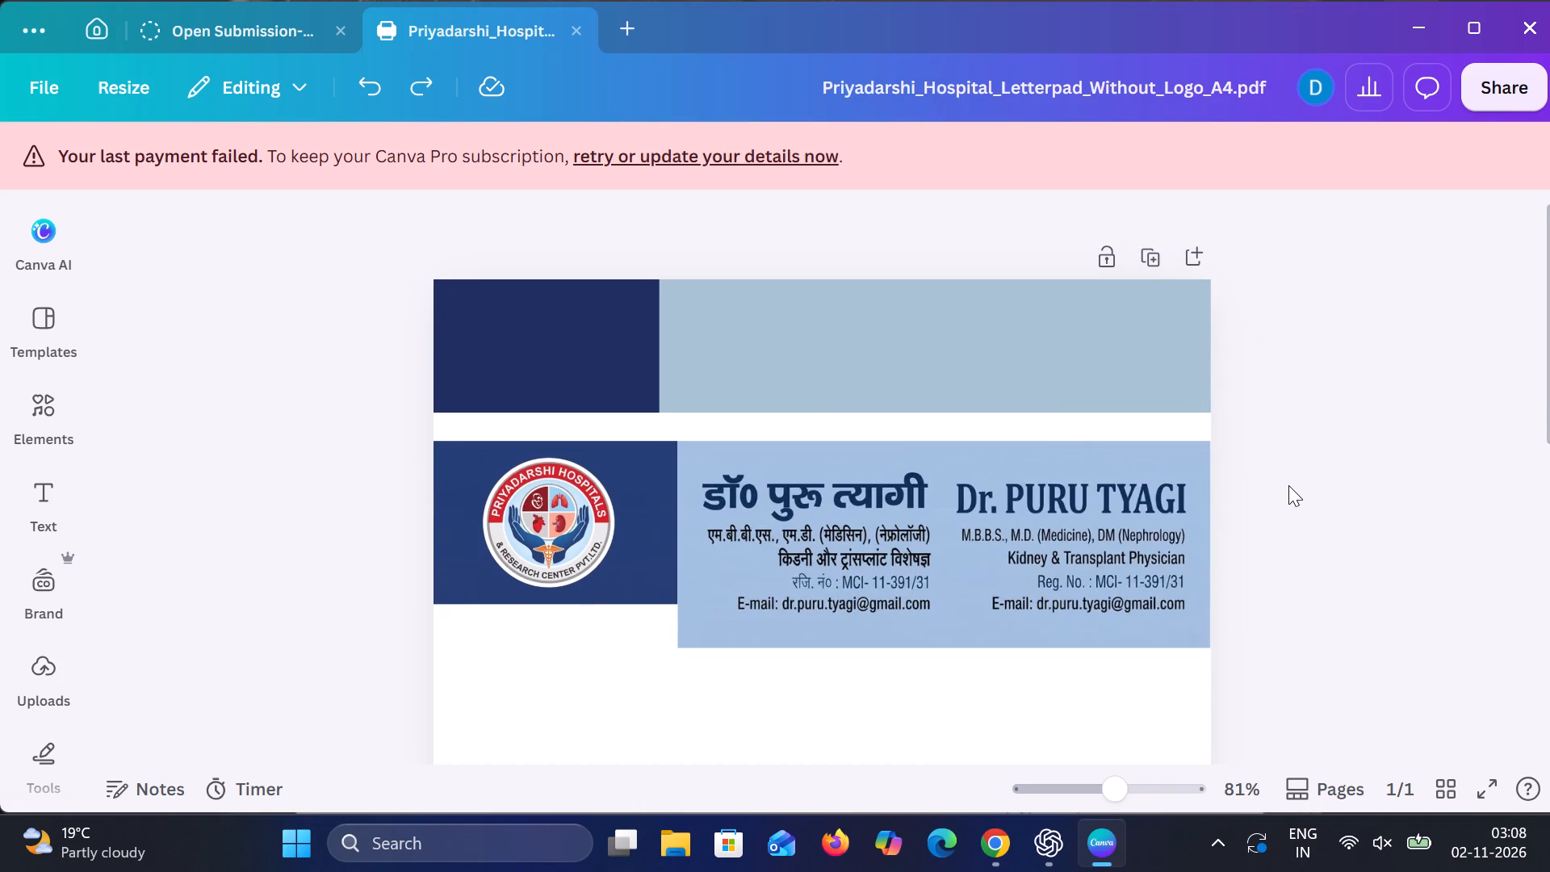
key(ctrl+y)
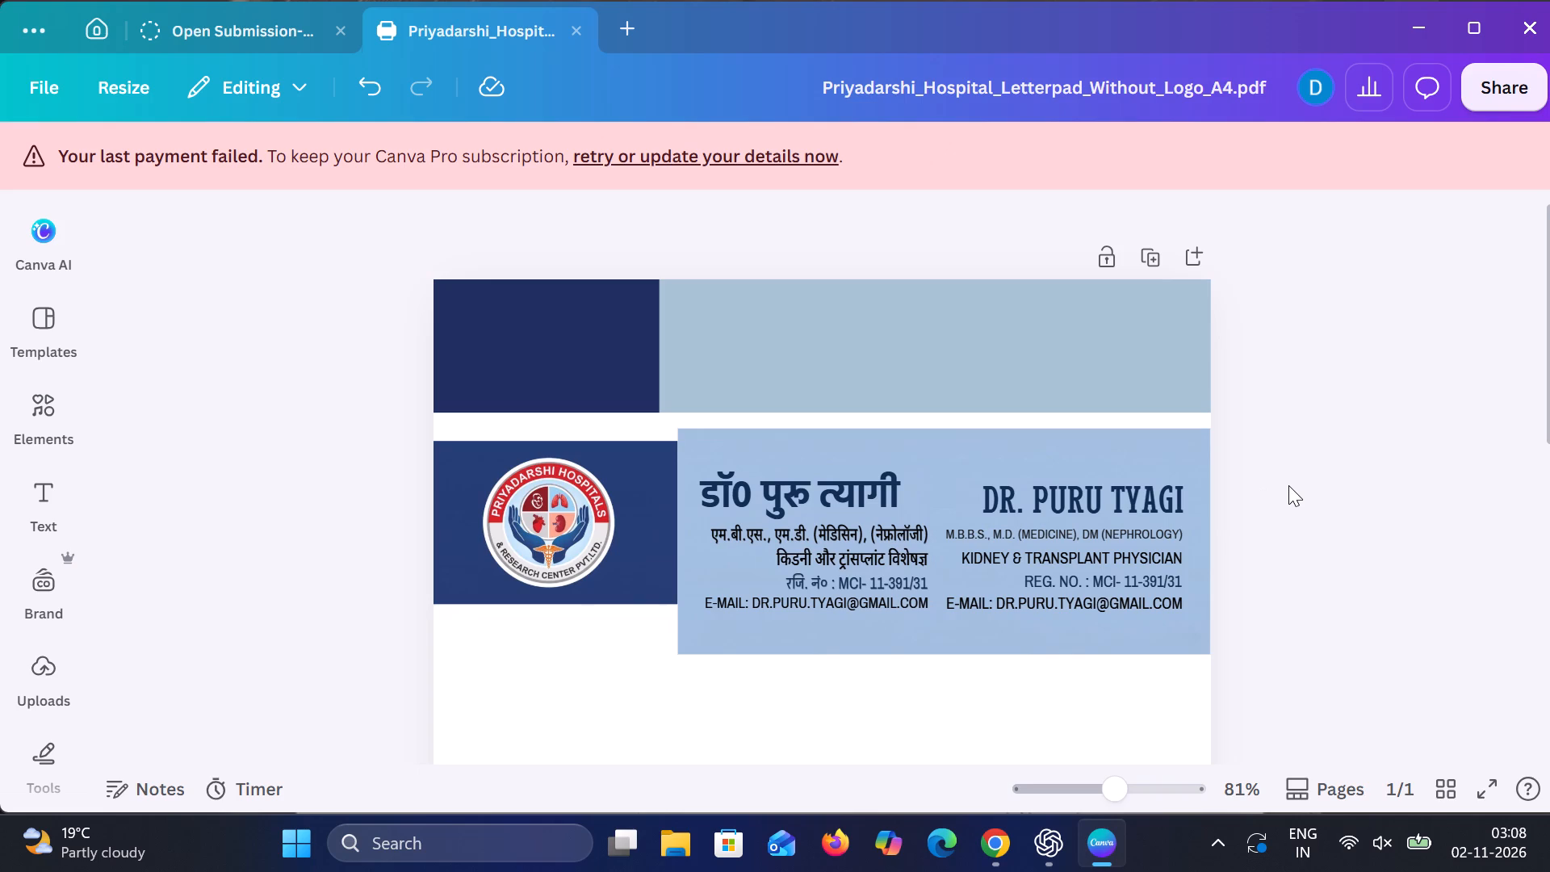
key(ctrl+z)
key(ctrl+y)
key(ctrl+y)
Move the English doctor name and the M.B.B.S. qualifications line into the light-blue header band, stacked near the page's right edge.
click(1101, 483)
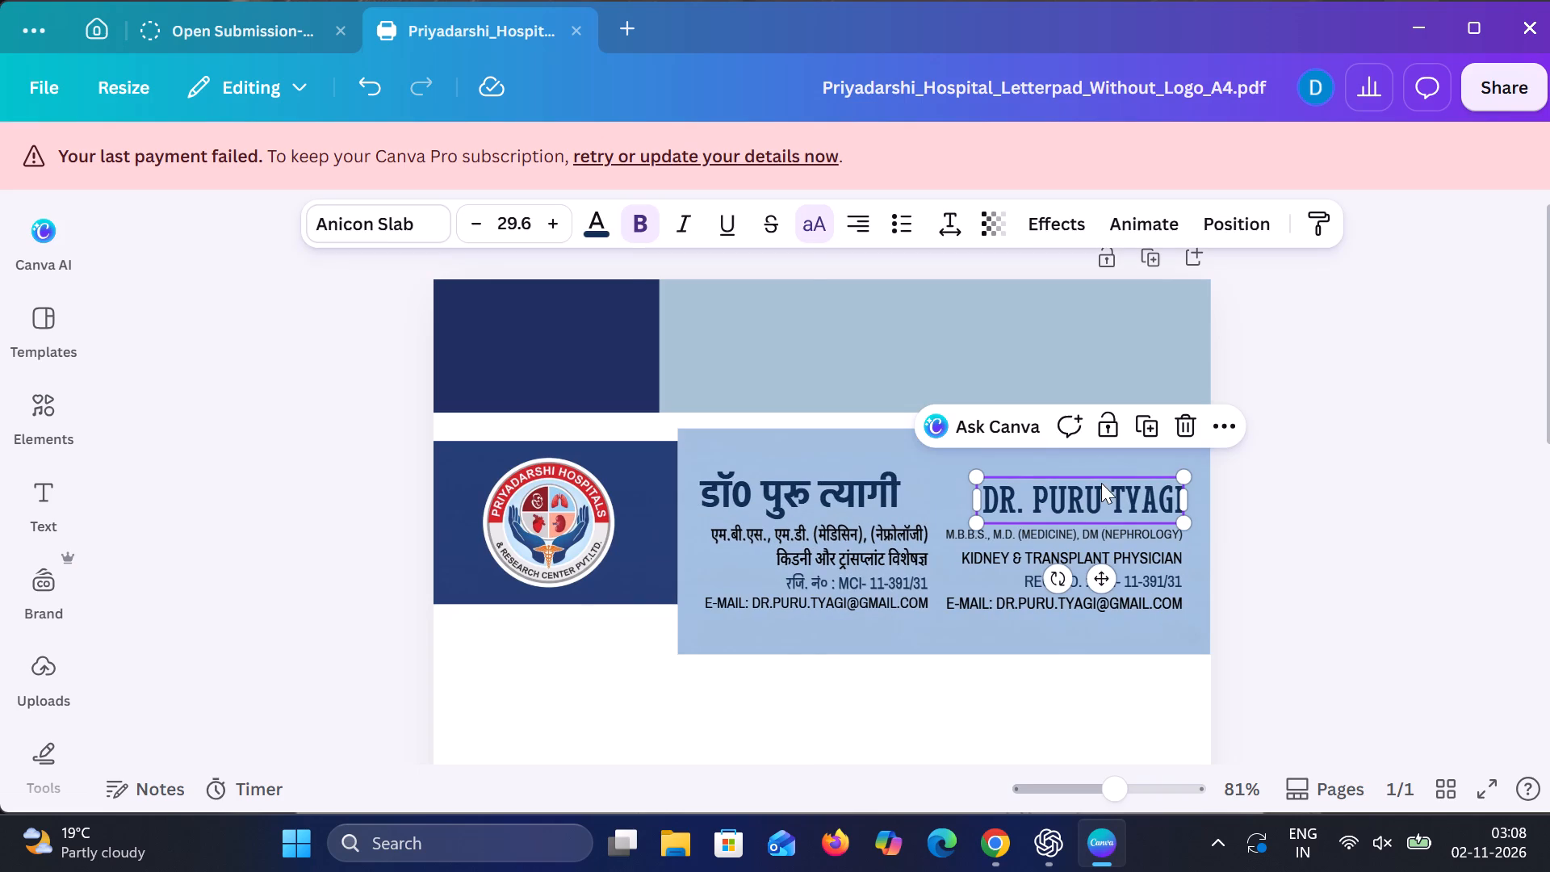
drag(1104, 505, 1114, 340)
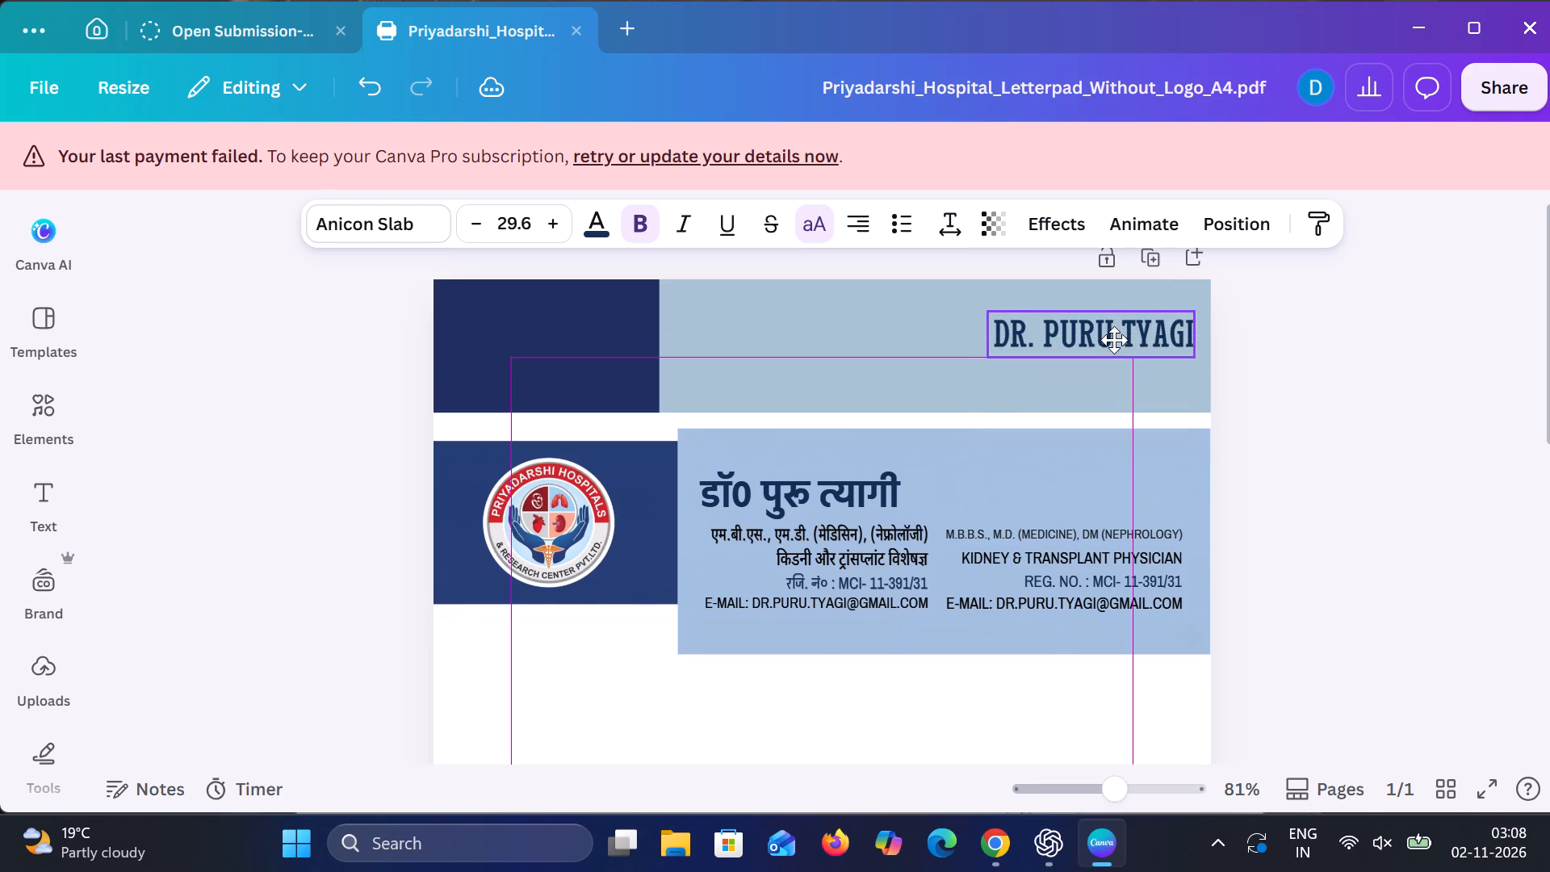
drag(1114, 340, 1111, 329)
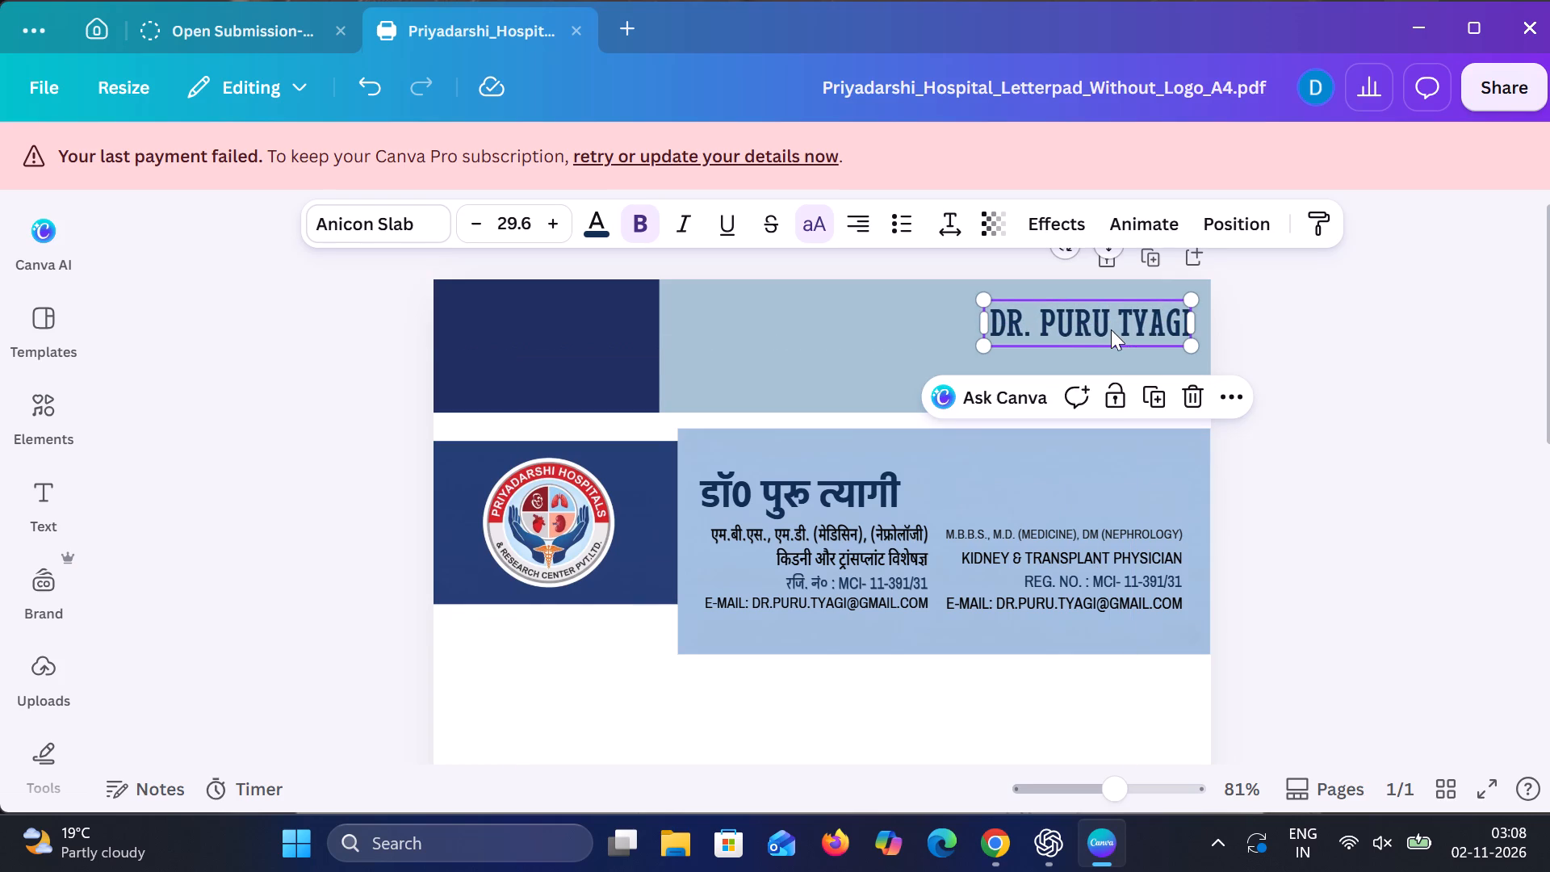
drag(1116, 526, 1121, 358)
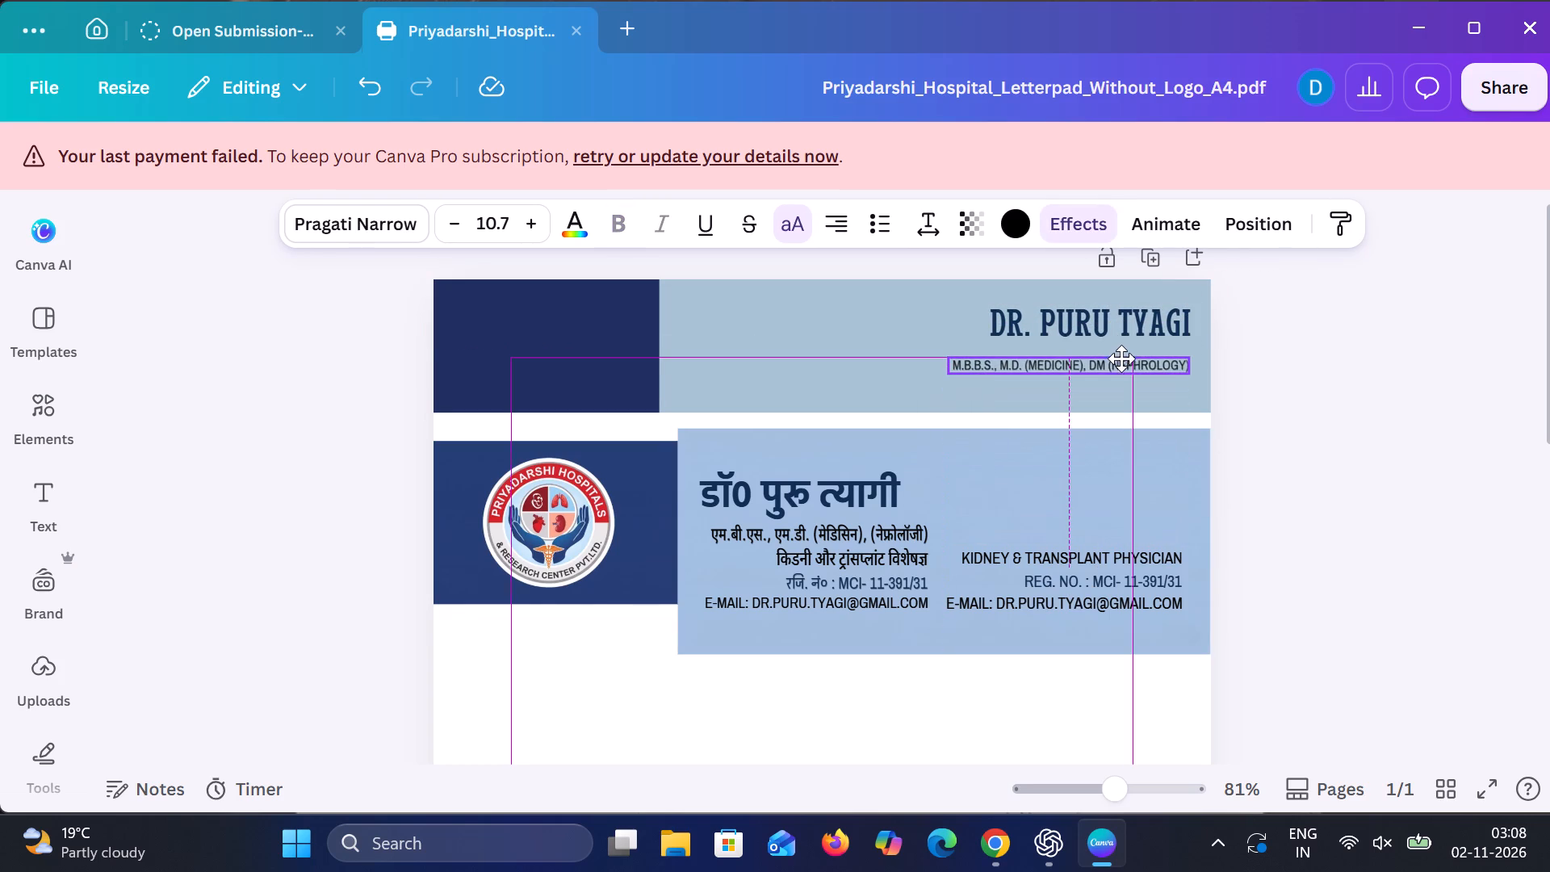
drag(1121, 358, 1124, 343)
click(1299, 321)
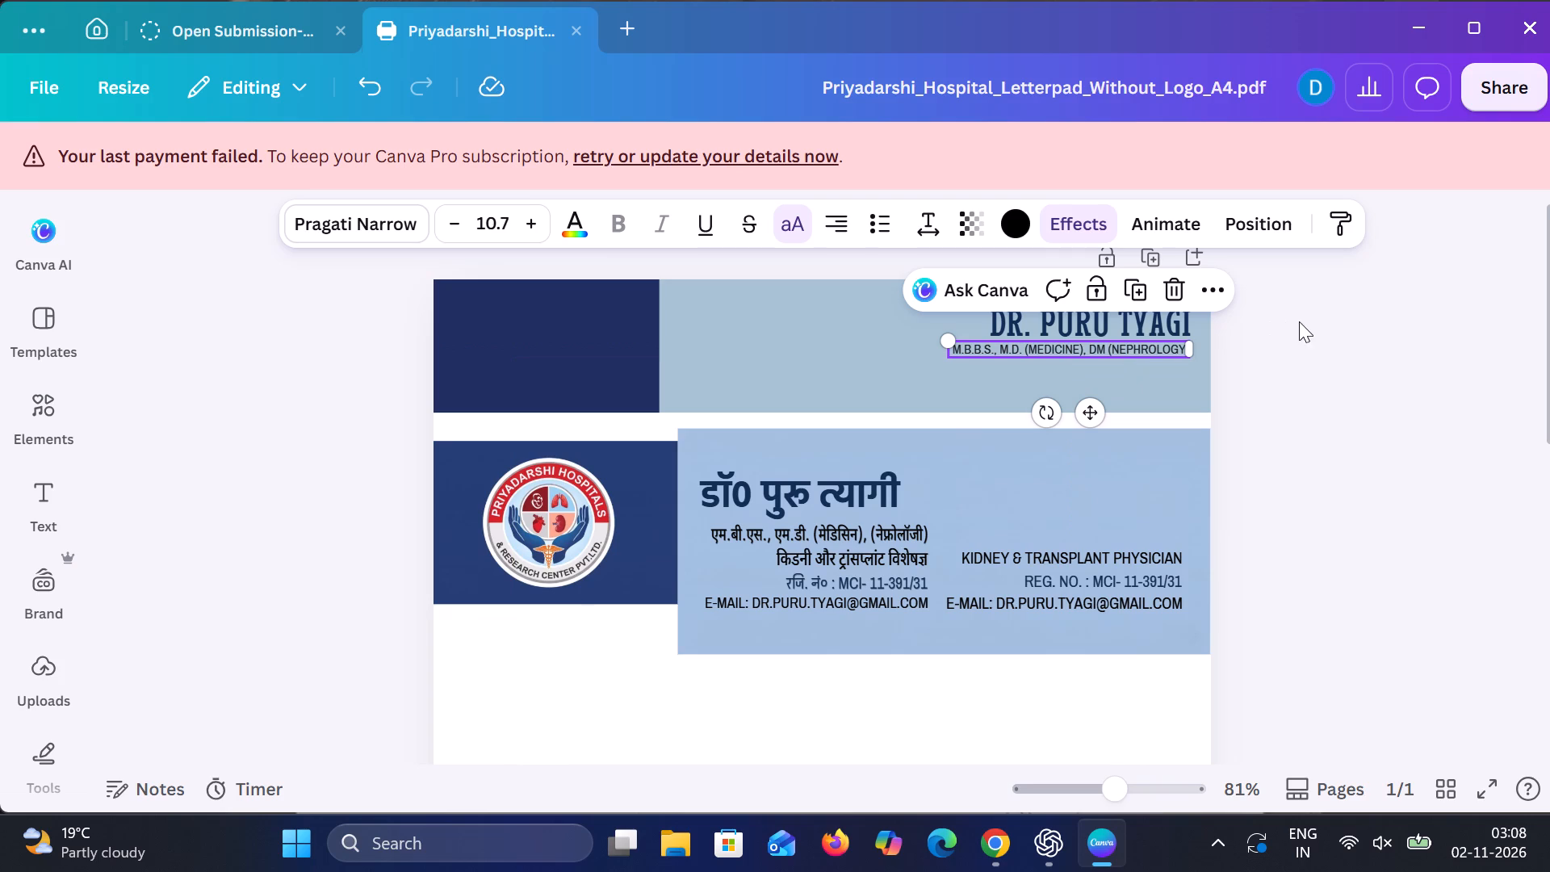
click(1154, 323)
click(1154, 323)
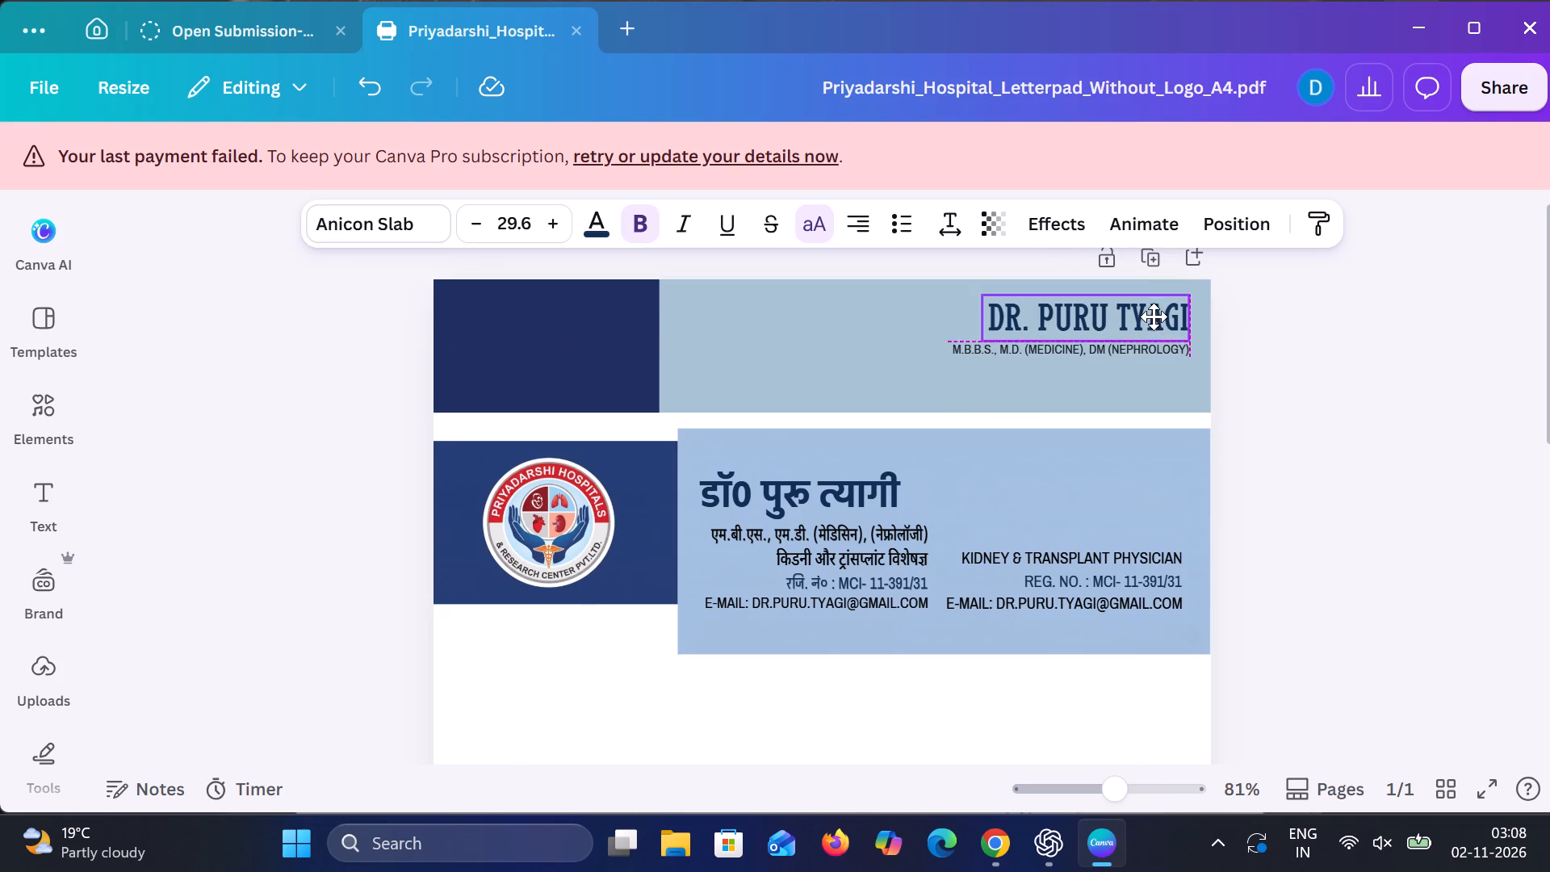
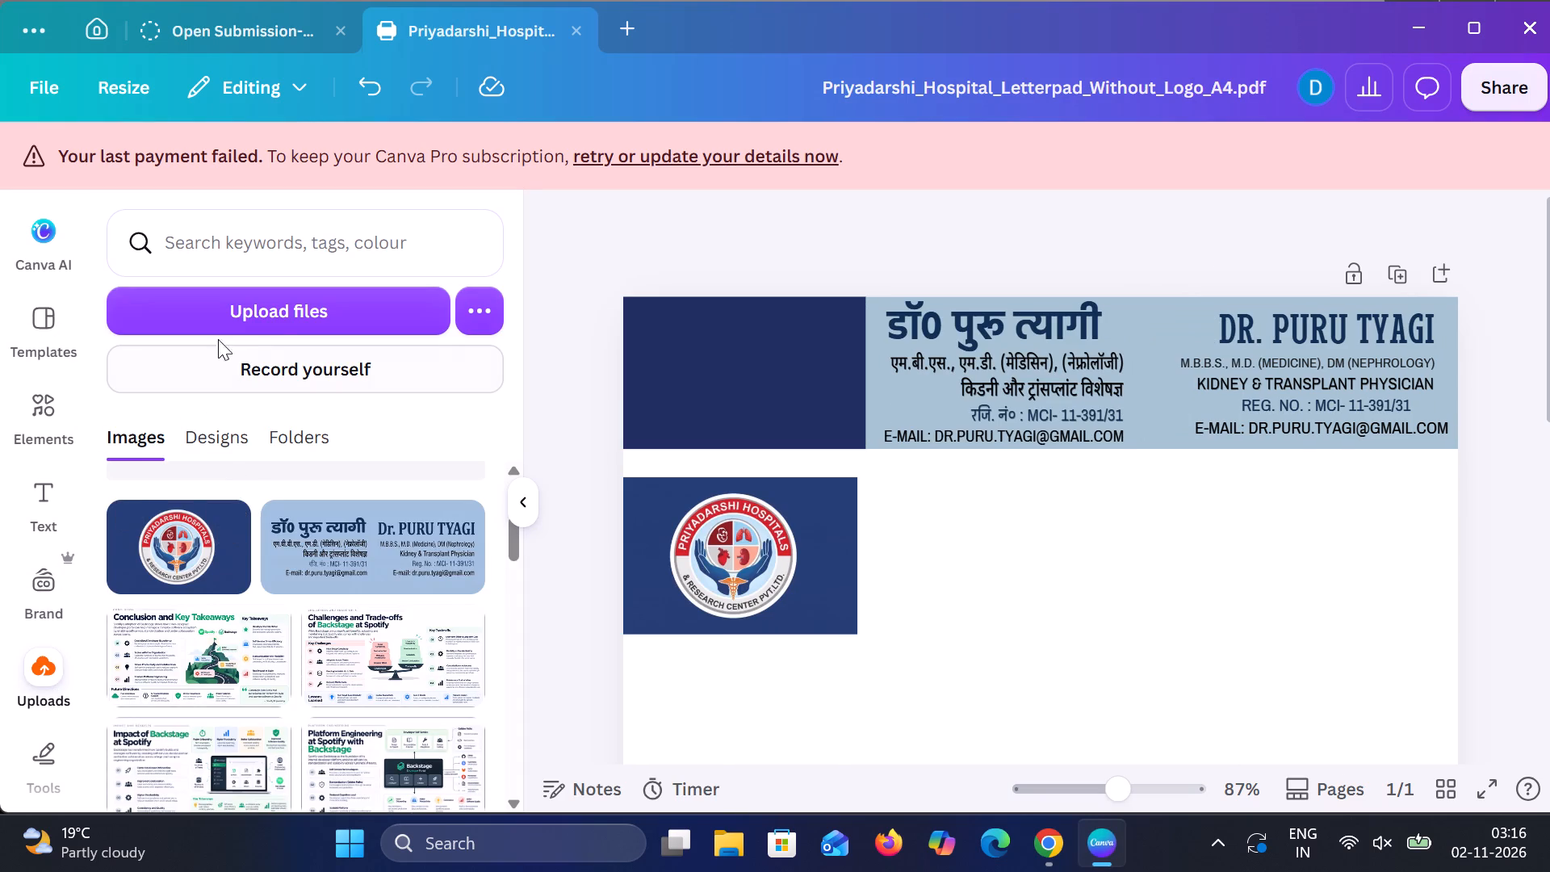
click(274, 312)
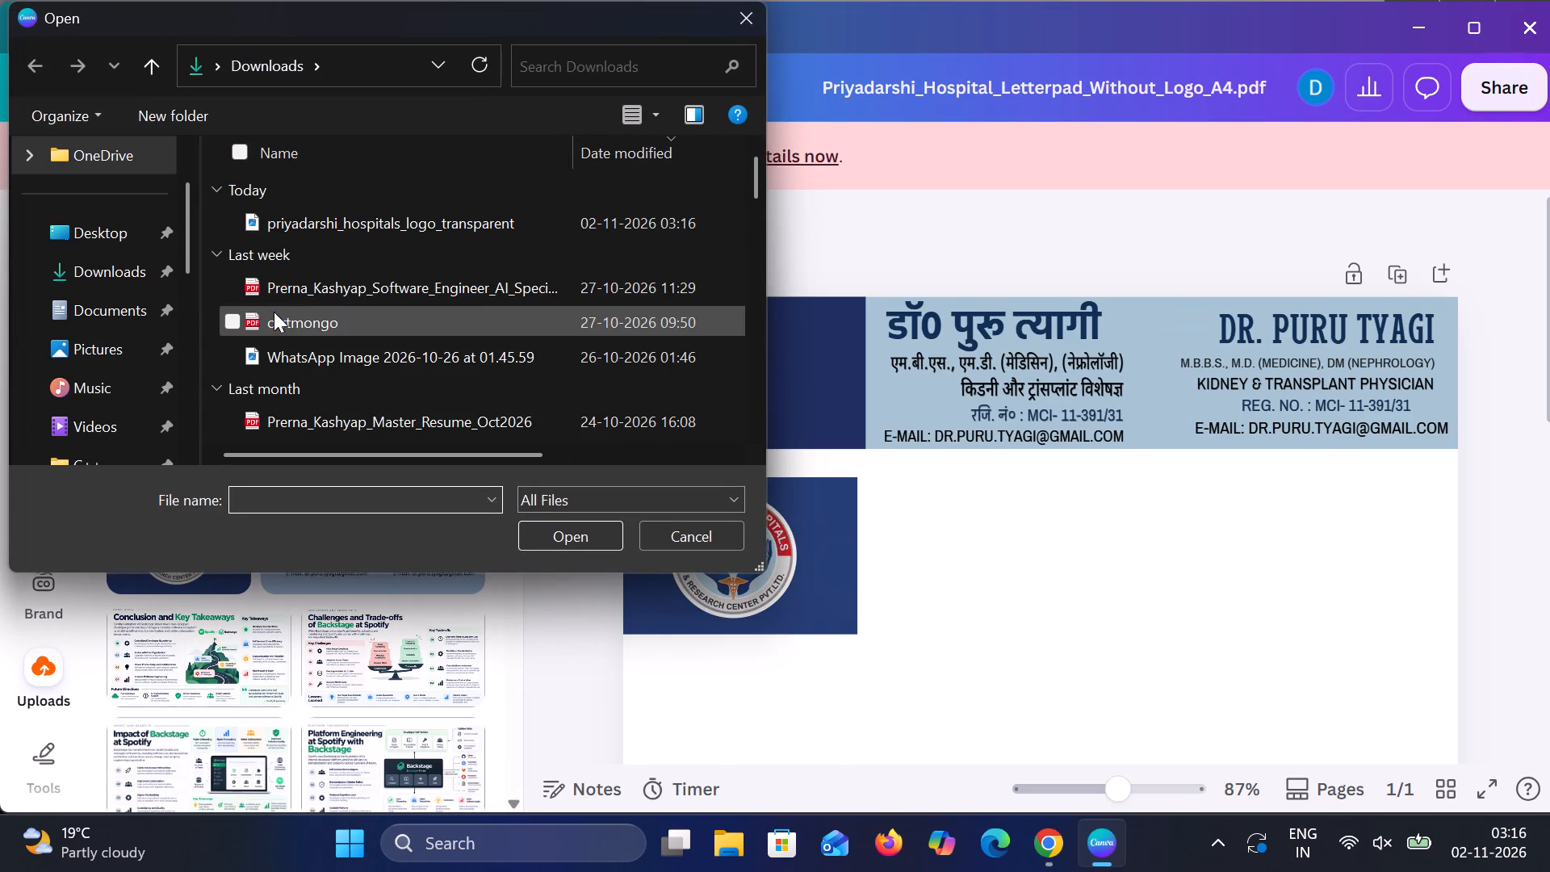
click(454, 220)
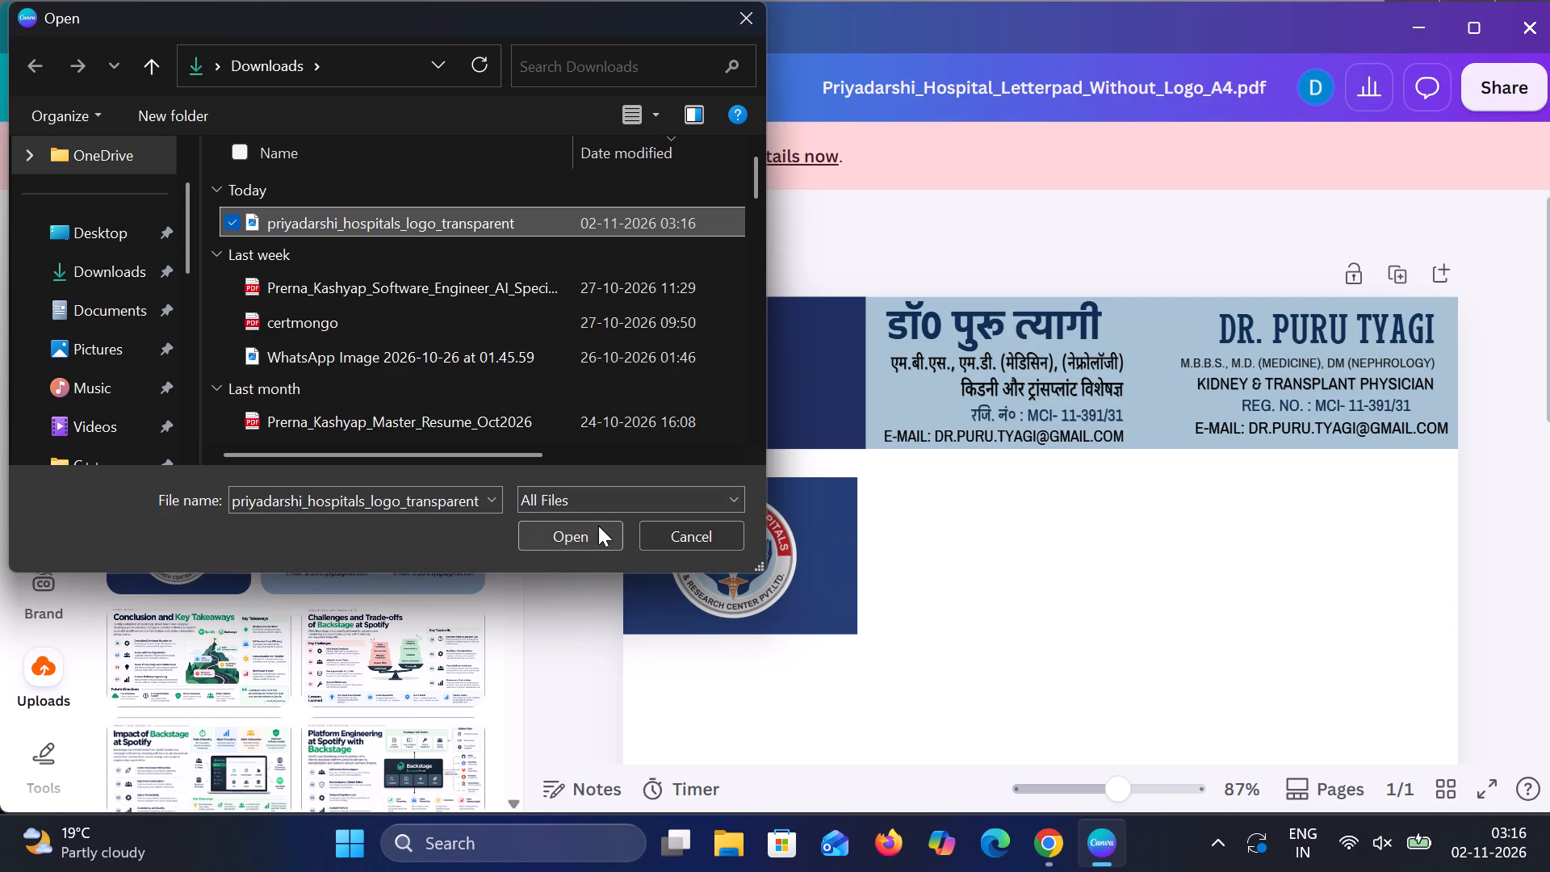
click(598, 526)
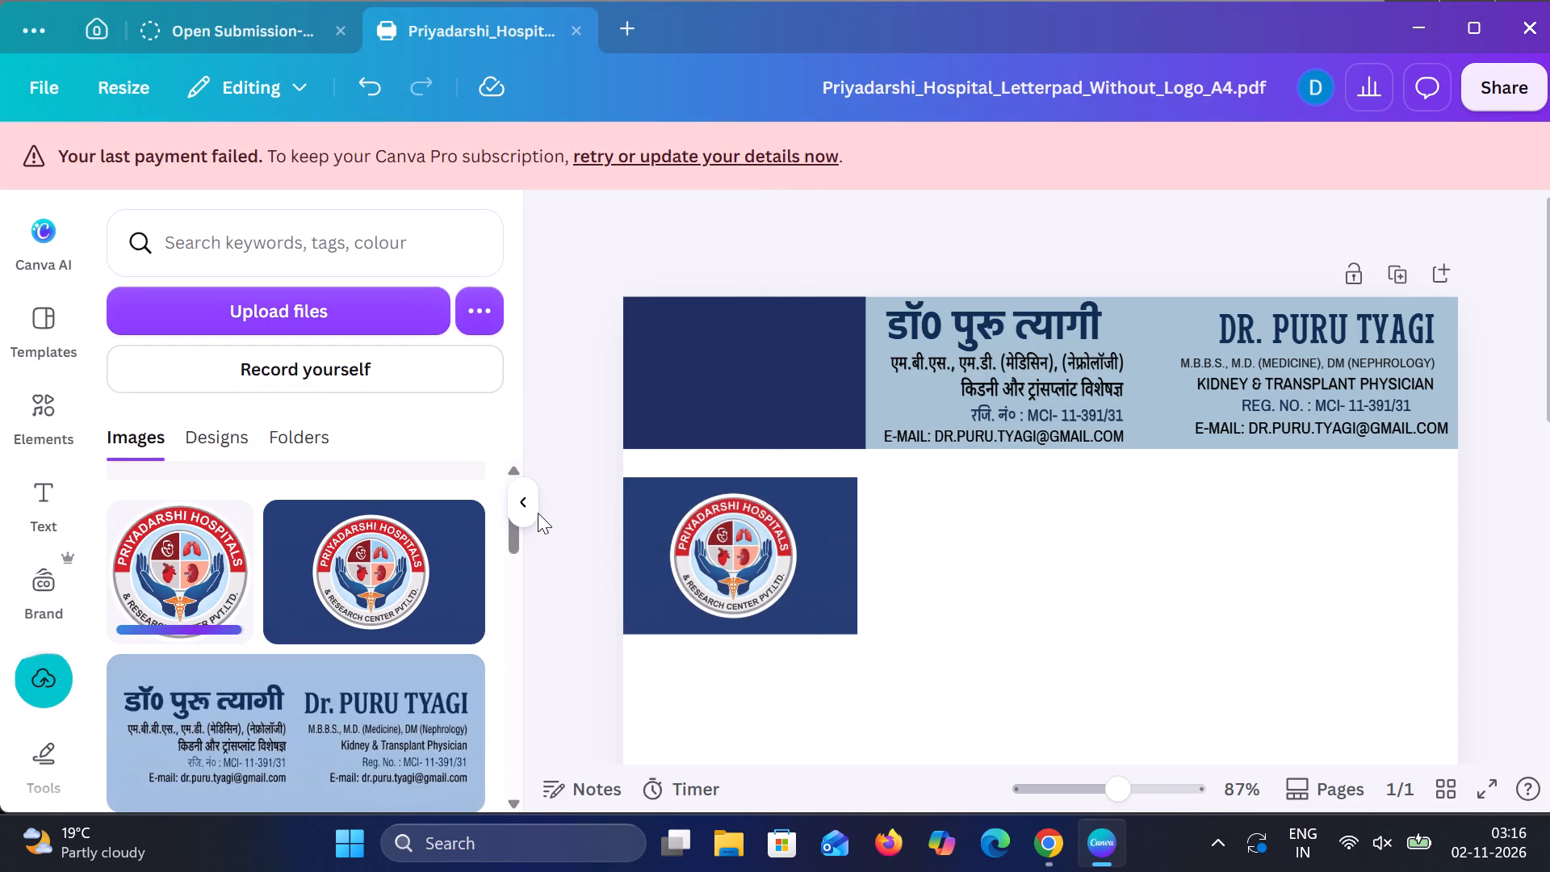
click(182, 589)
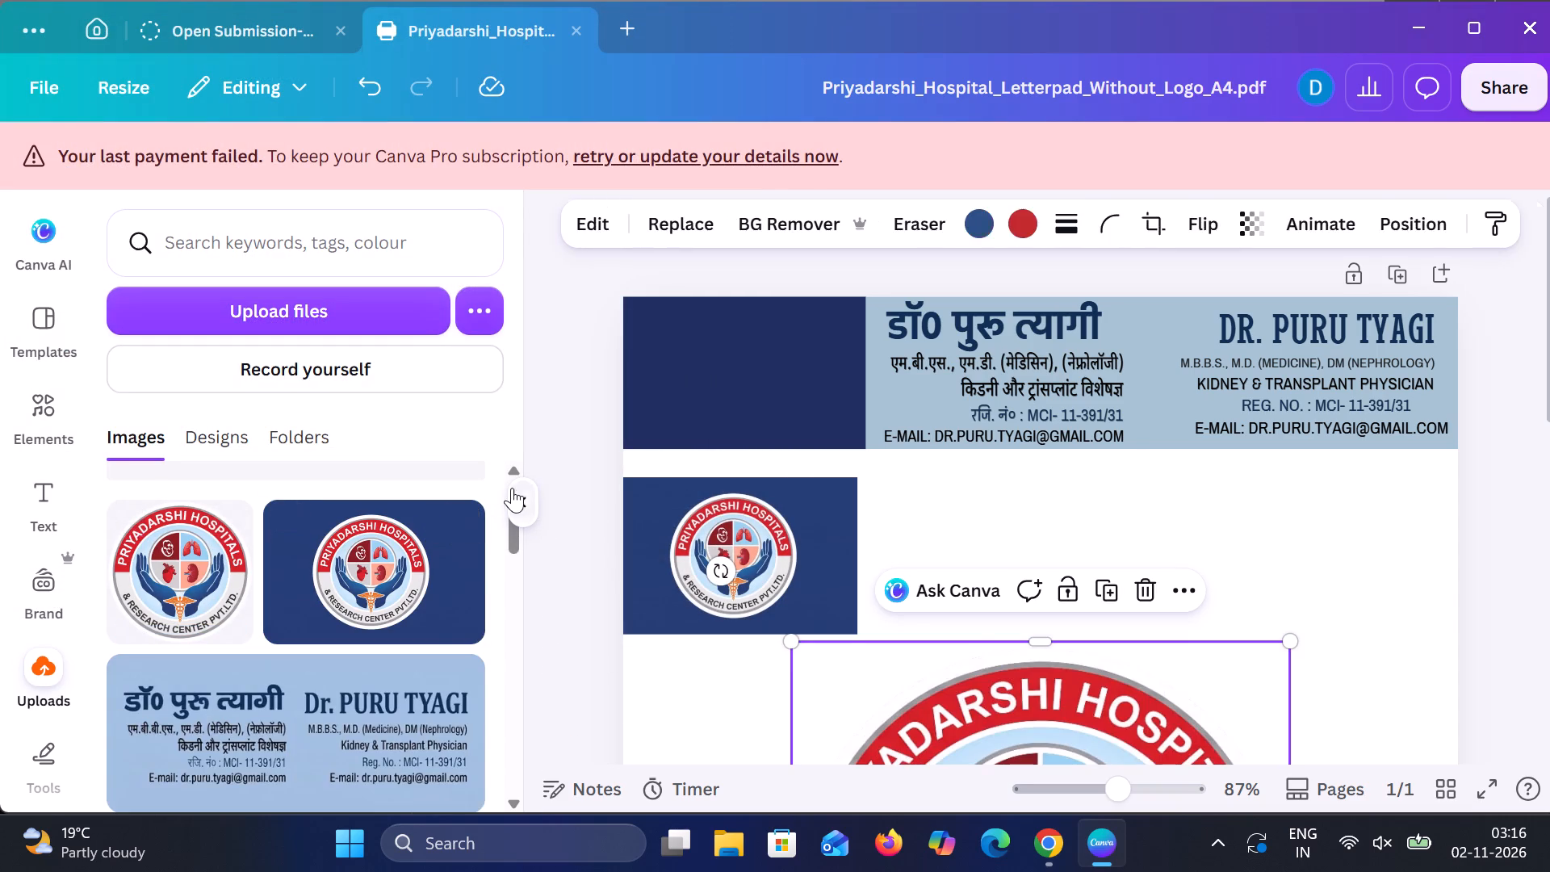
click(517, 488)
Delete the old logo image with the blue background below the header.
scroll(831, 670, down, 4)
click(1155, 587)
scroll(1155, 587, up, 2)
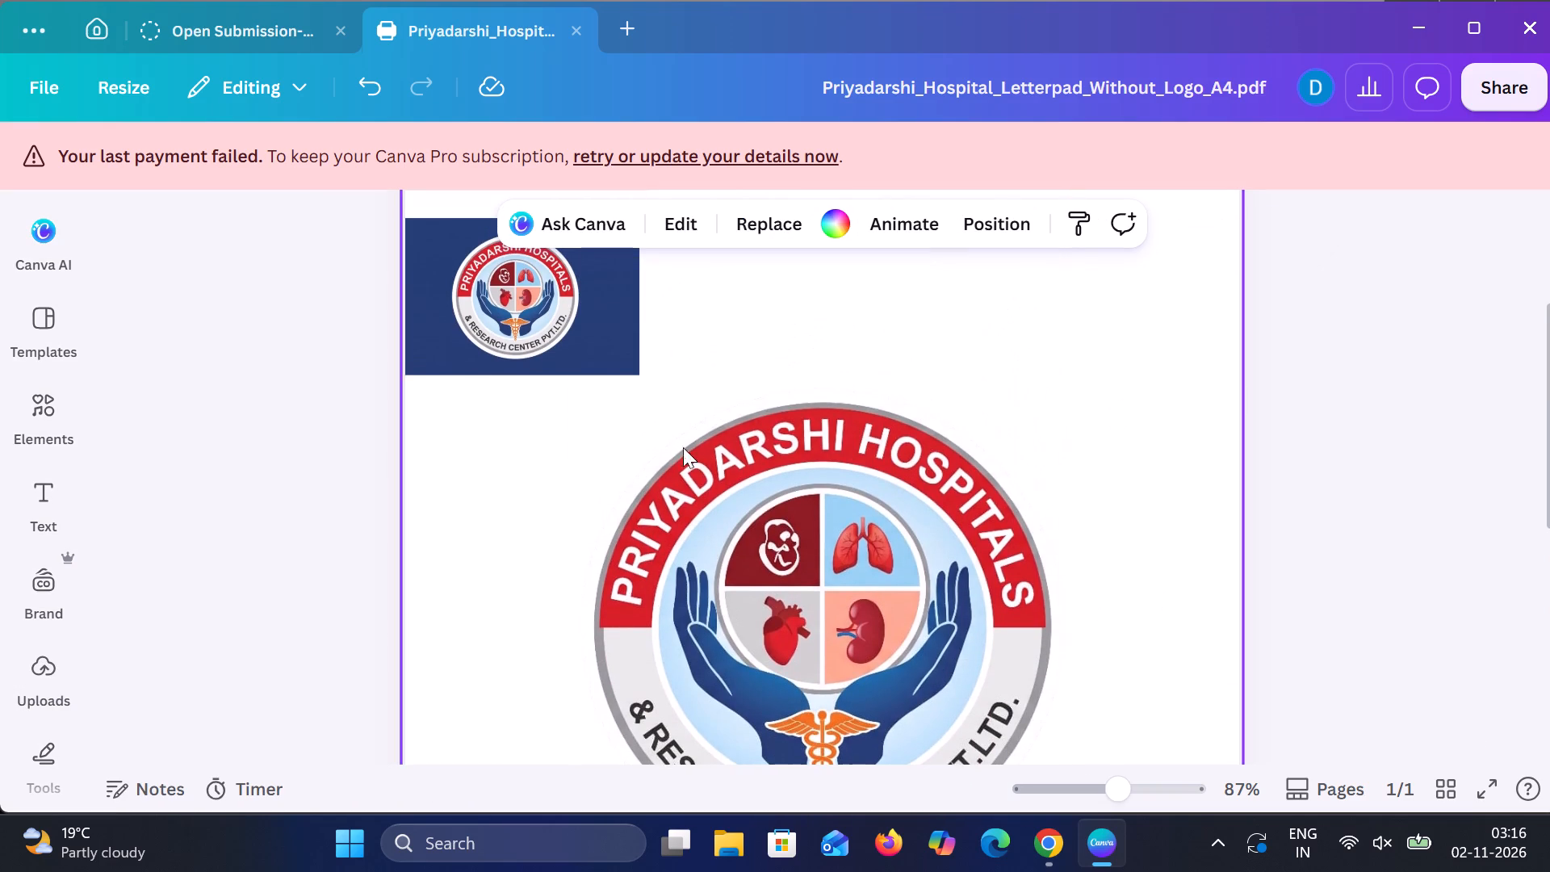
click(534, 312)
click(629, 418)
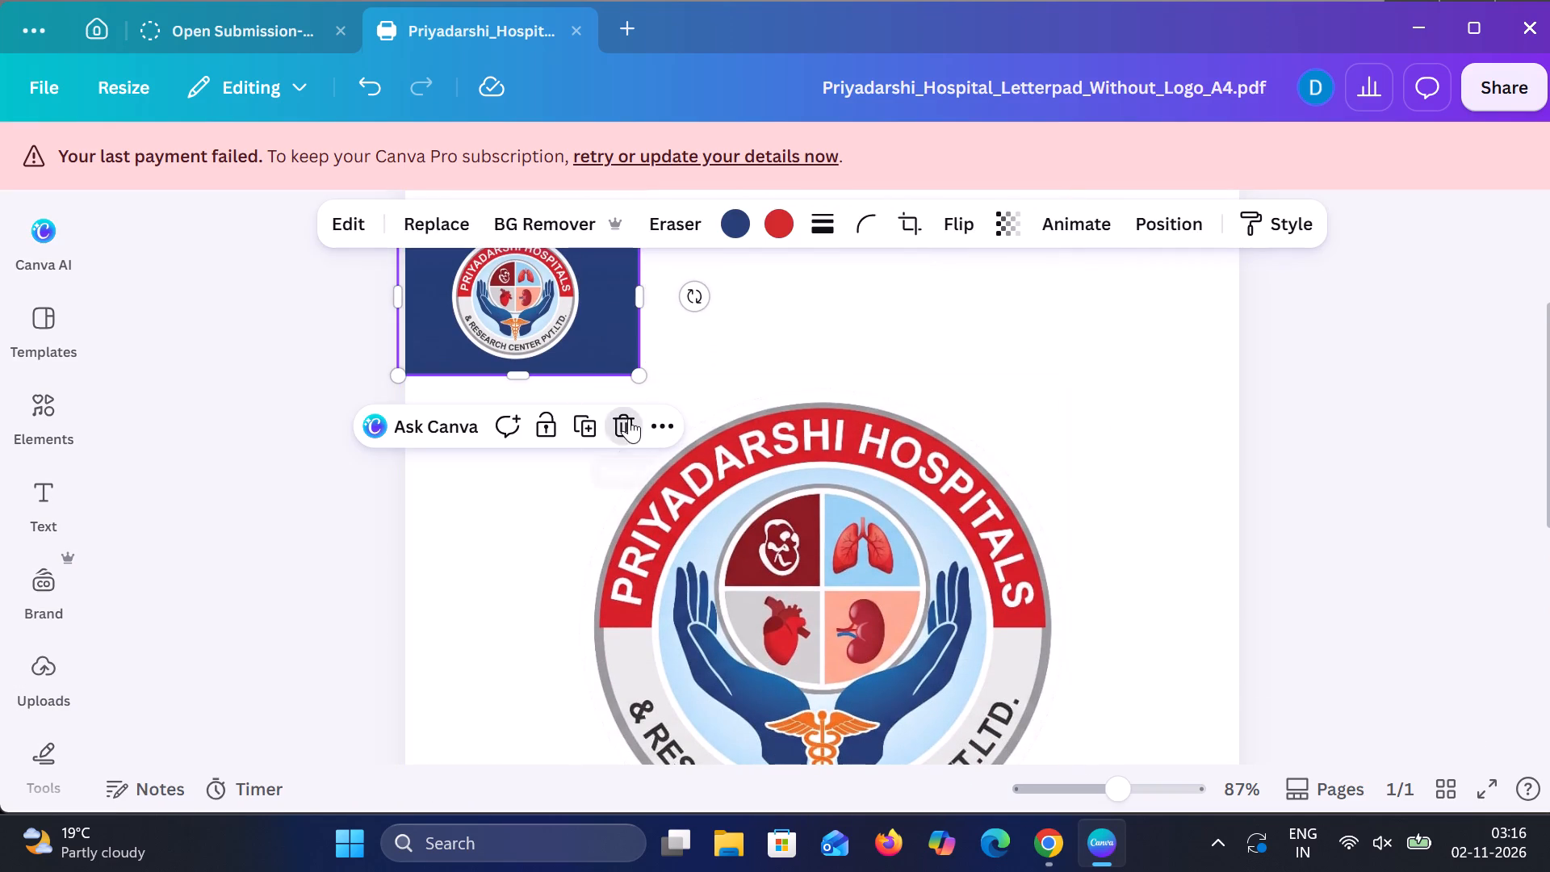
Move the transparent logo just below the header and scale it down proportionally to fit within the navy header block's height.
scroll(895, 421, up, 1)
drag(878, 523, 814, 421)
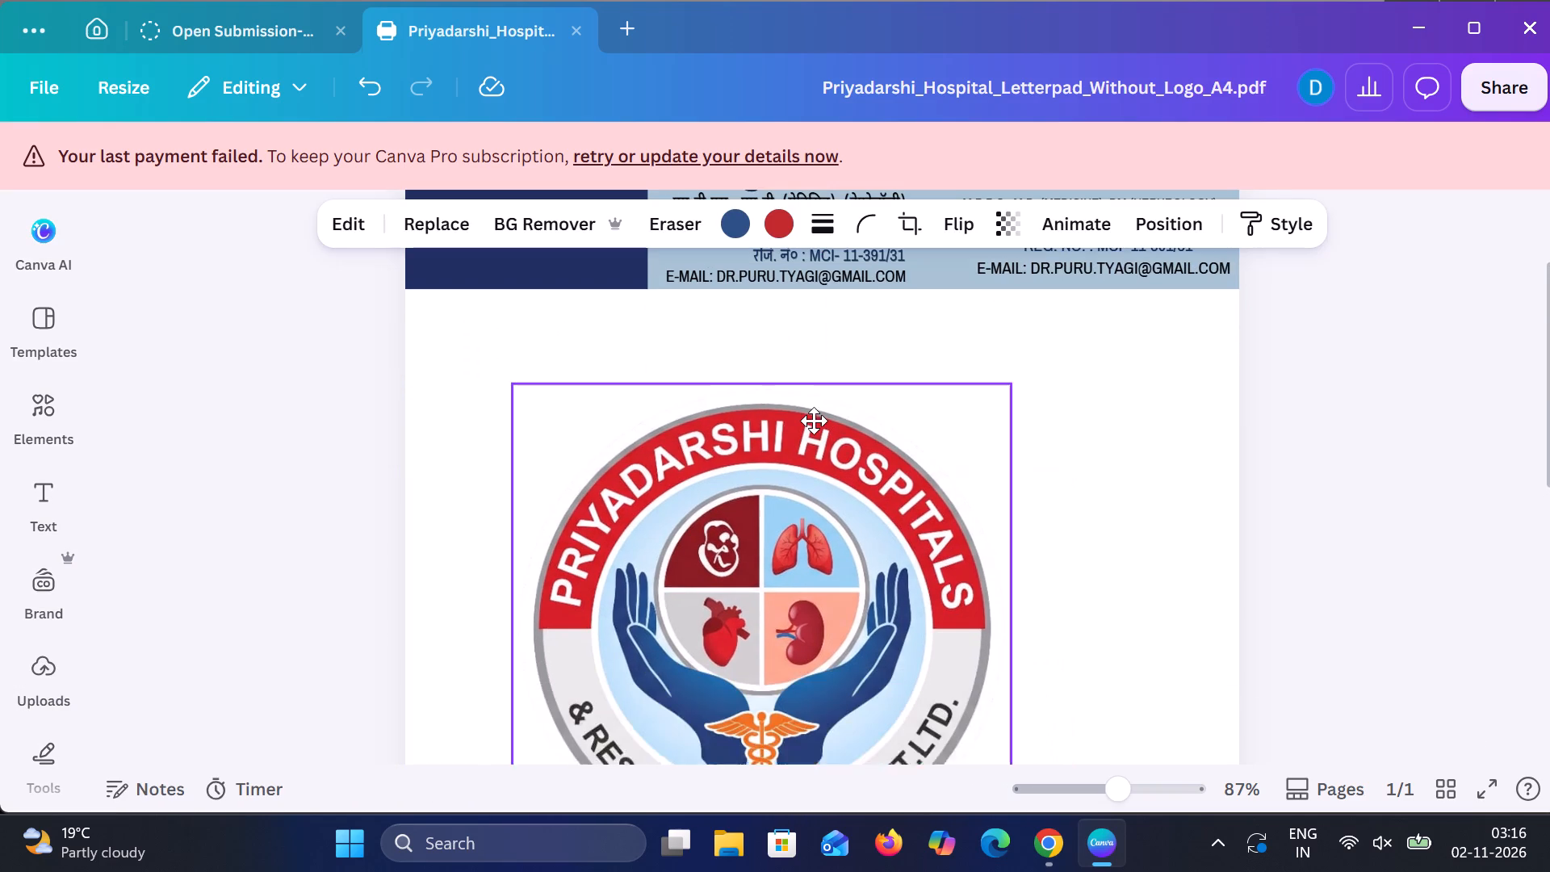
drag(814, 421, 803, 400)
scroll(803, 400, down, 2)
double_click(1007, 610)
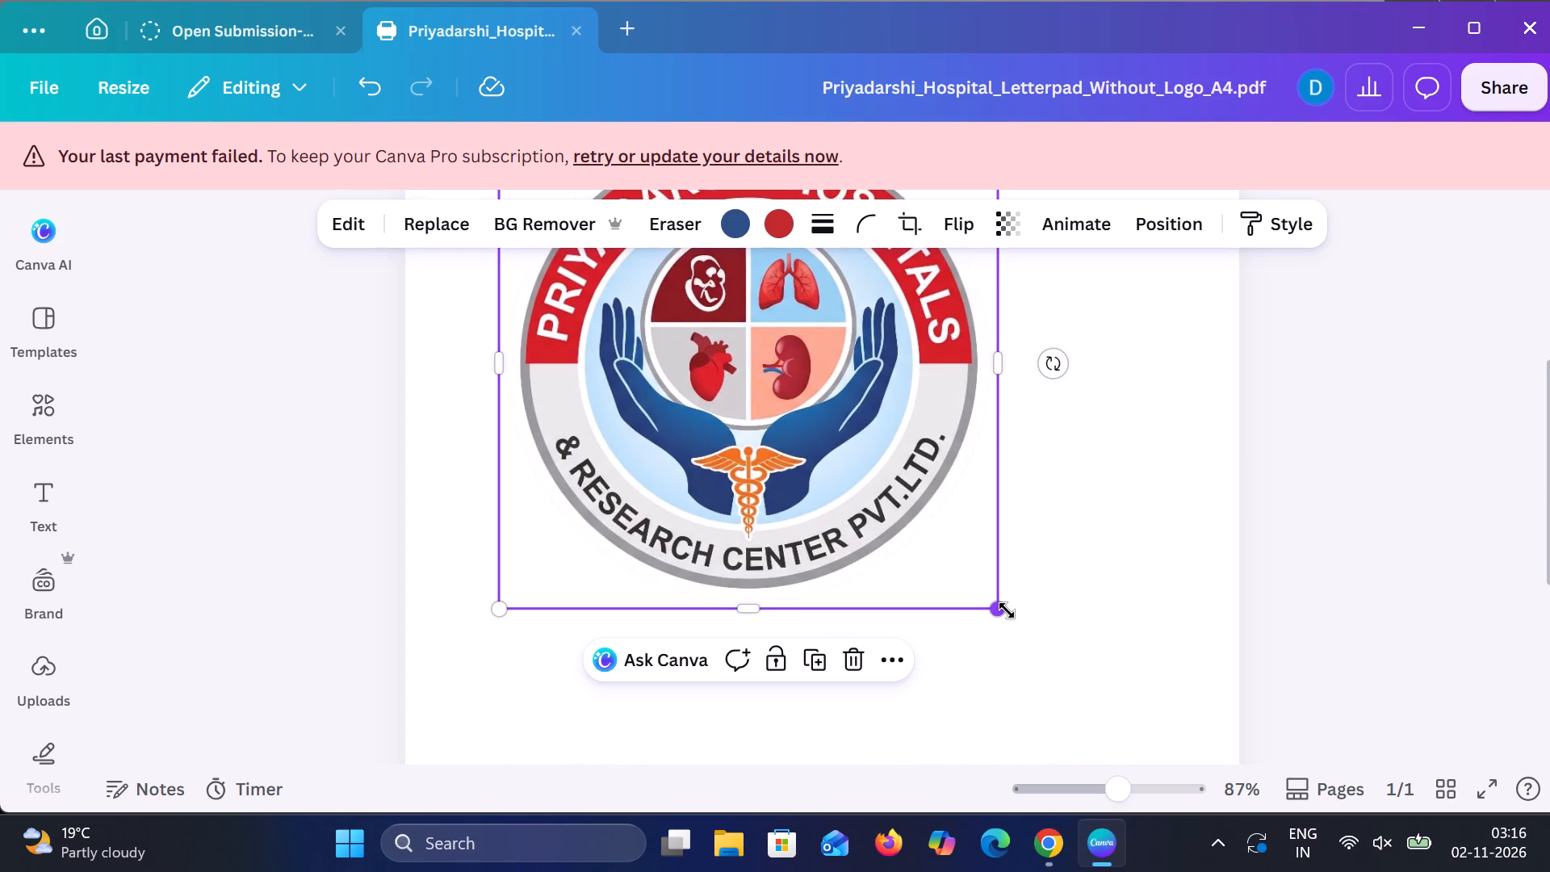
drag(1007, 610, 742, 413)
scroll(930, 434, up, 2)
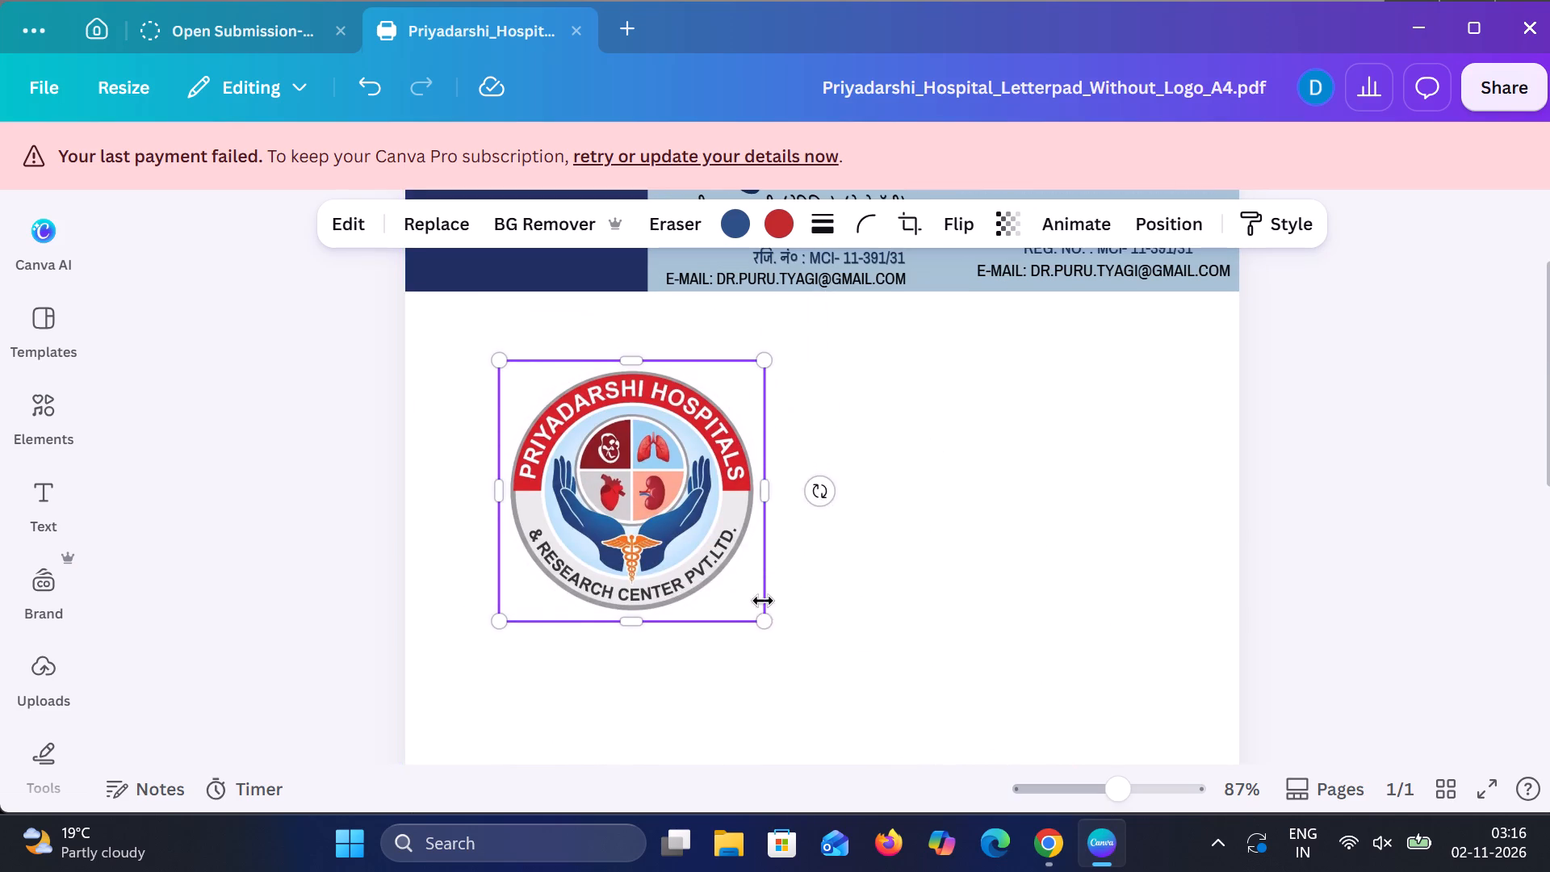
drag(768, 621, 630, 480)
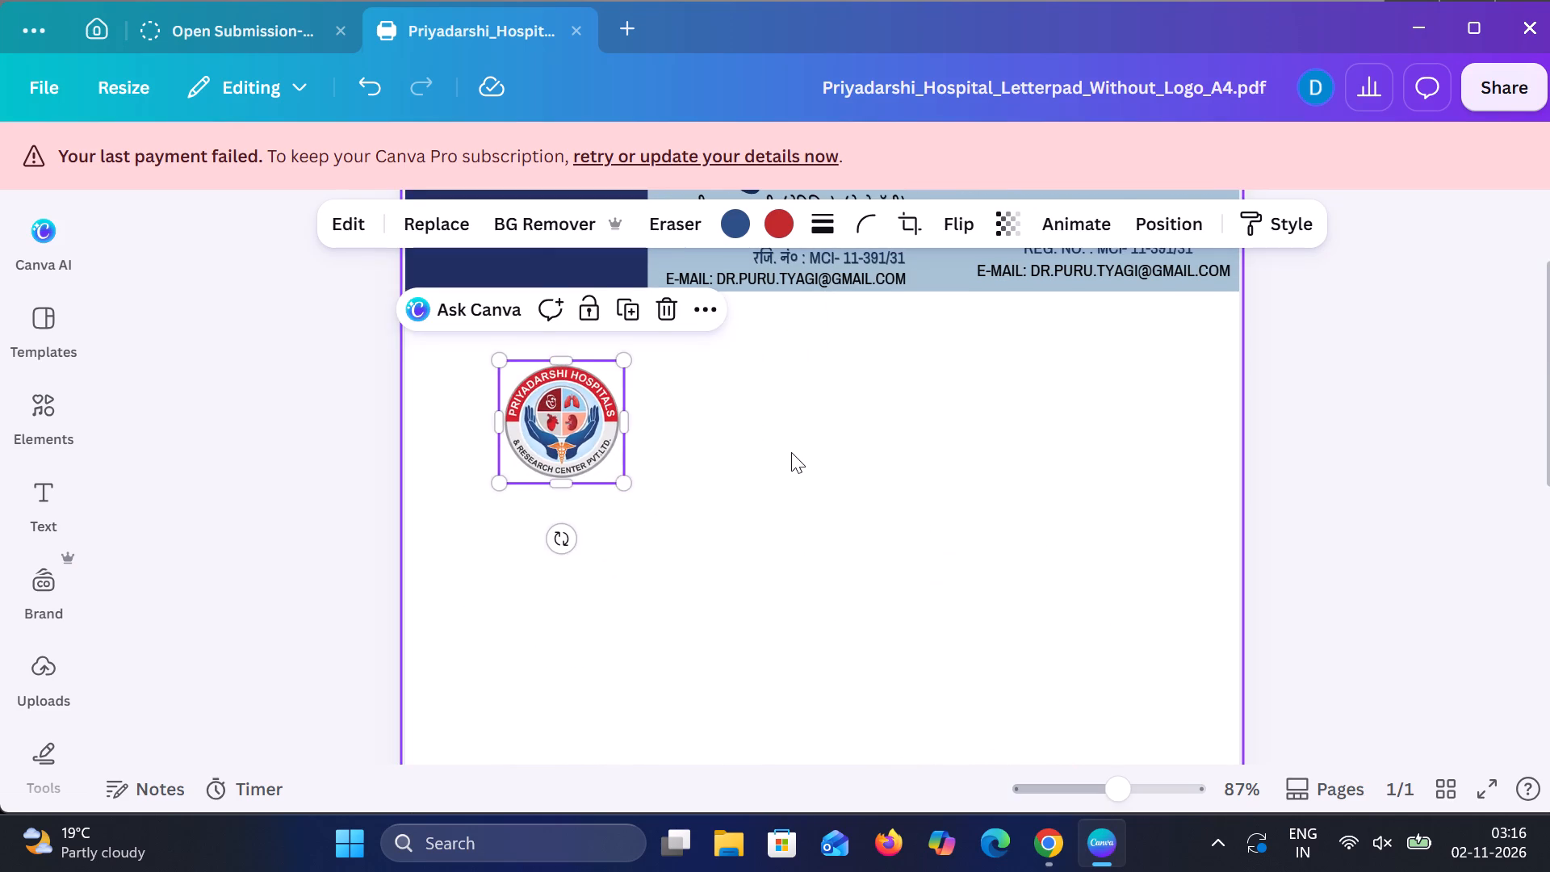
scroll(791, 452, up, 2)
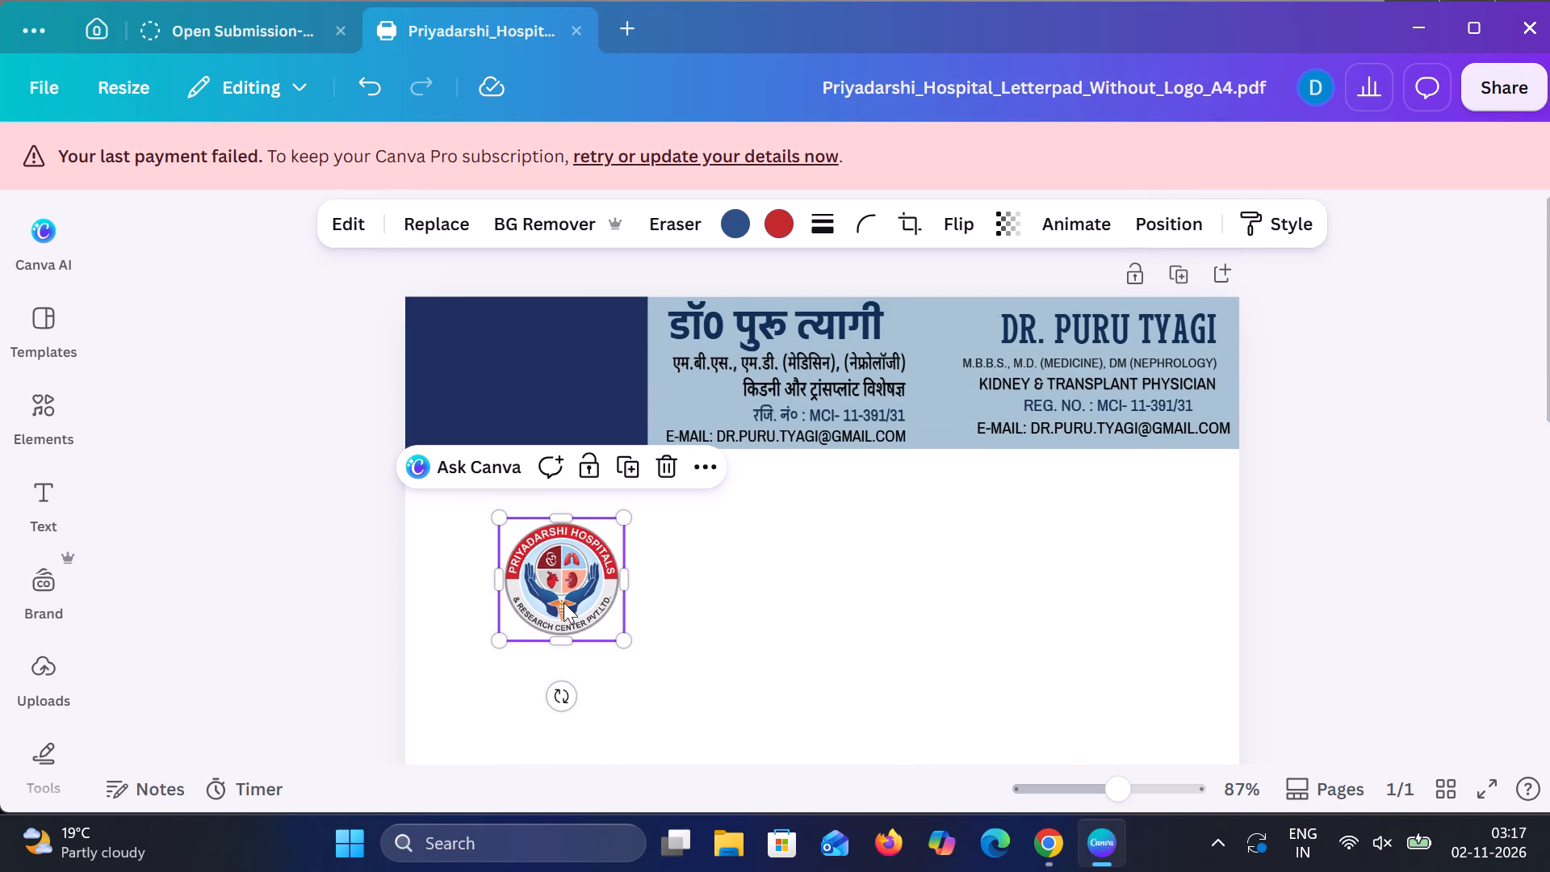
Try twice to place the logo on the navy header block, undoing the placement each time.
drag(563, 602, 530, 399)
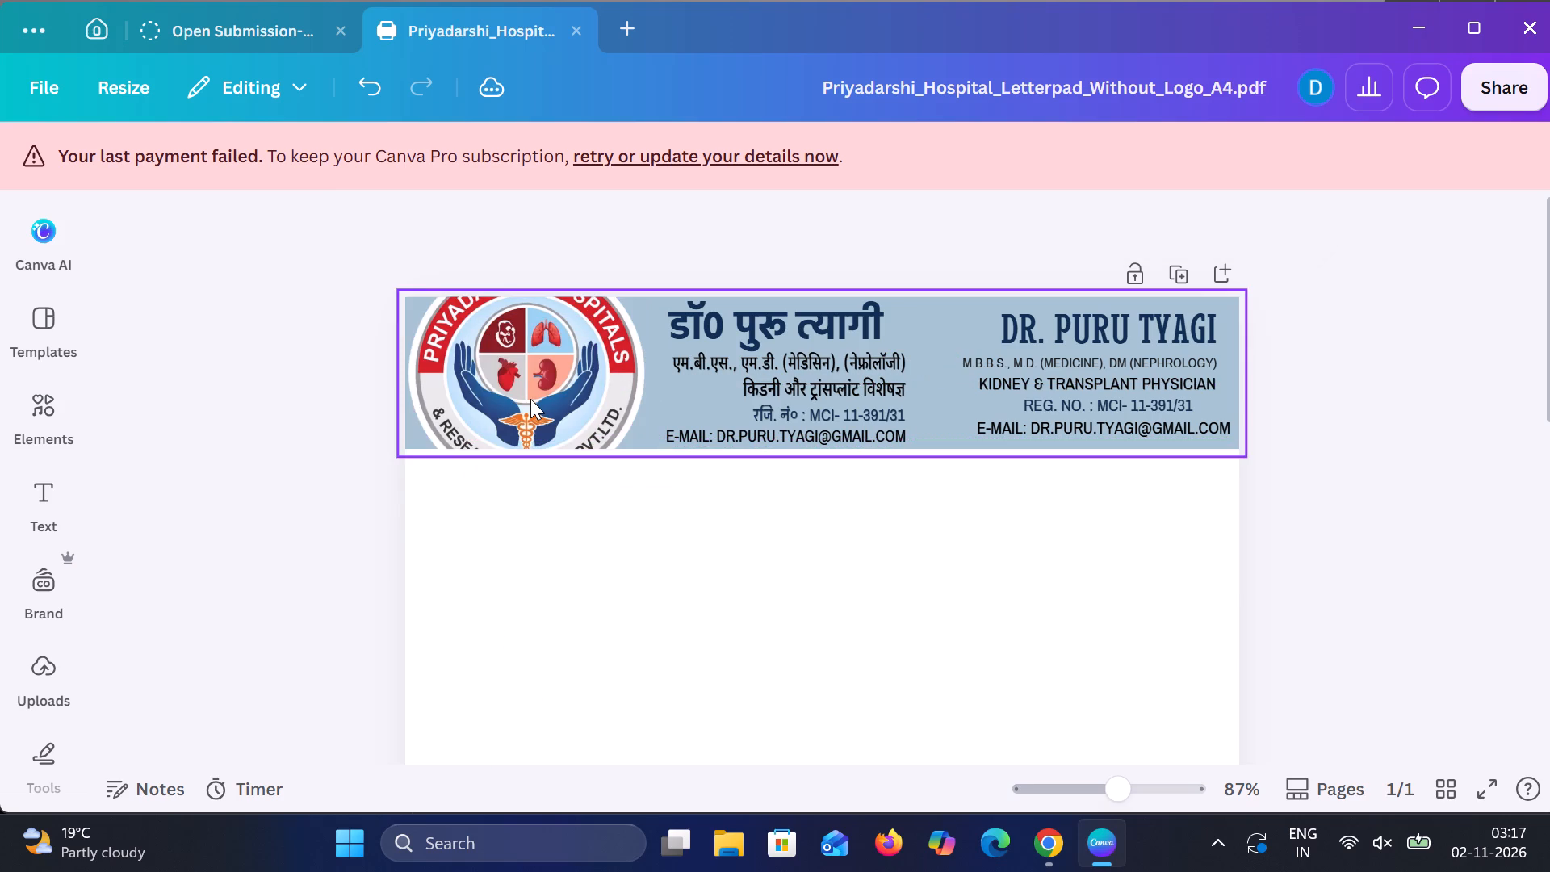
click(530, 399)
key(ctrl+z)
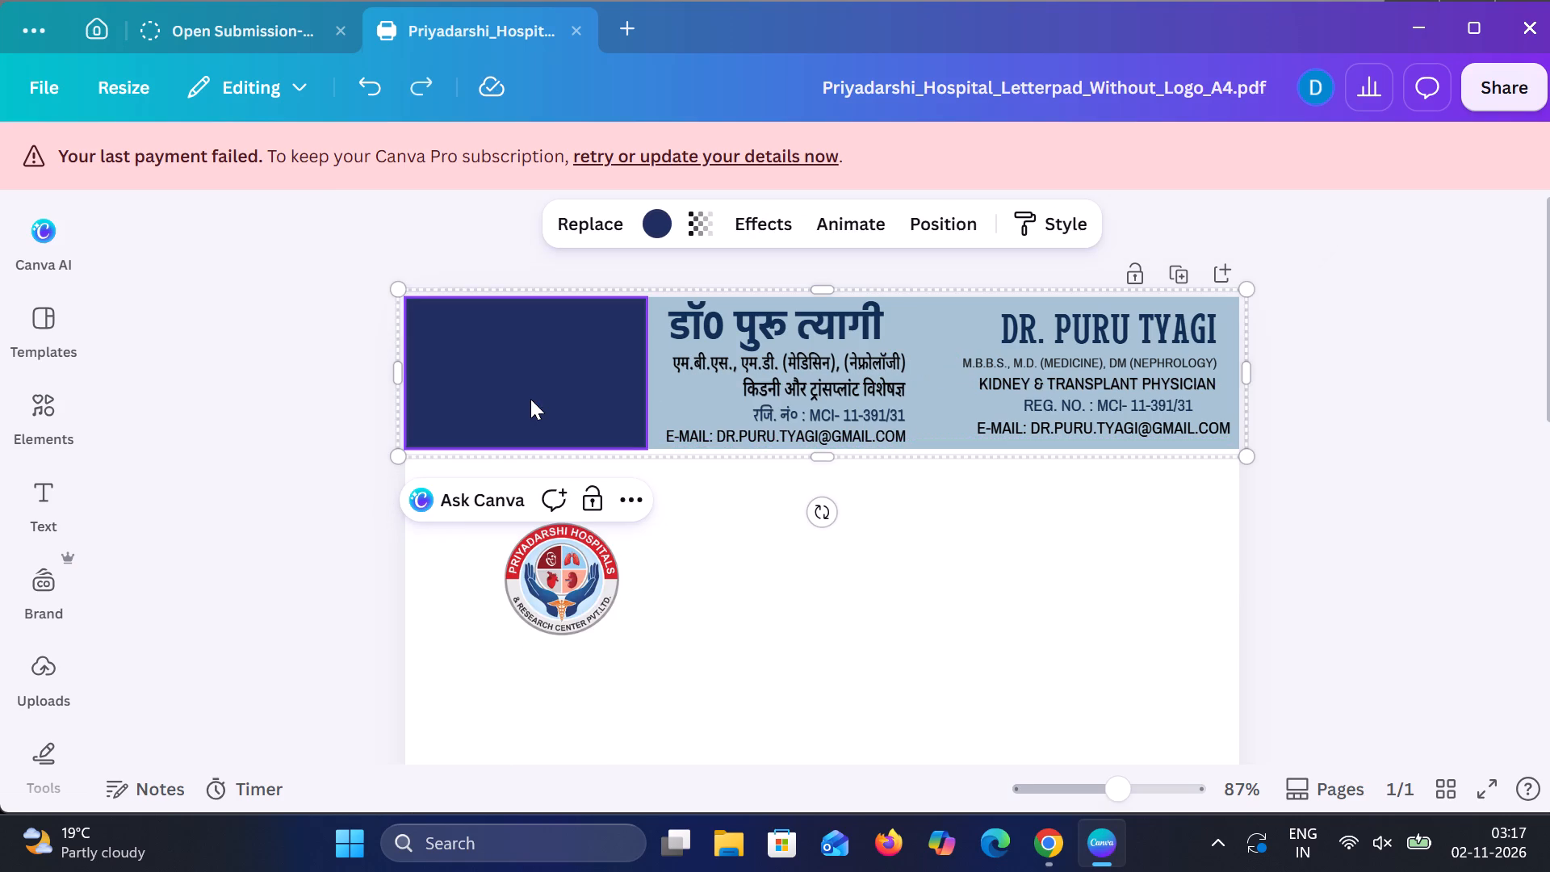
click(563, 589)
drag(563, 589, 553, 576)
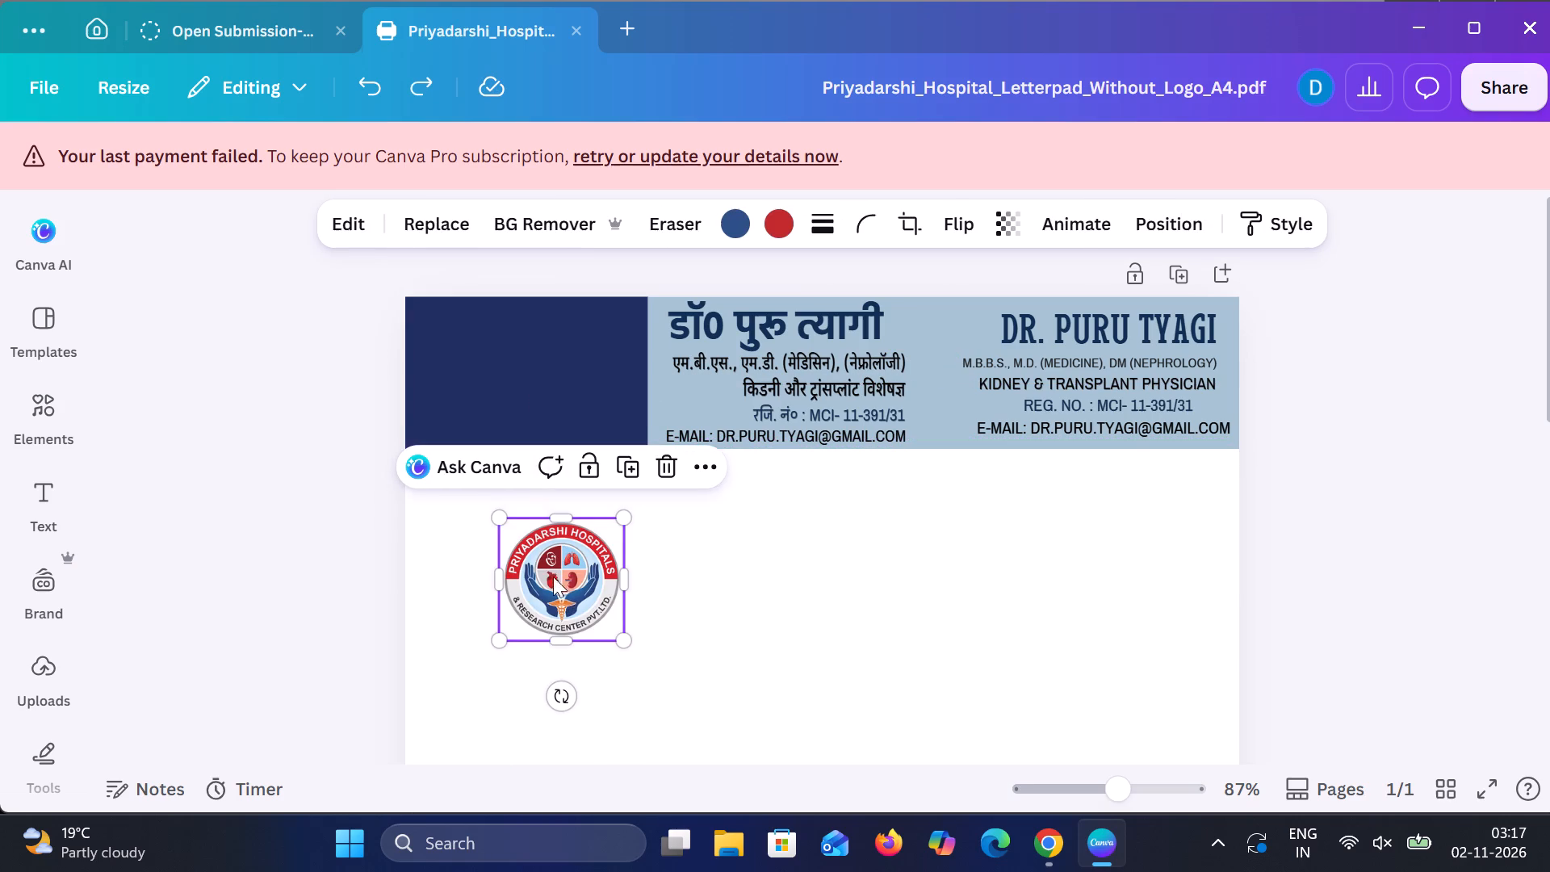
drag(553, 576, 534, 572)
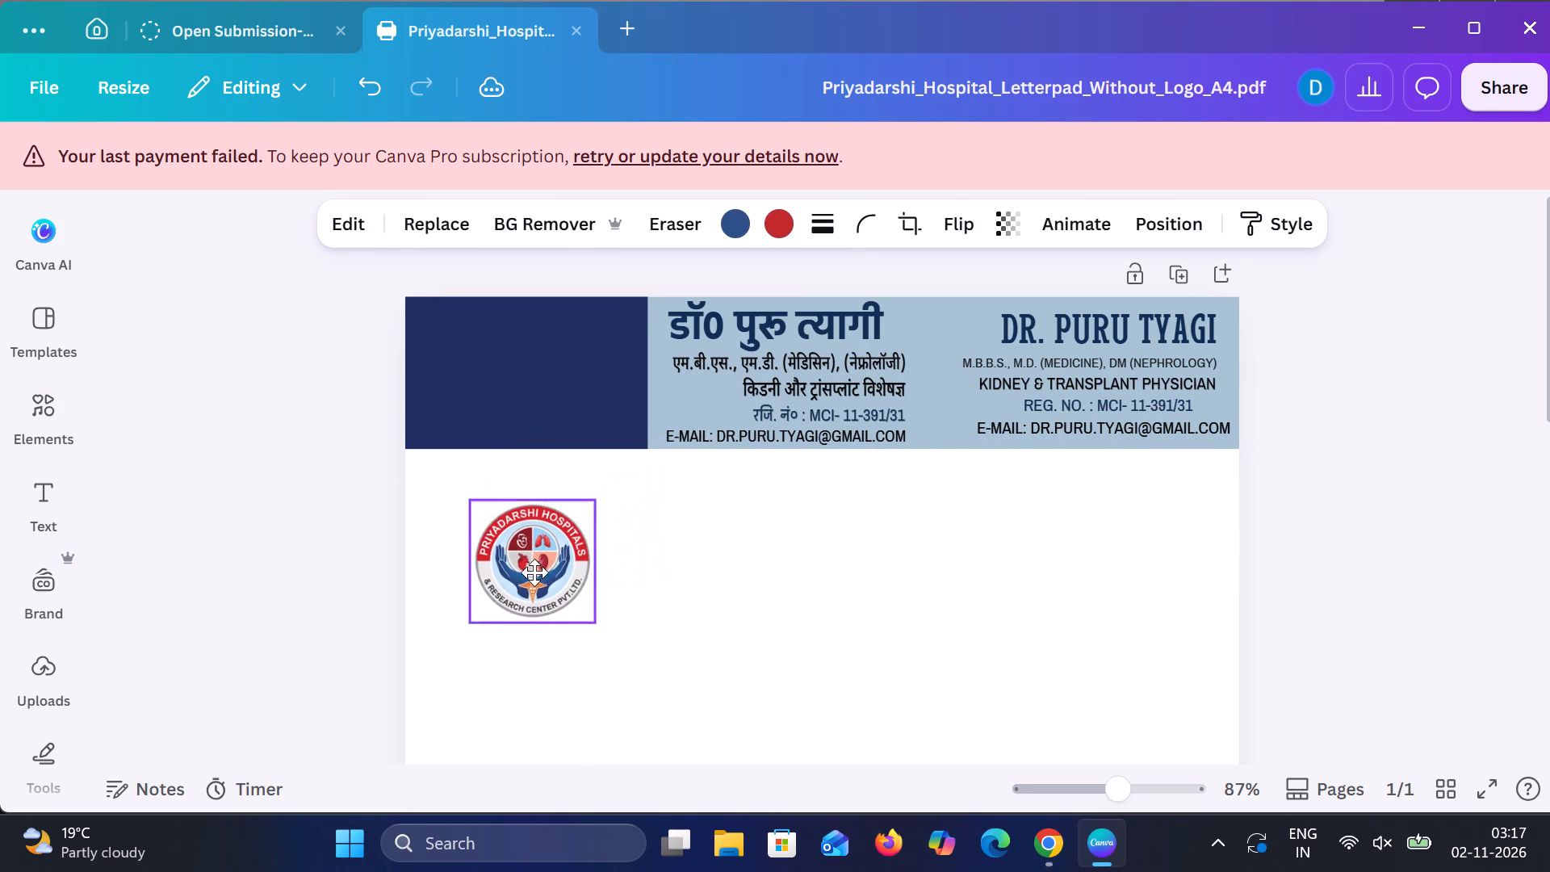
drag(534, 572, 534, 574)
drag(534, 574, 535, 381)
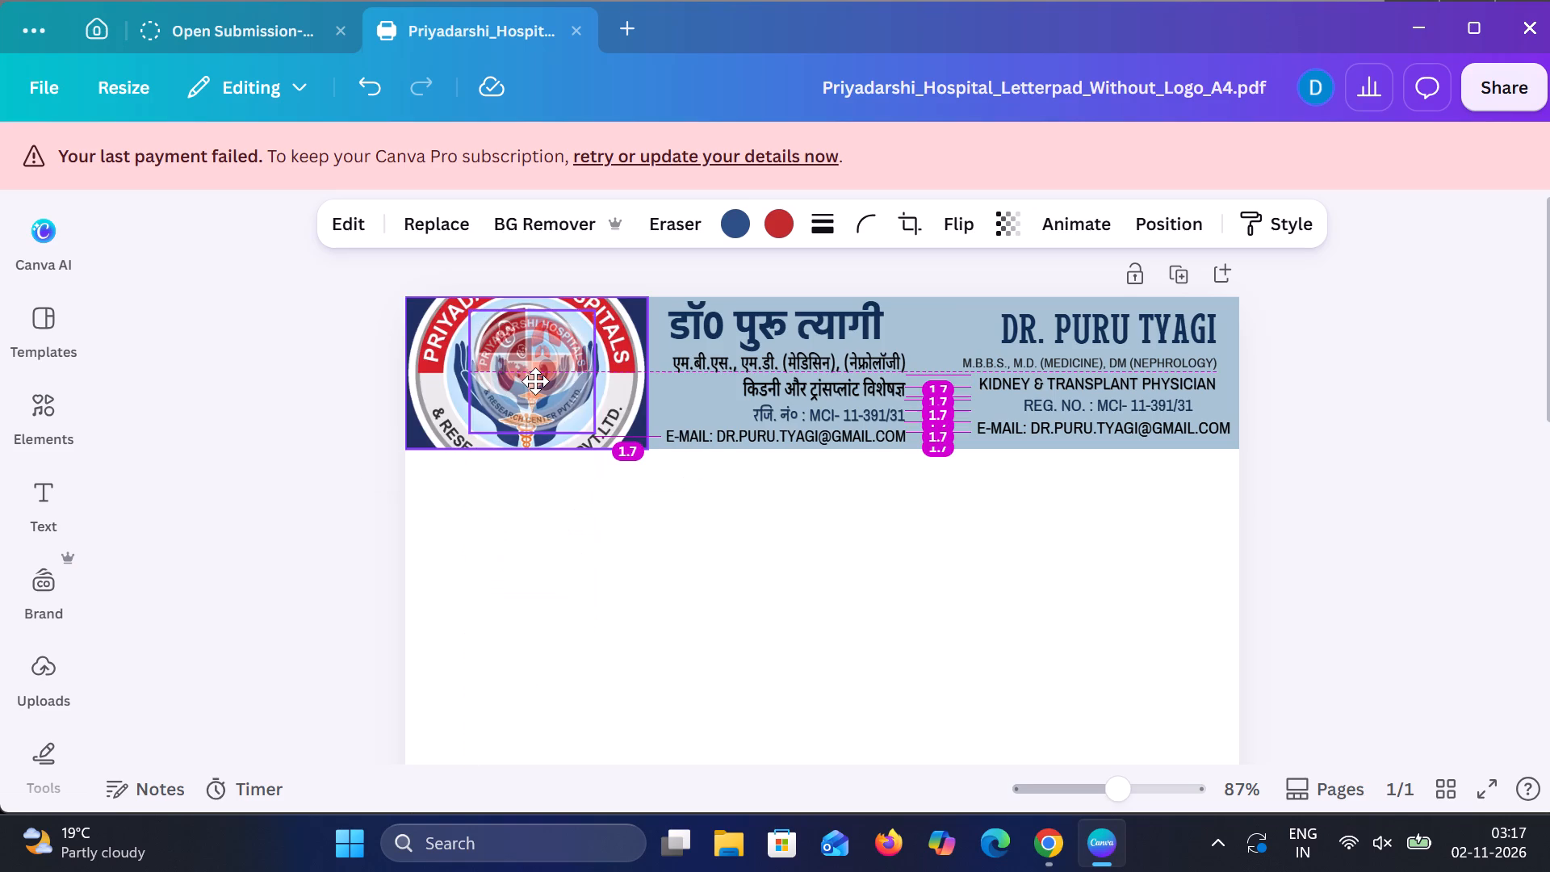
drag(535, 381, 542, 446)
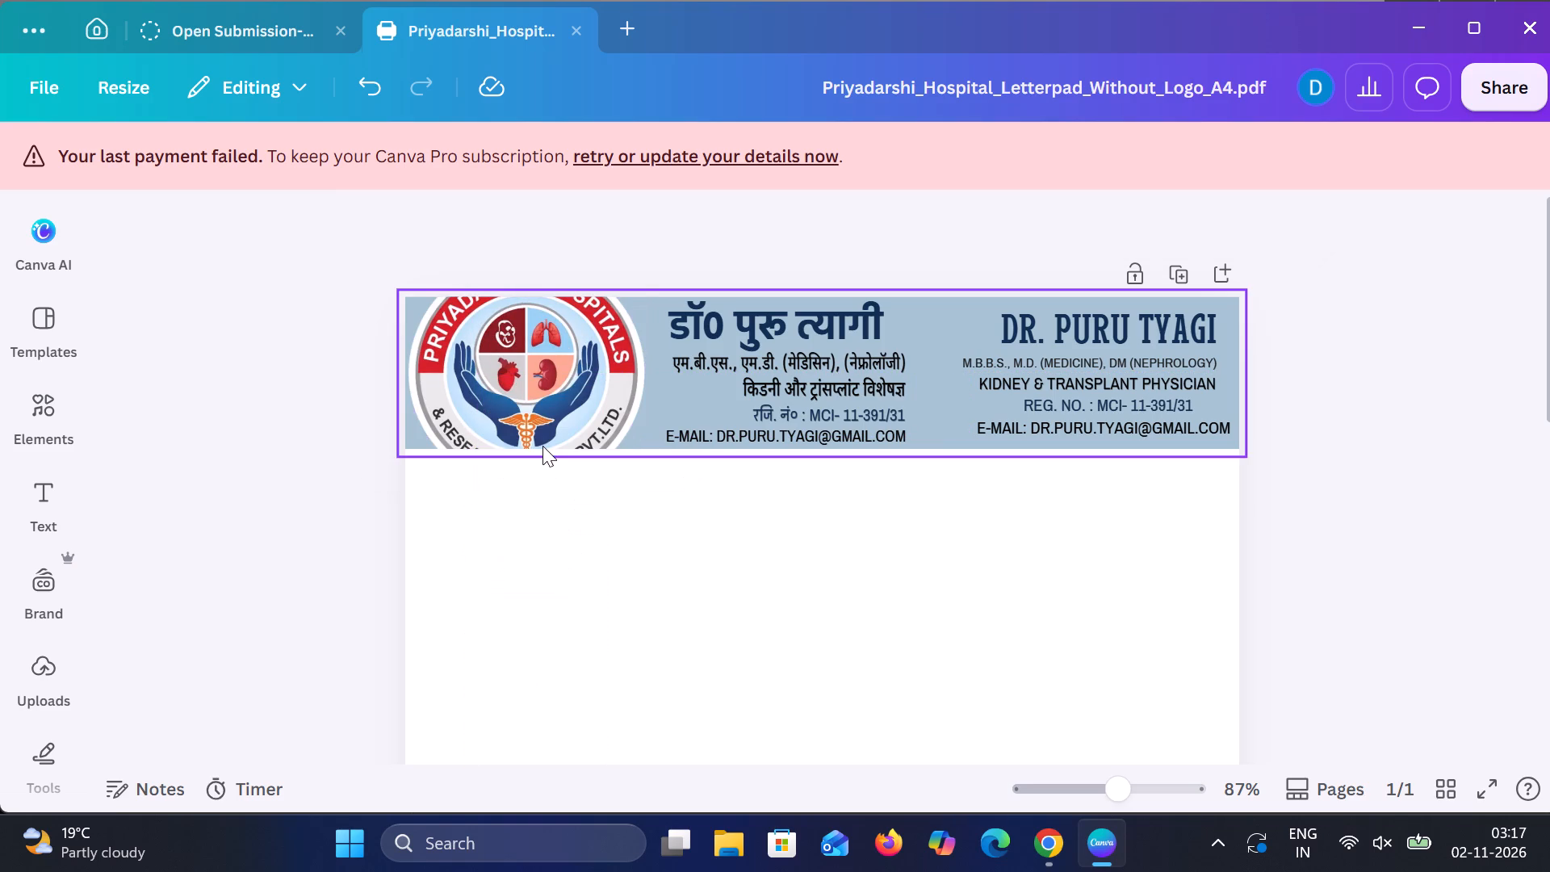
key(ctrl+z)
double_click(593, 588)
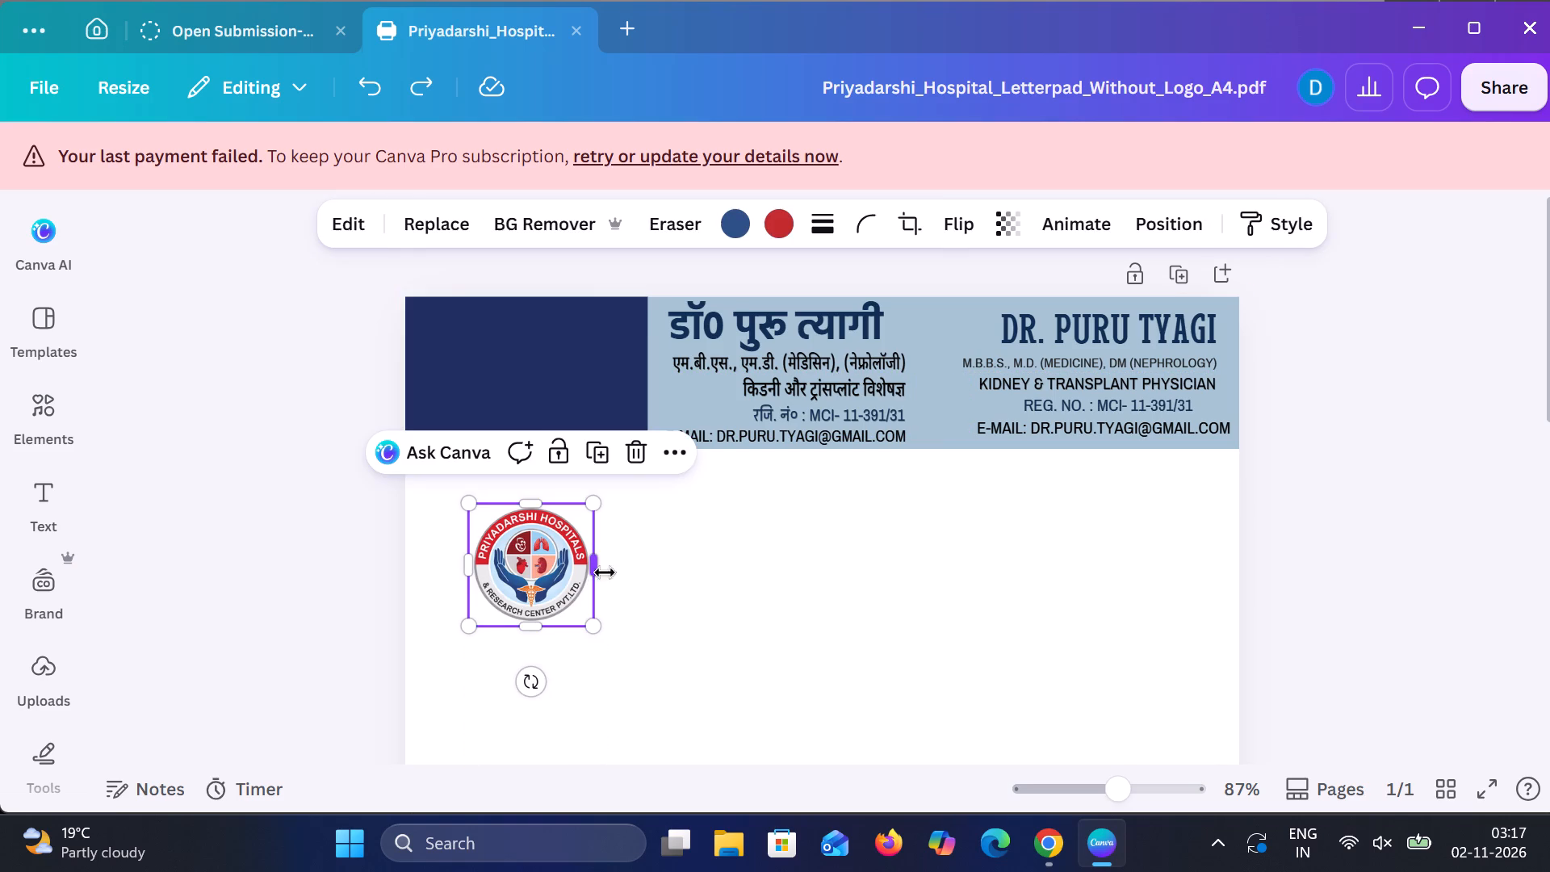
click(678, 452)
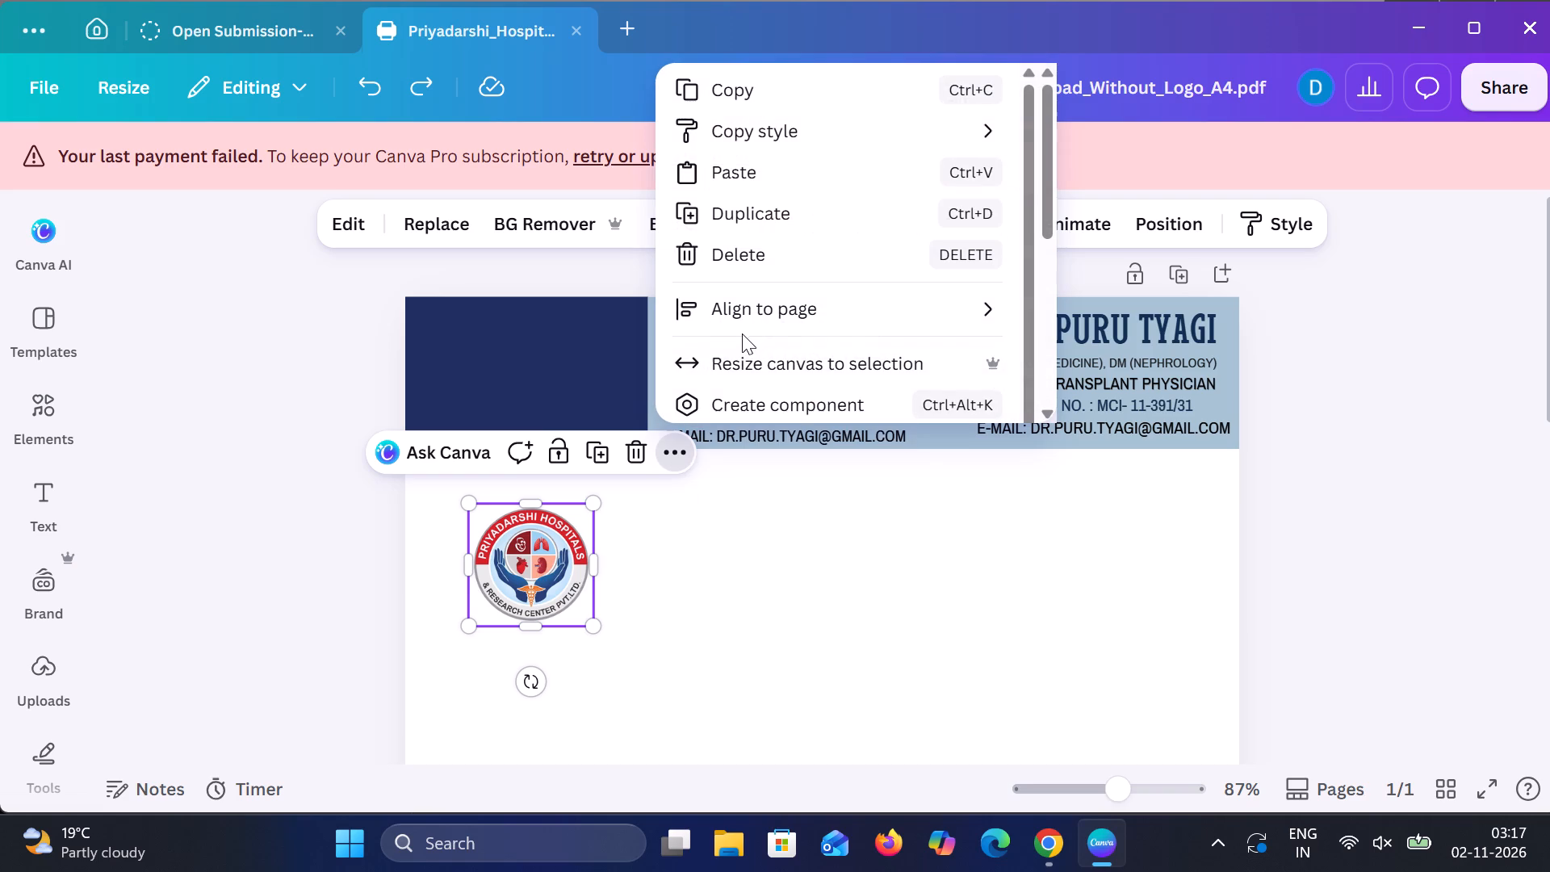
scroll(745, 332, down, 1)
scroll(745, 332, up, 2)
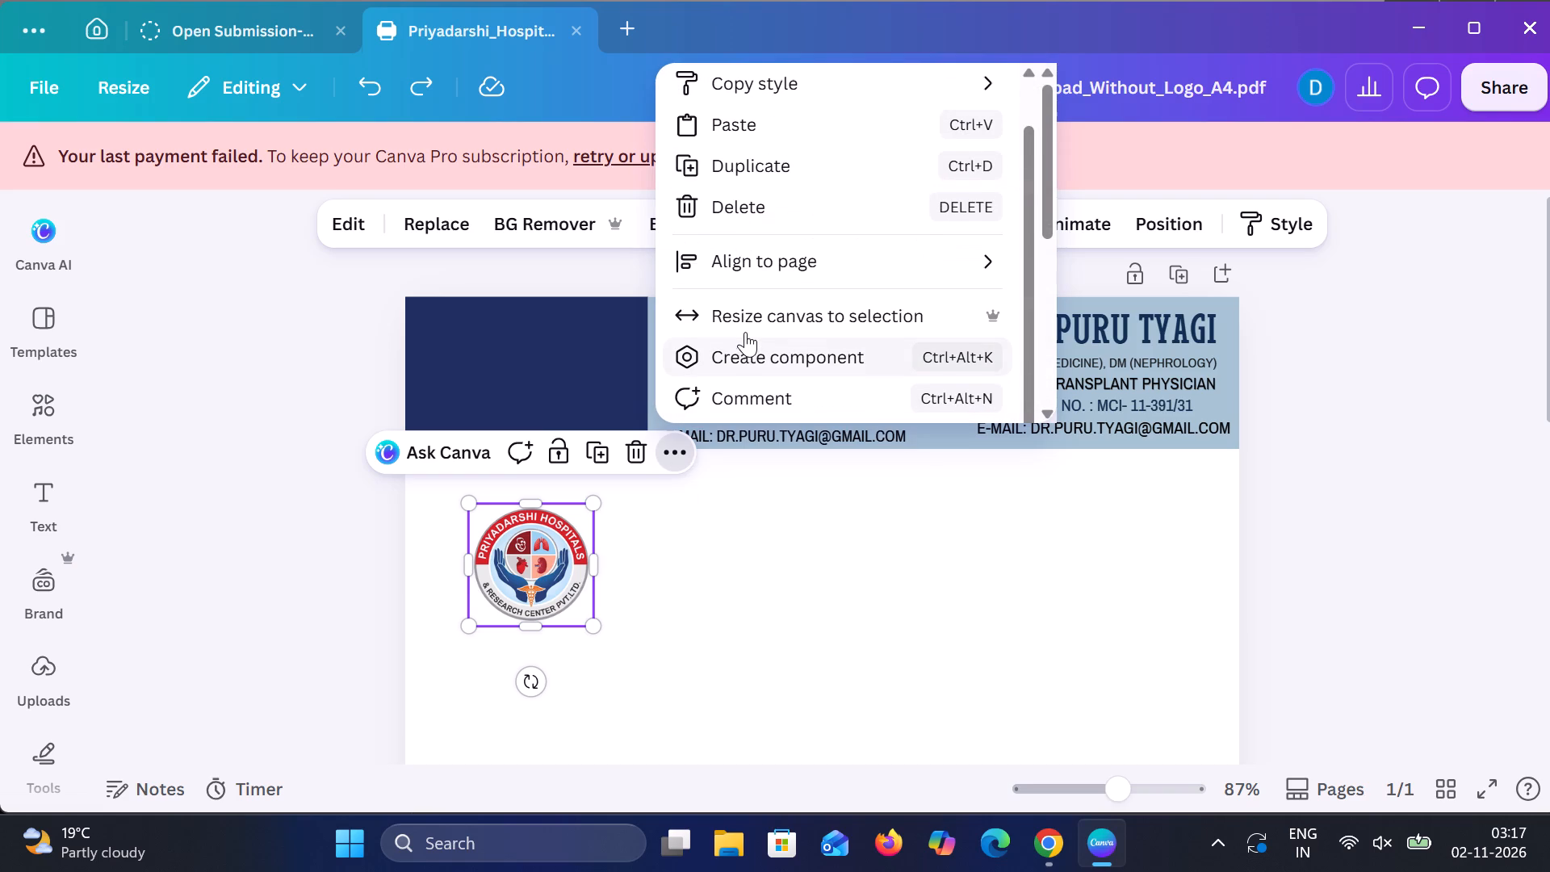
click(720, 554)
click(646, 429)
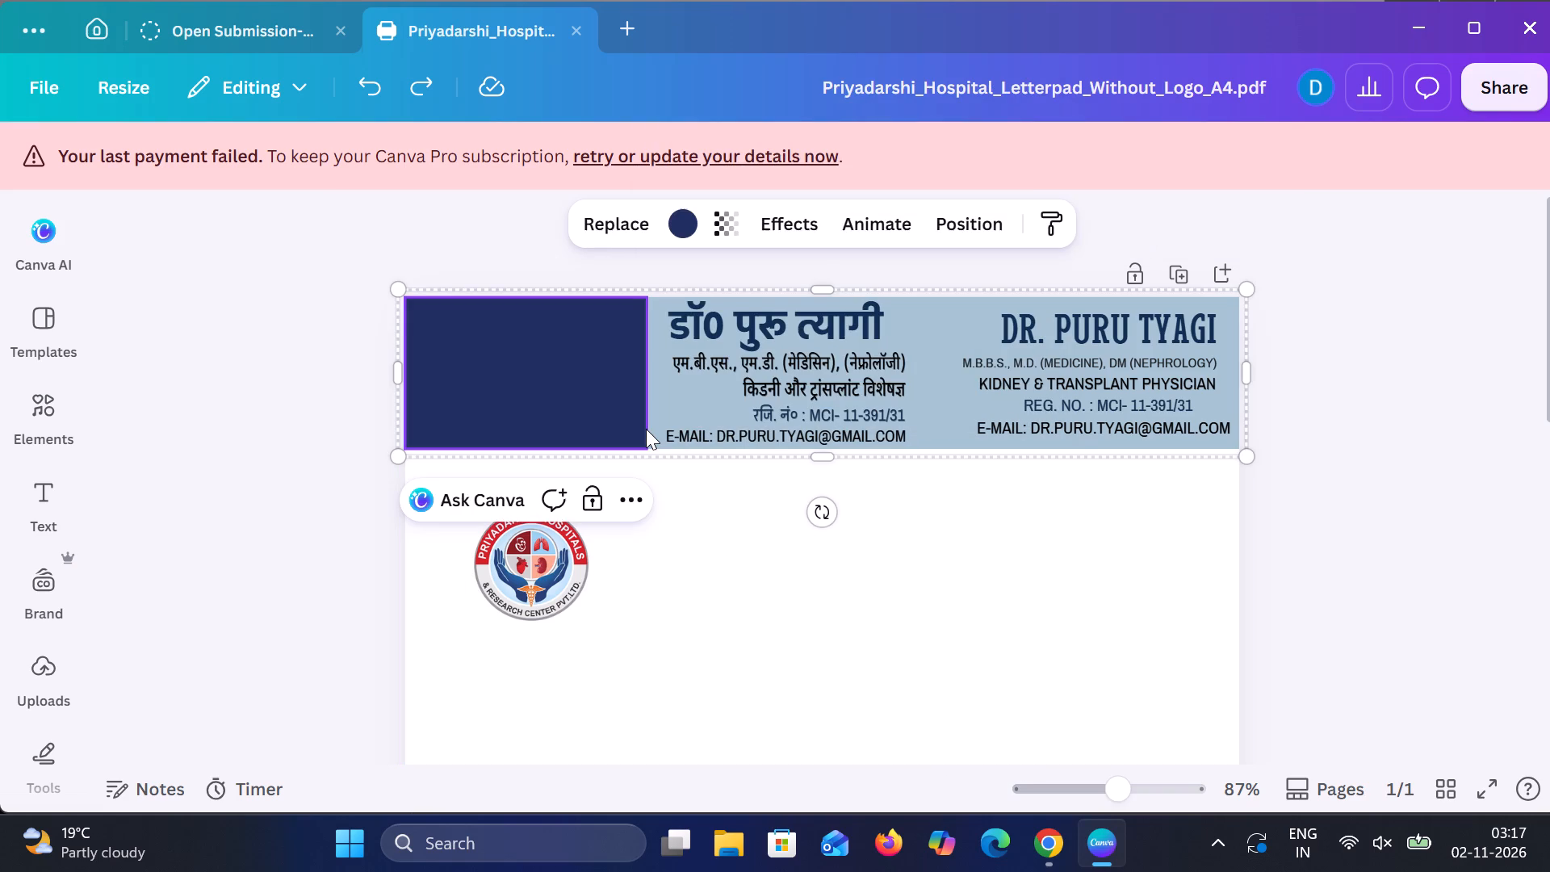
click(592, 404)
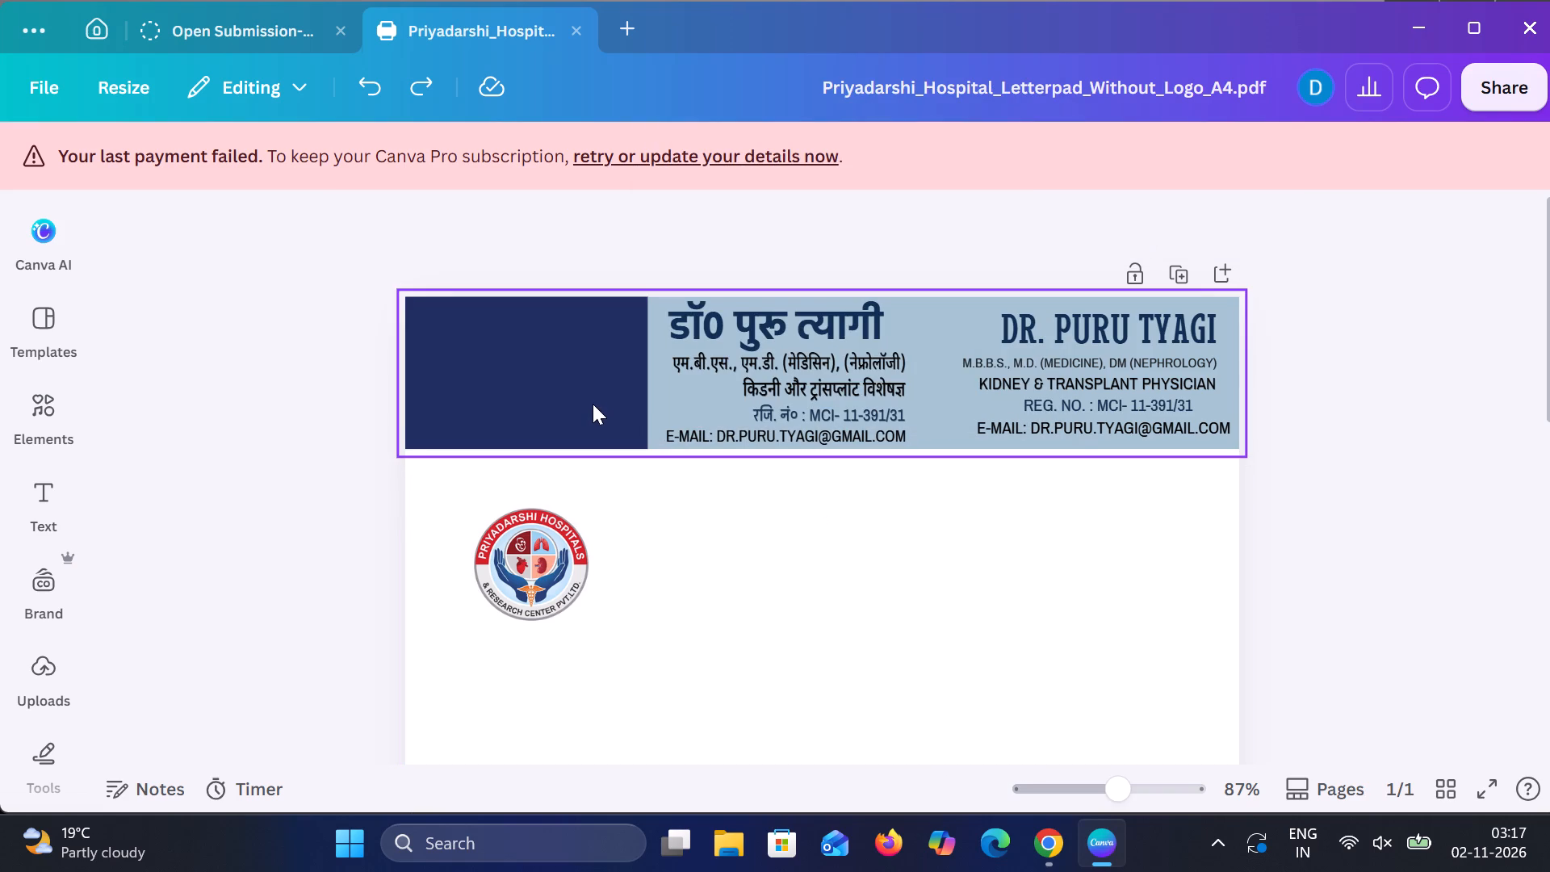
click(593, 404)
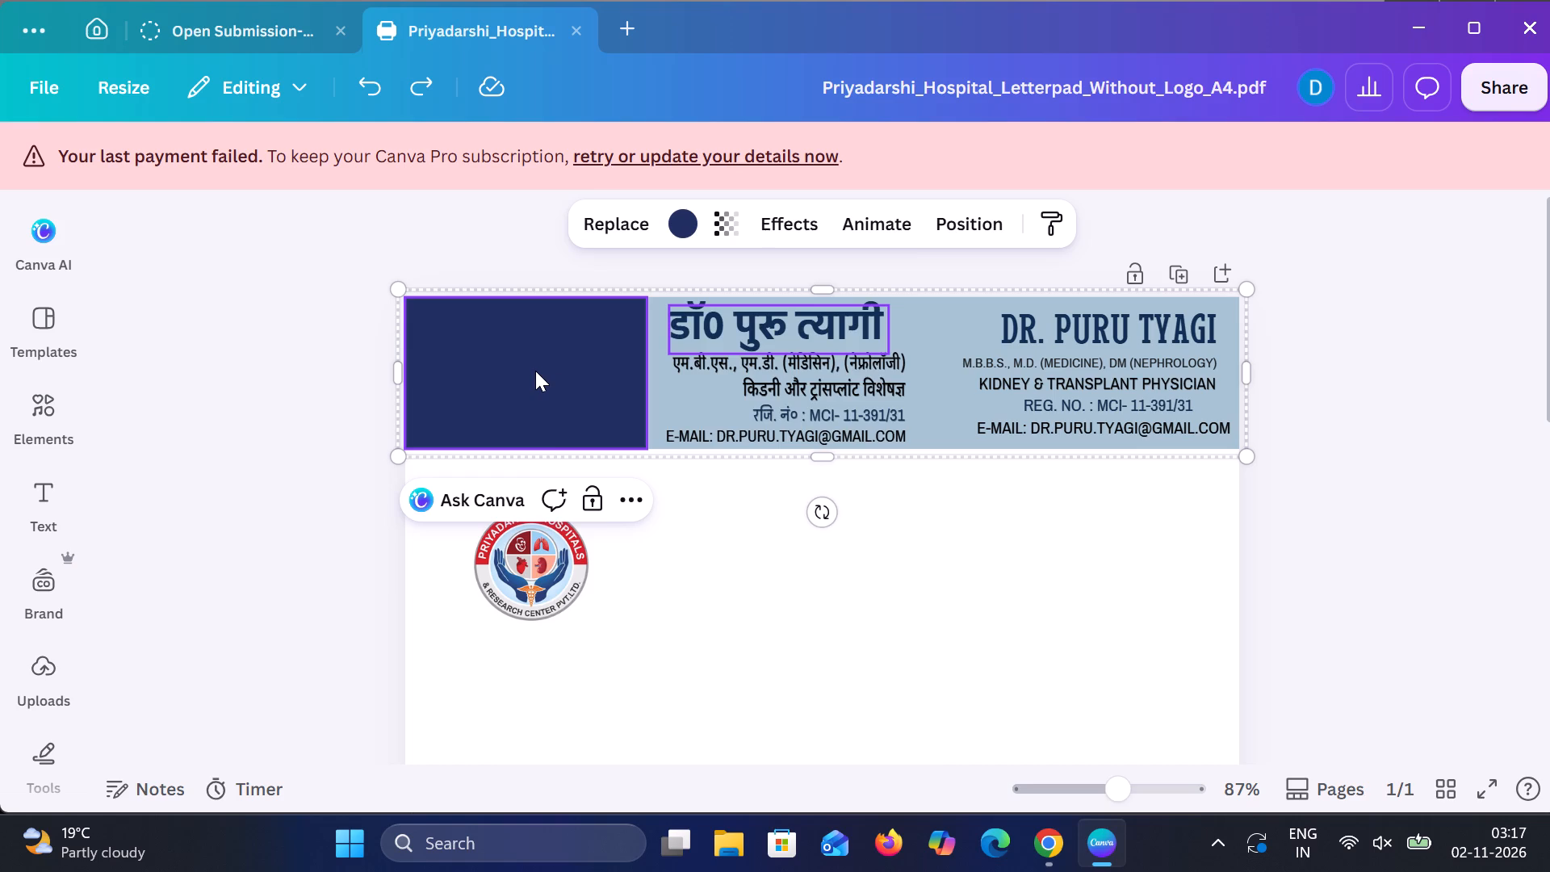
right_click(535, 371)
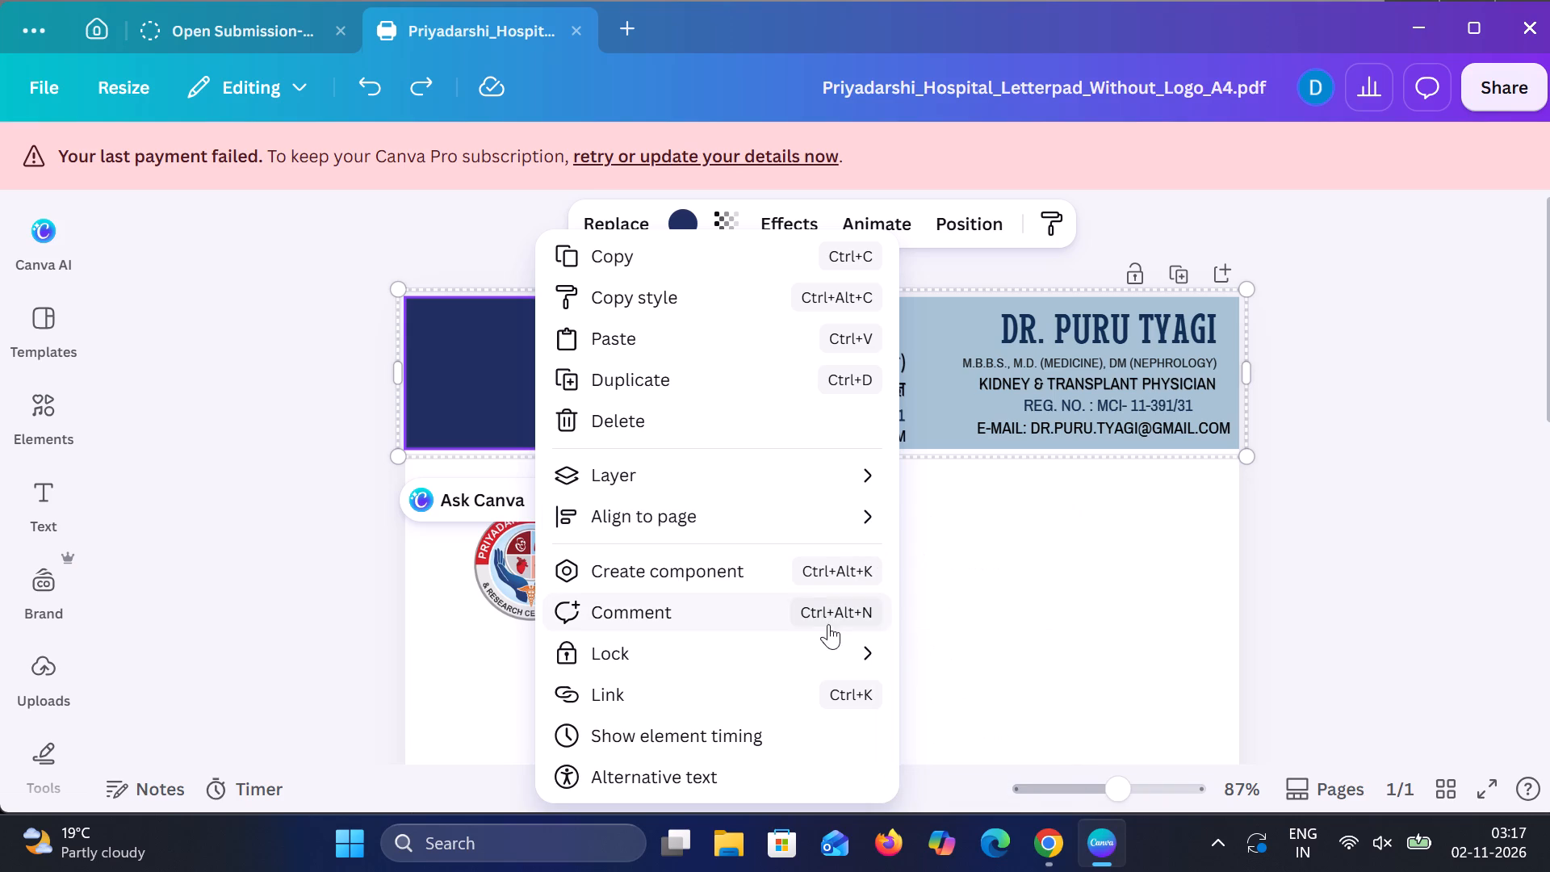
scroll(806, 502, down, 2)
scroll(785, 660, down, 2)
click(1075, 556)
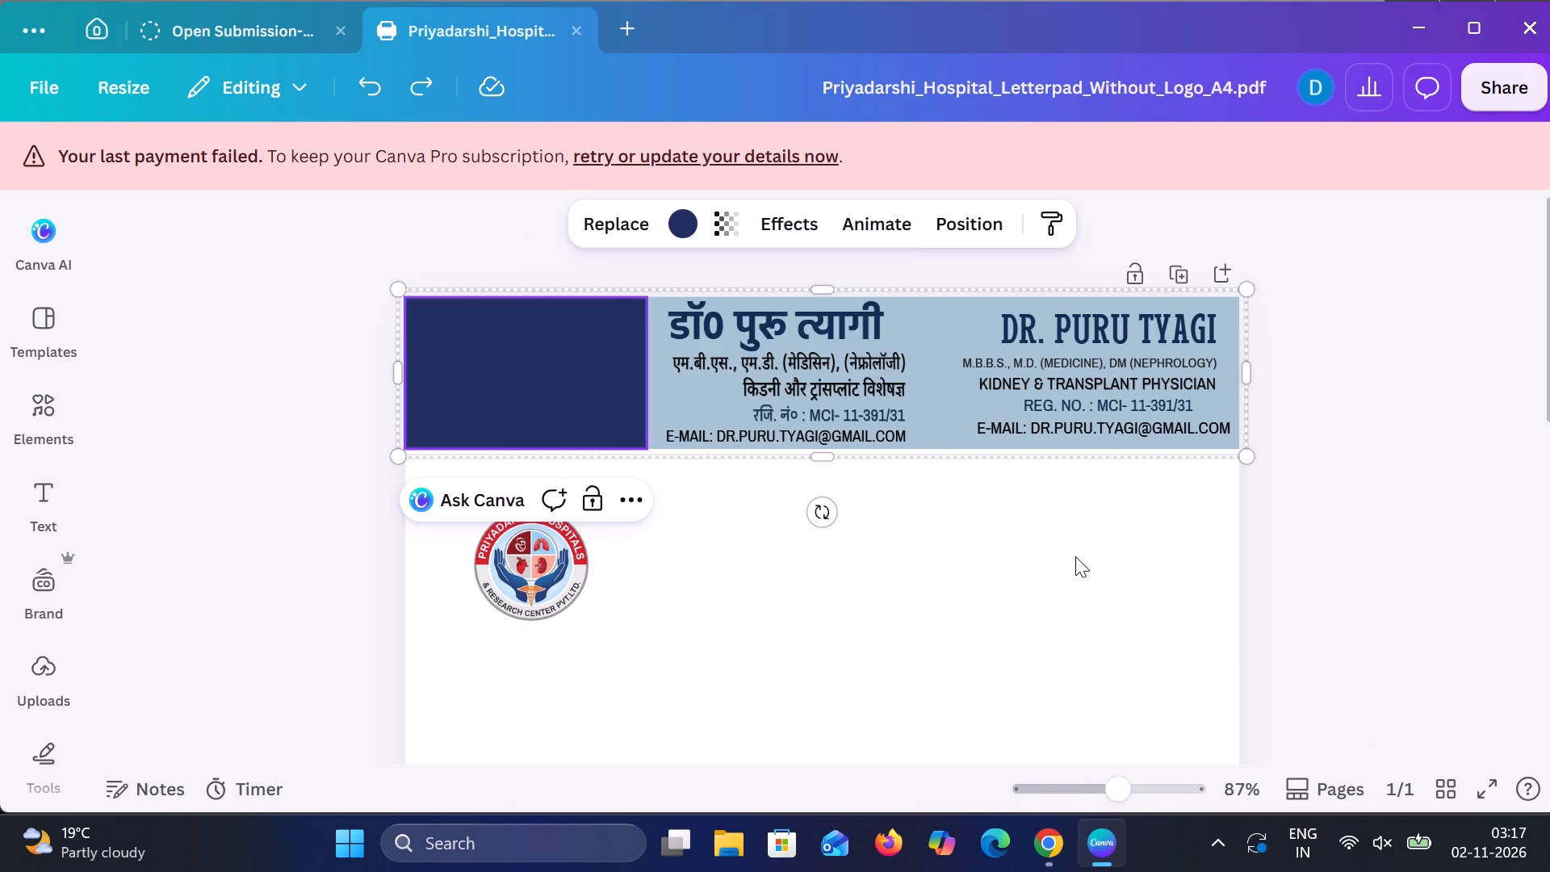
Lock the entire header group, with its navy block and doctor details, using the full Lock option.
click(566, 398)
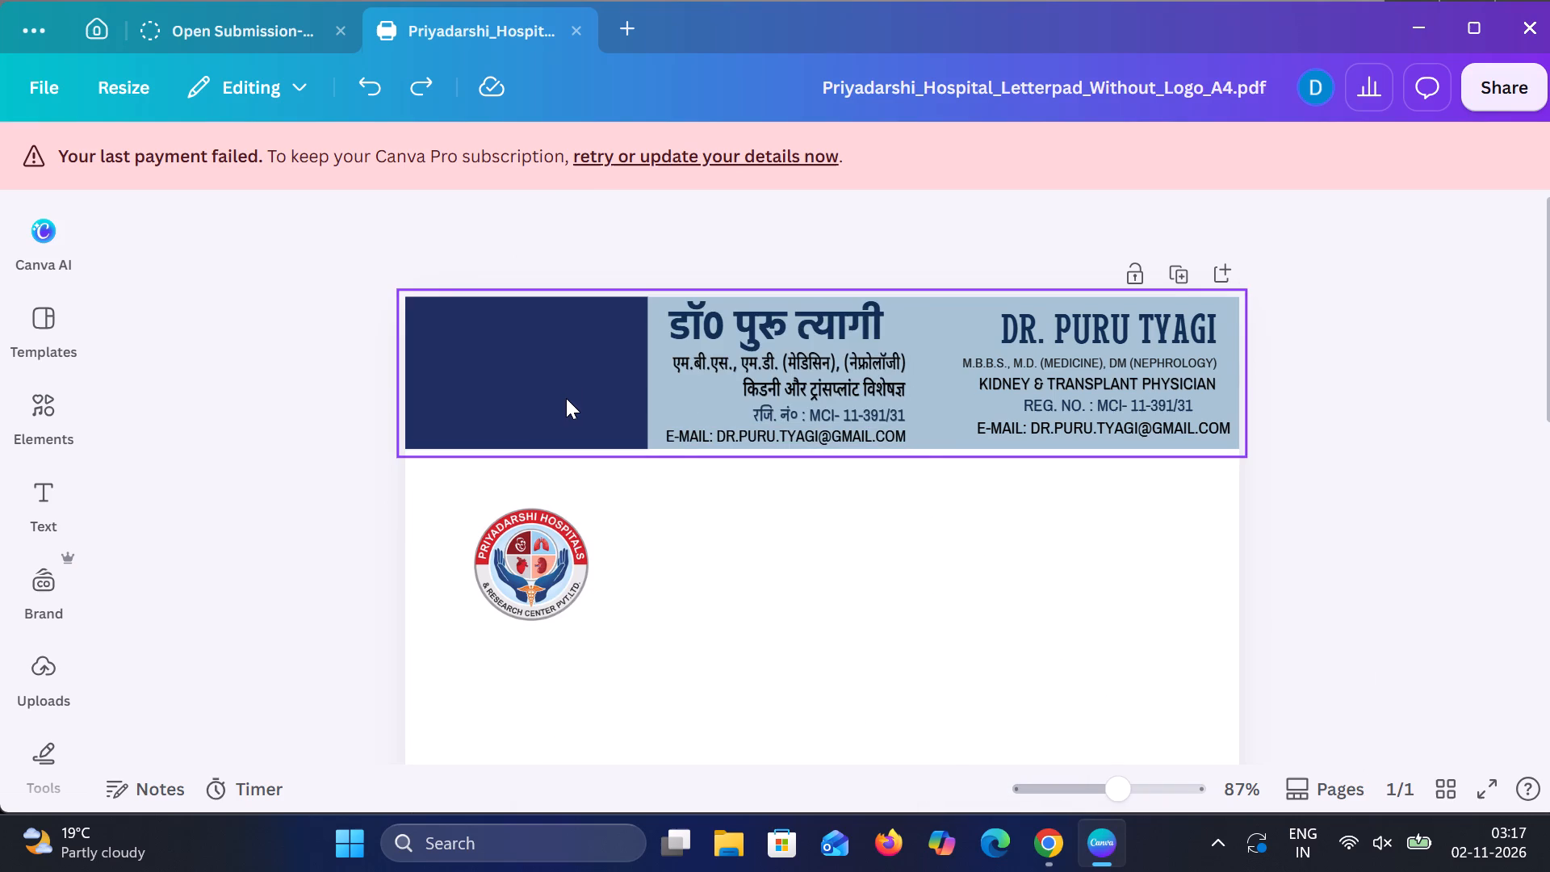
right_click(566, 398)
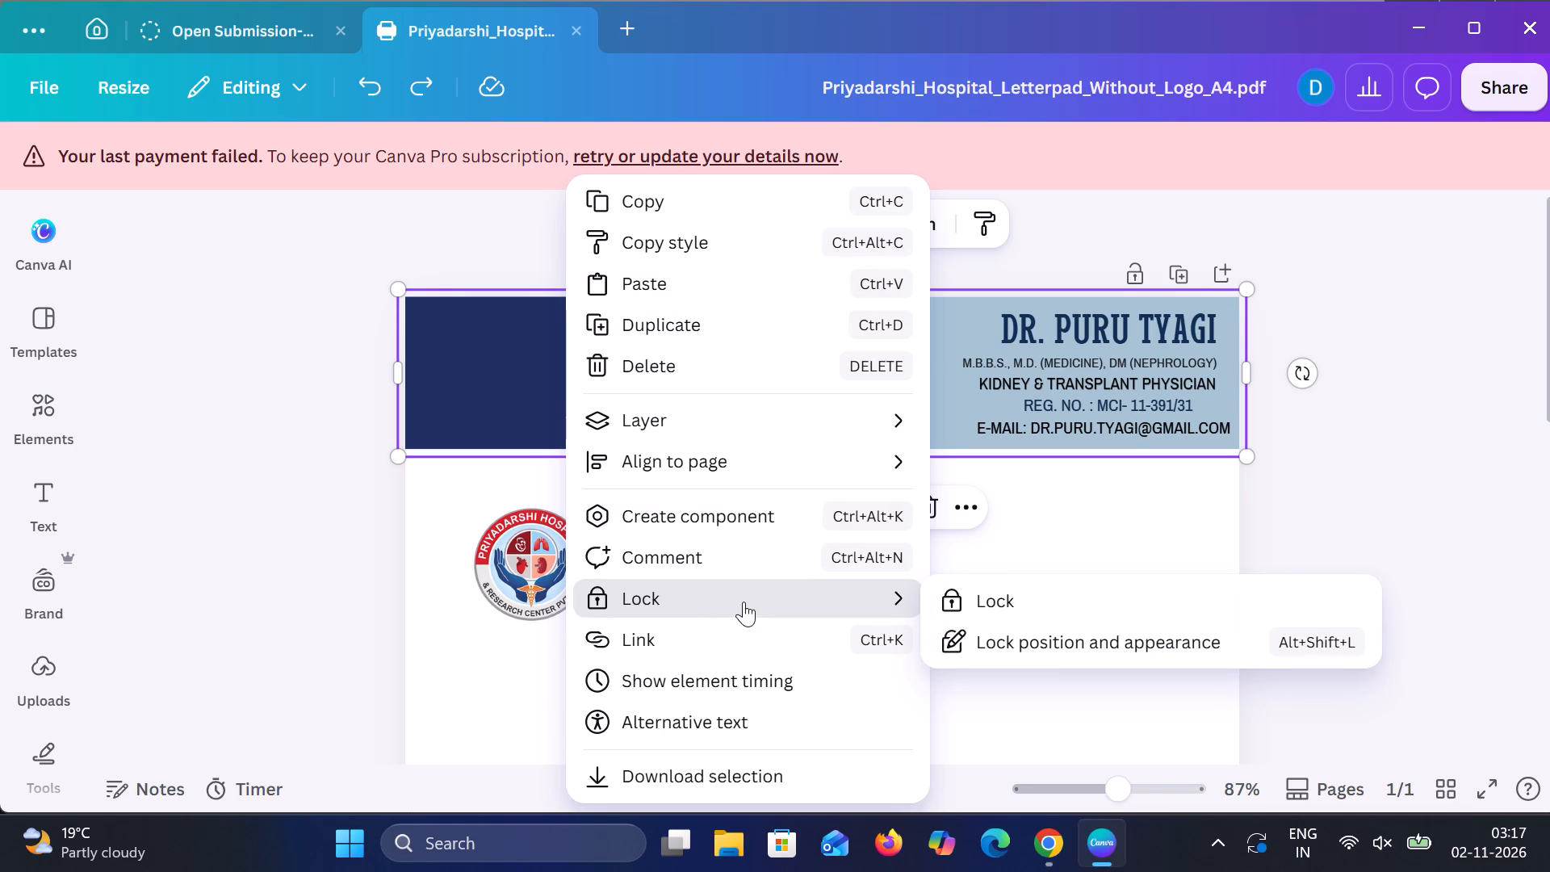
click(744, 602)
click(957, 590)
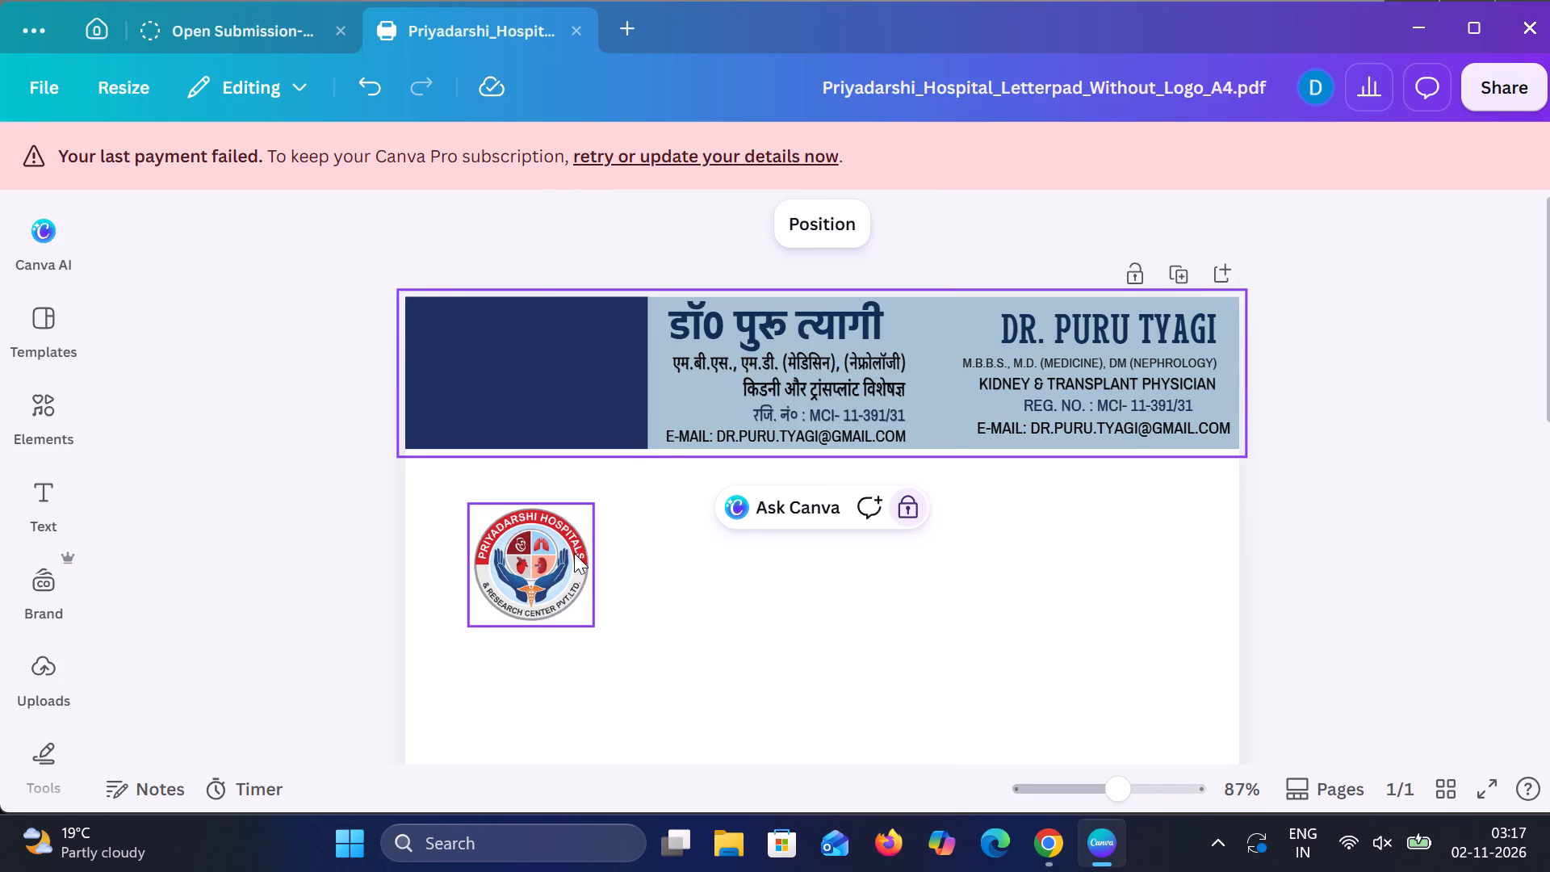
Place the transparent hospital logo on the navy block of the locked header.
drag(574, 553, 568, 362)
drag(813, 677, 380, 434)
click(380, 434)
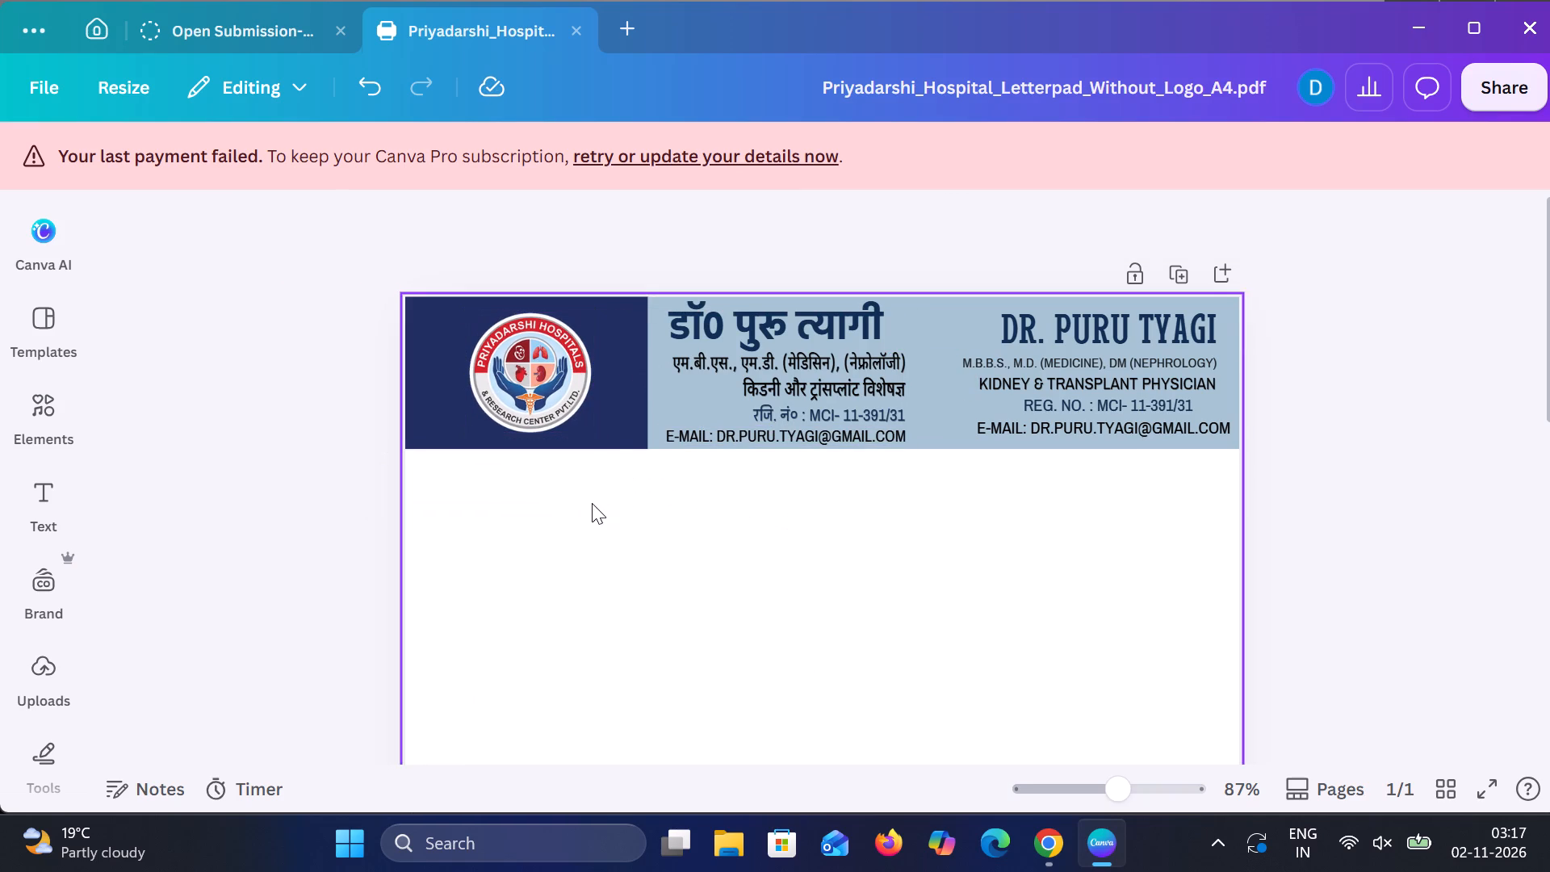
Enlarge the header logo slightly and position it centrally within the navy block, nearly filling its height.
click(605, 435)
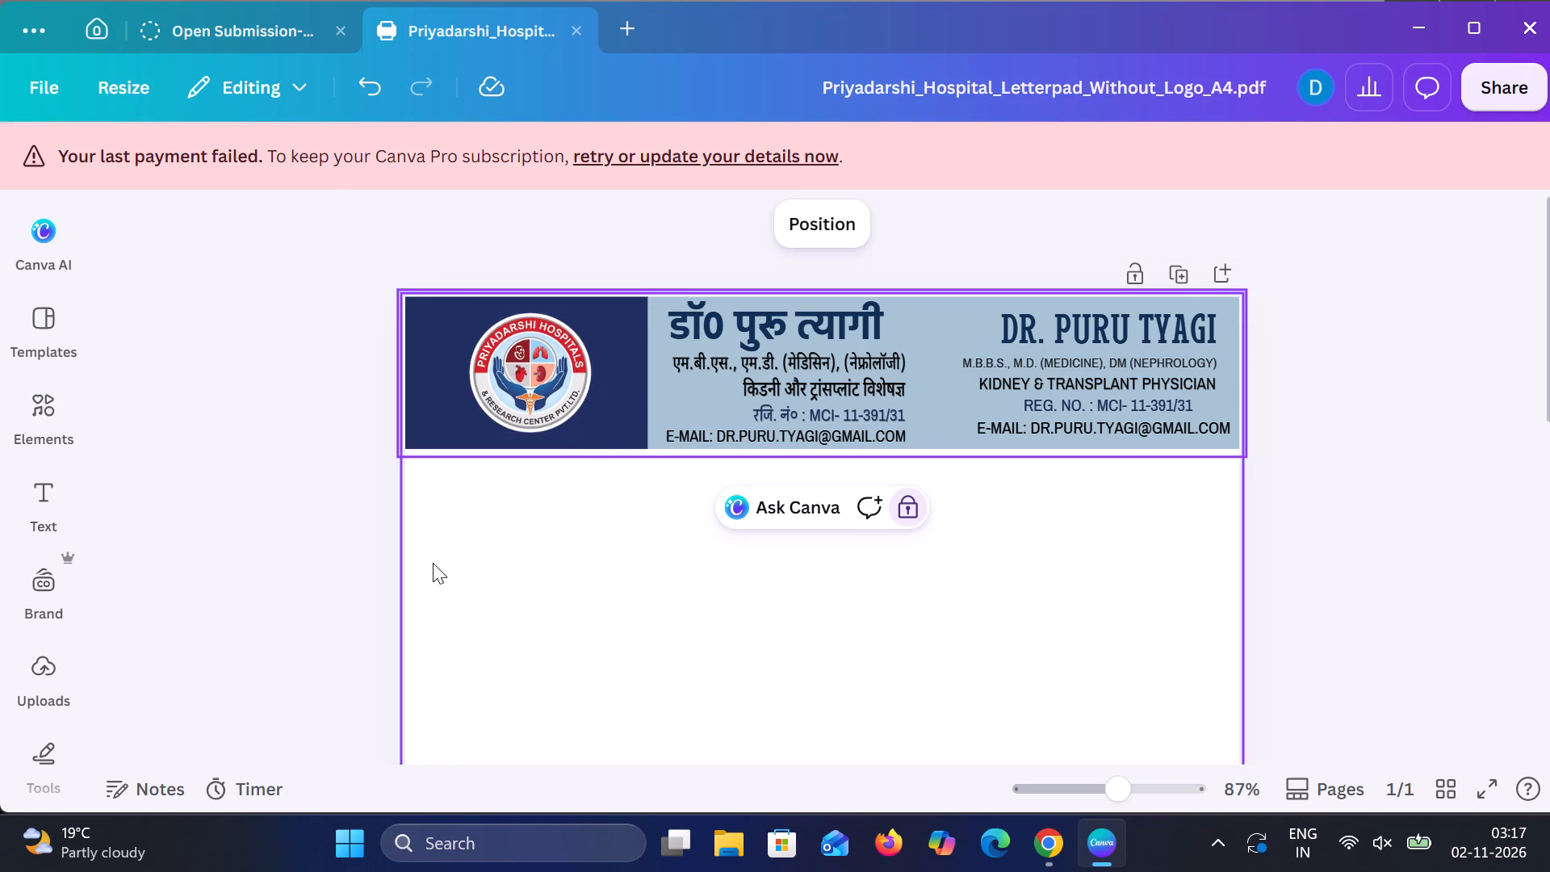
scroll(433, 563, up, 1)
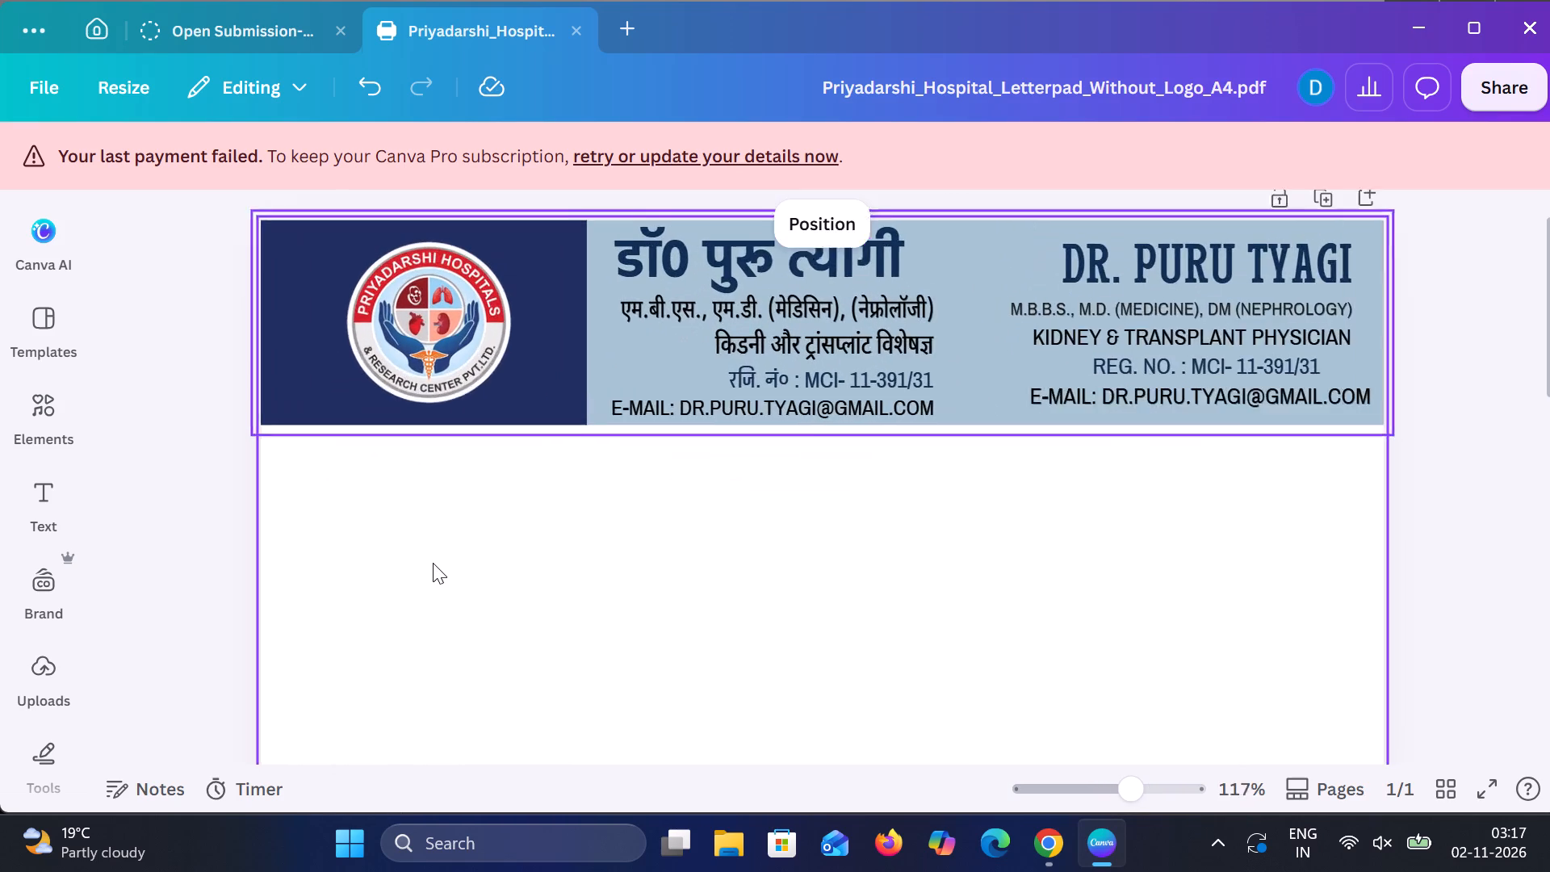
scroll(433, 563, up, 1)
drag(396, 437, 369, 428)
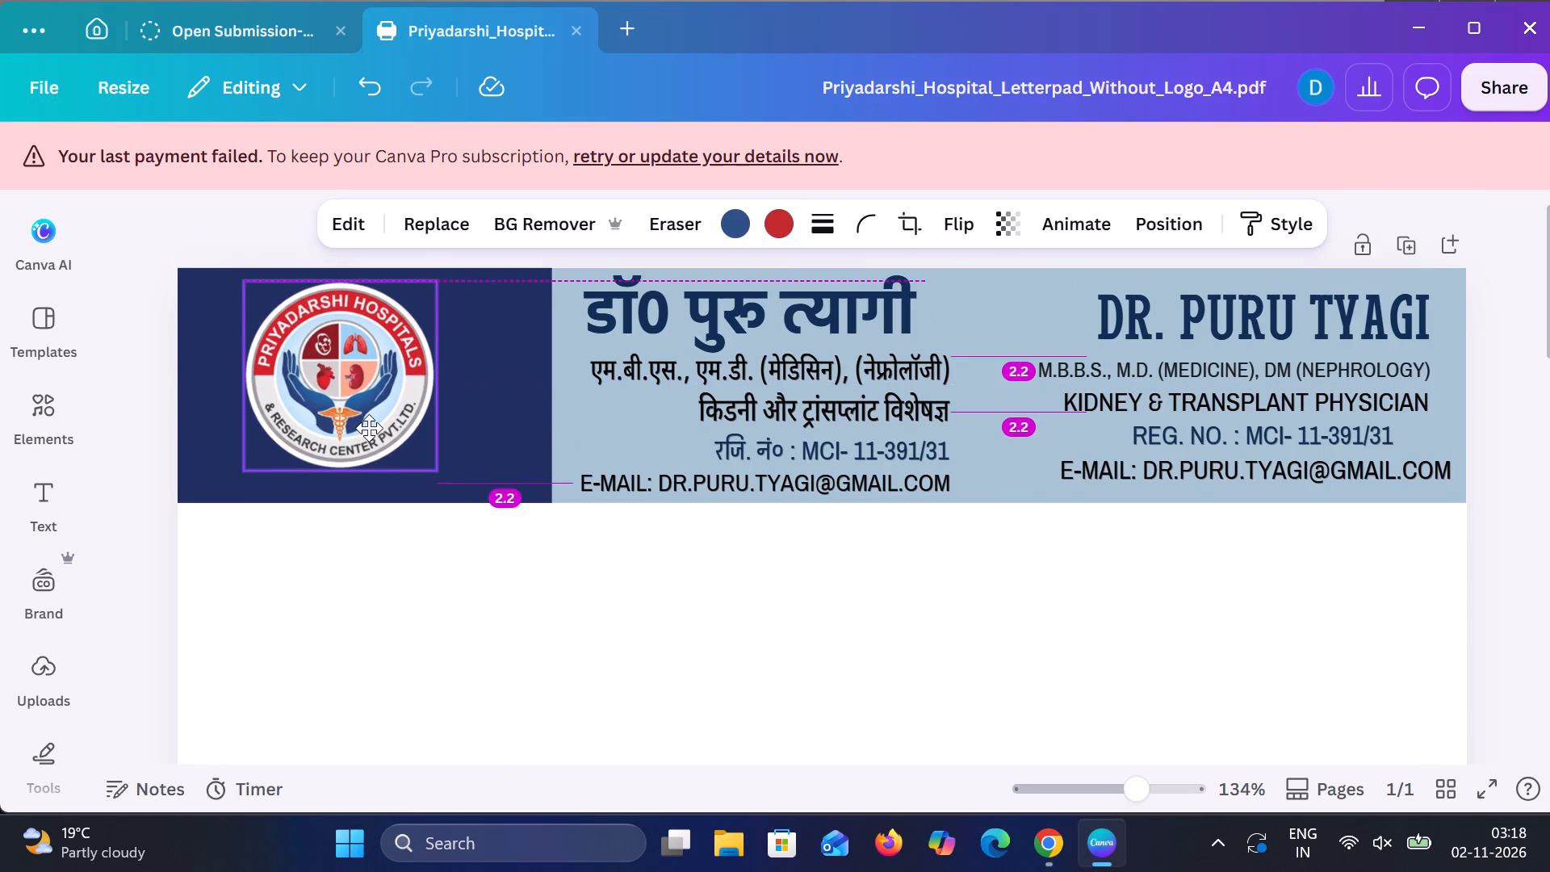
drag(369, 428, 371, 433)
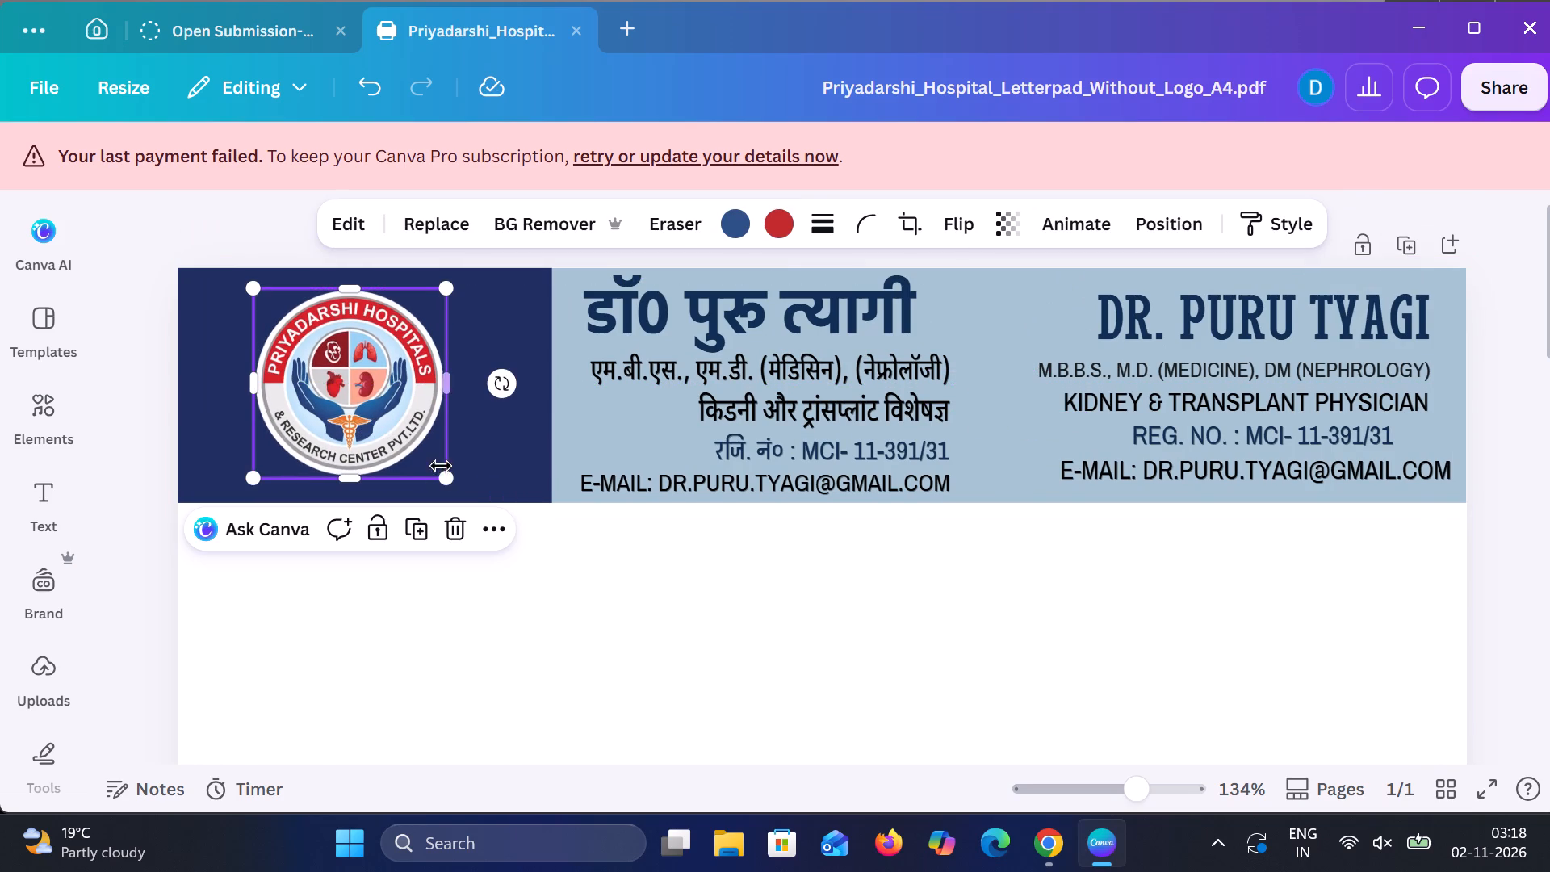
drag(442, 469, 460, 480)
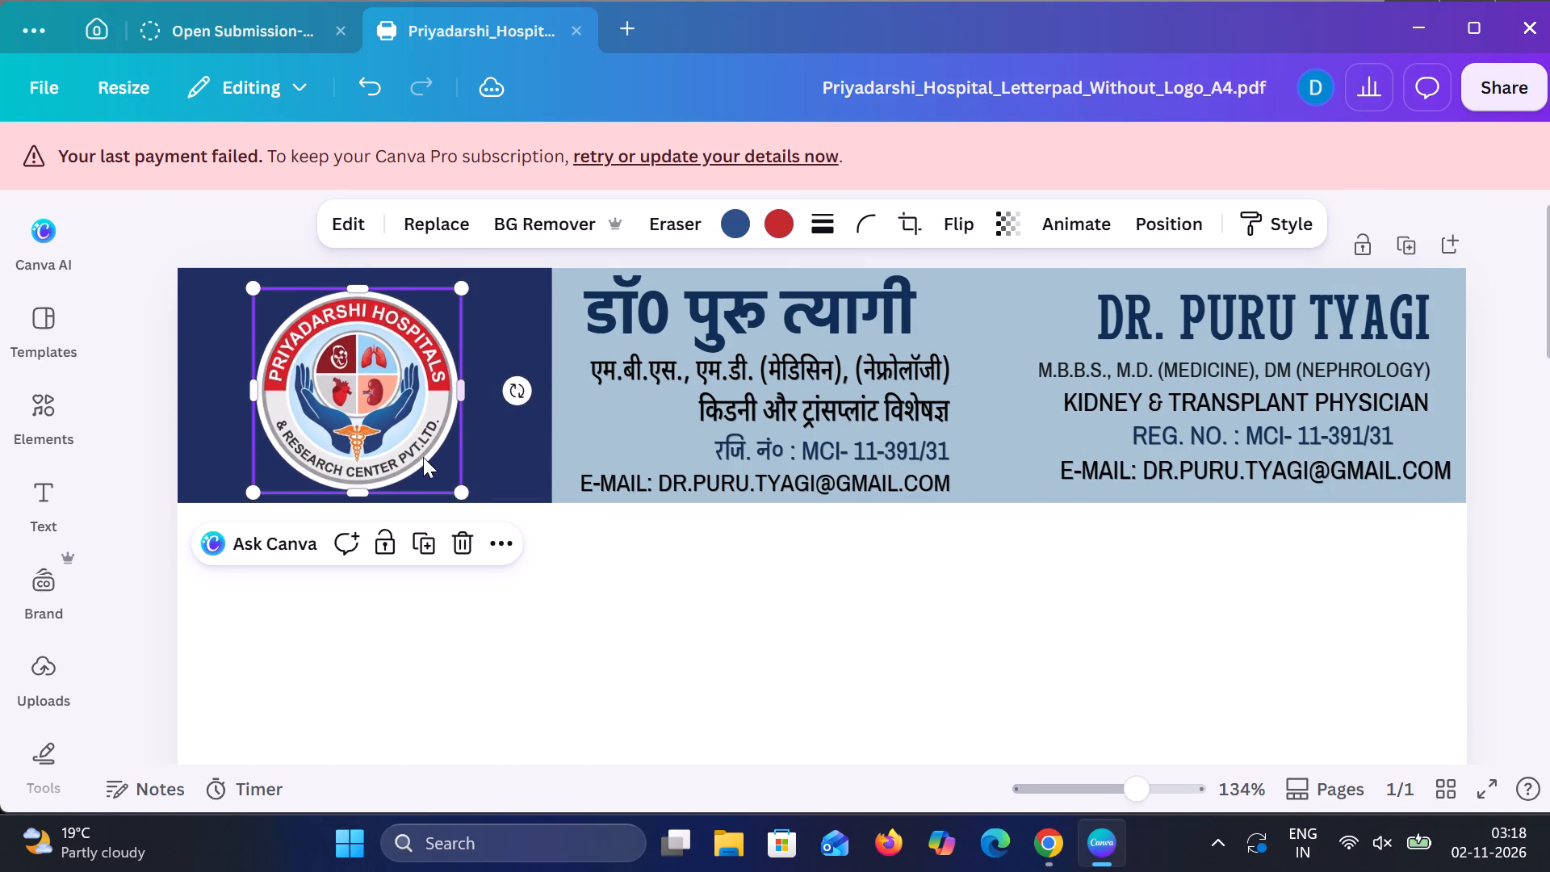
drag(423, 457, 413, 448)
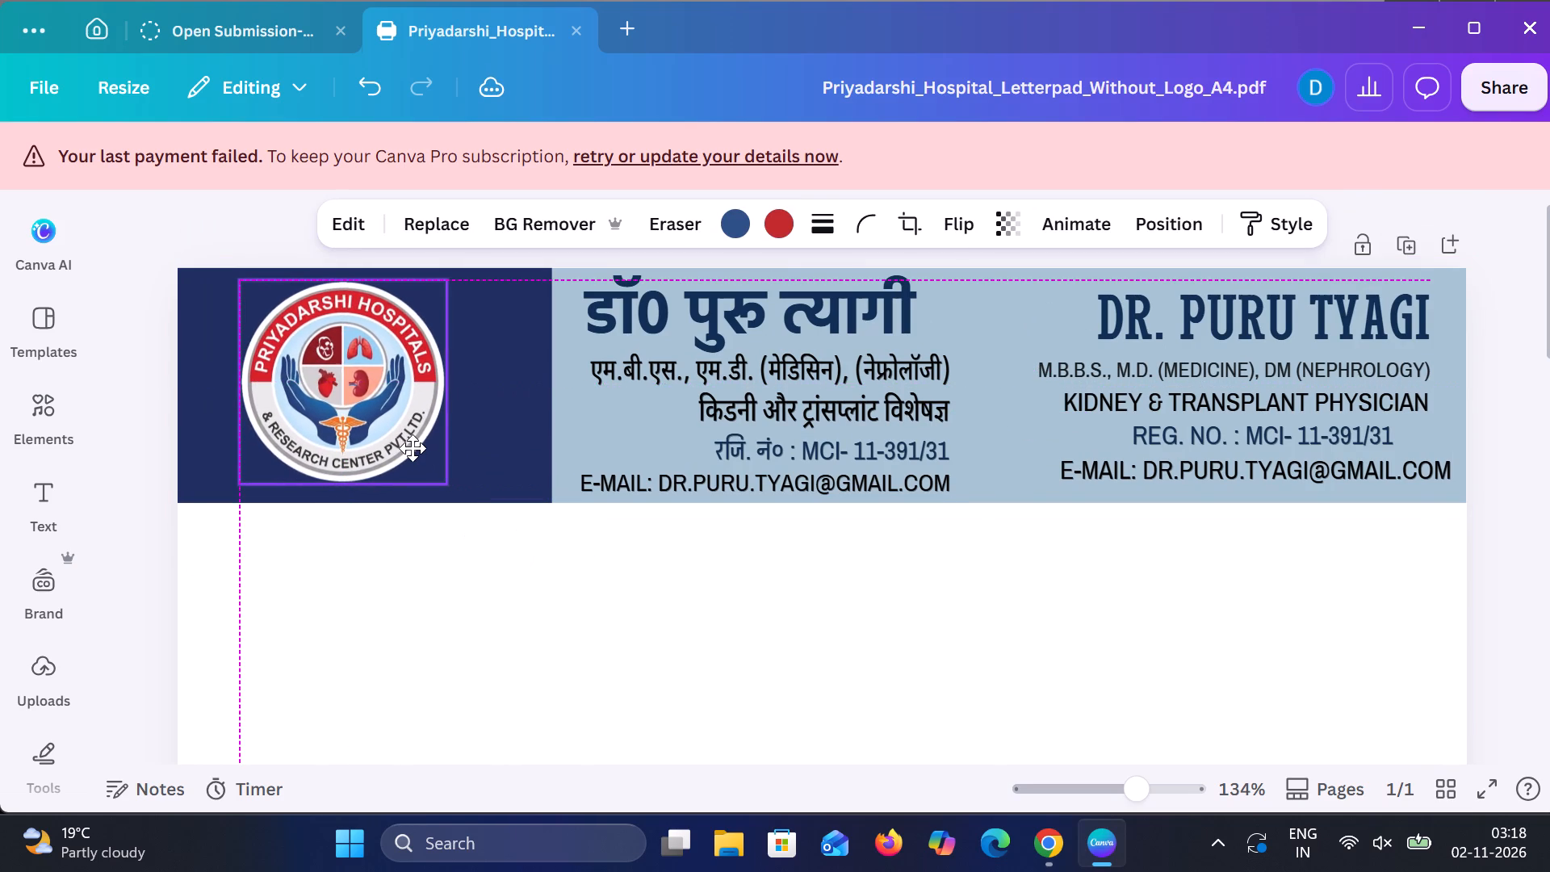
drag(413, 448, 415, 453)
click(697, 714)
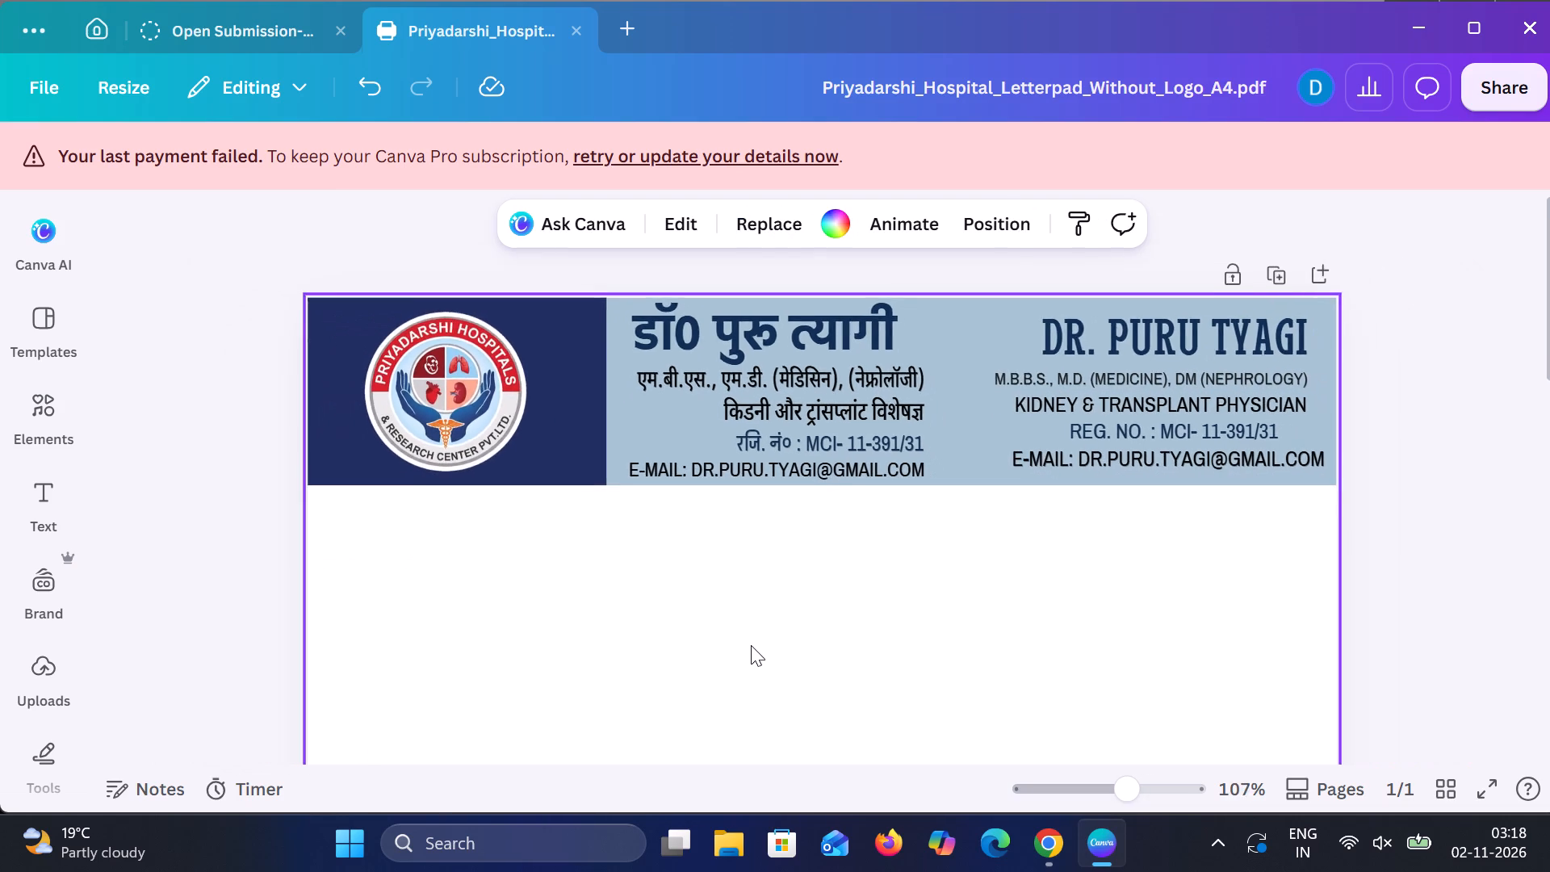
Add a second copy of the transparent Priyadarshi Hospitals logo from the uploaded images to the letterhead page.
scroll(751, 645, down, 2)
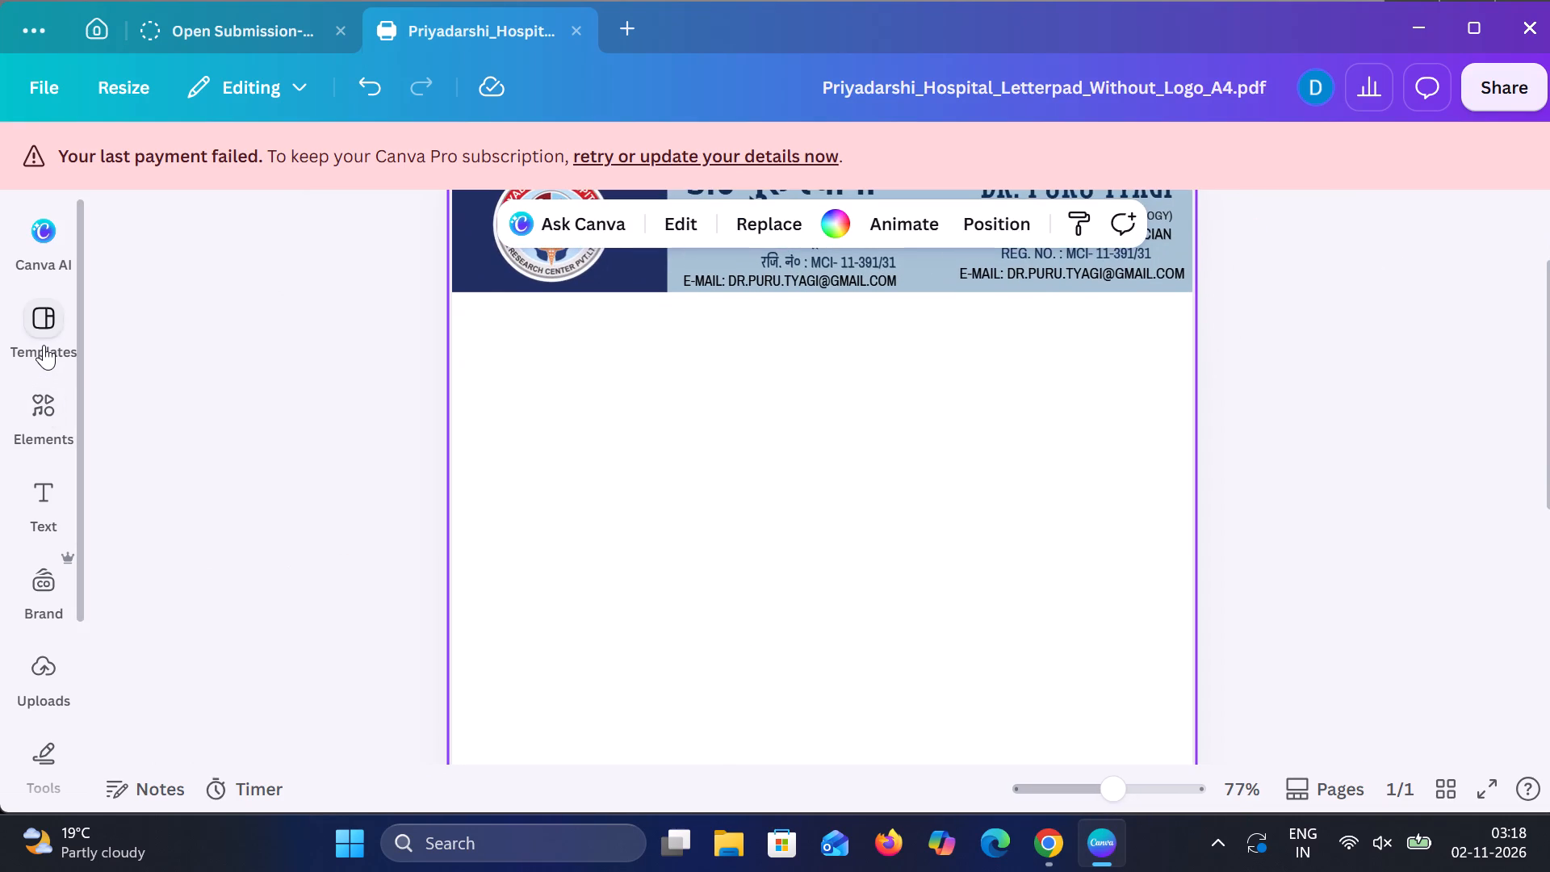
click(47, 678)
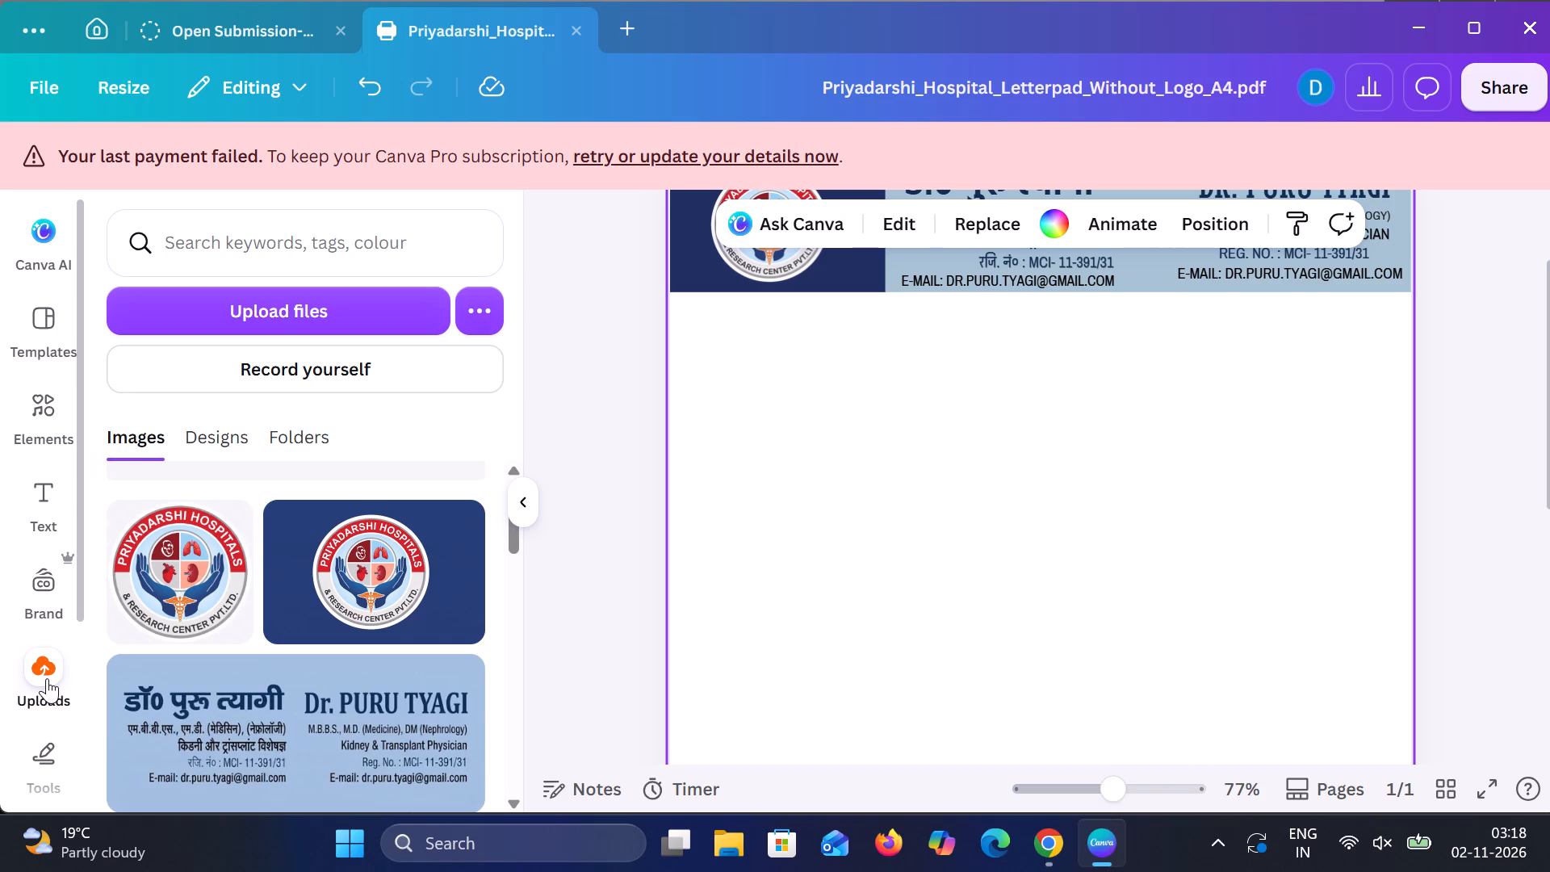
click(168, 605)
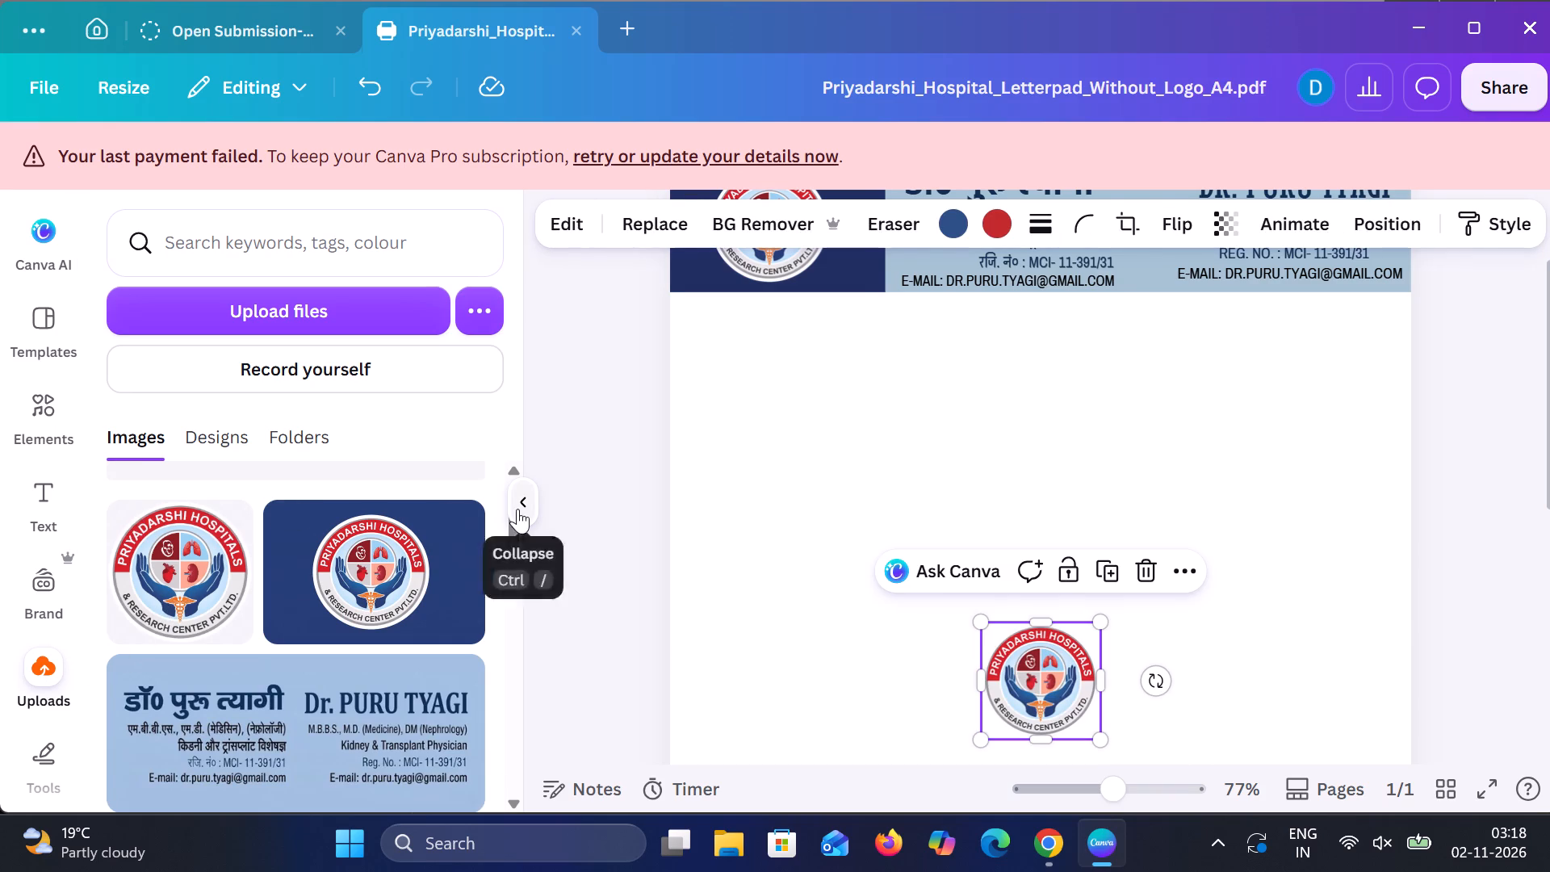
click(517, 509)
Enlarge the second logo proportionally to about half the page width and centre it in the blank letterhead body.
scroll(560, 528, down, 1)
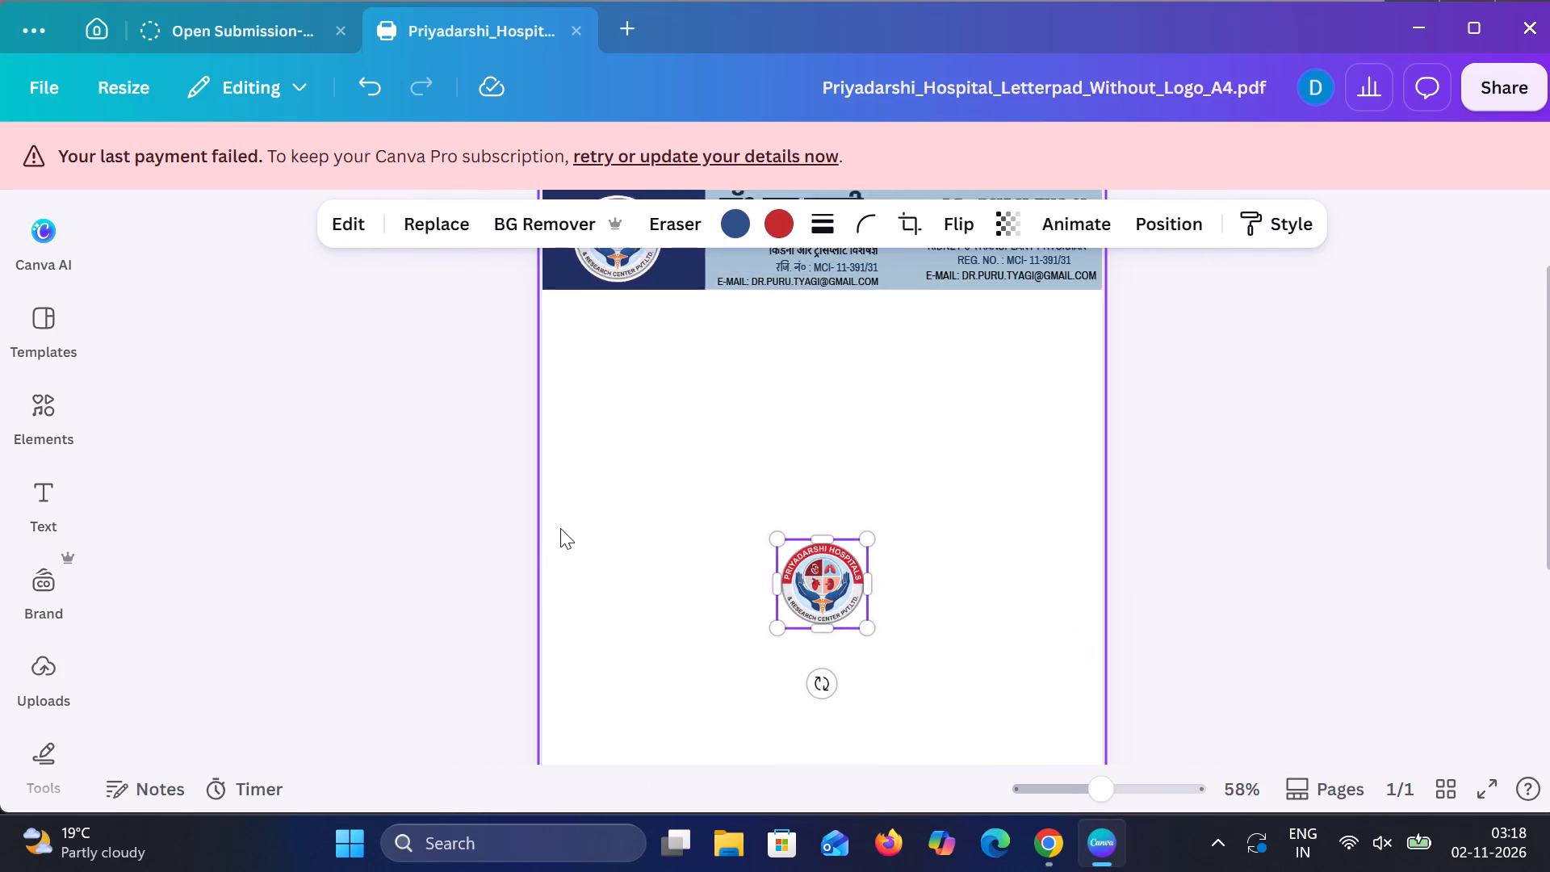
scroll(560, 528, right, 1)
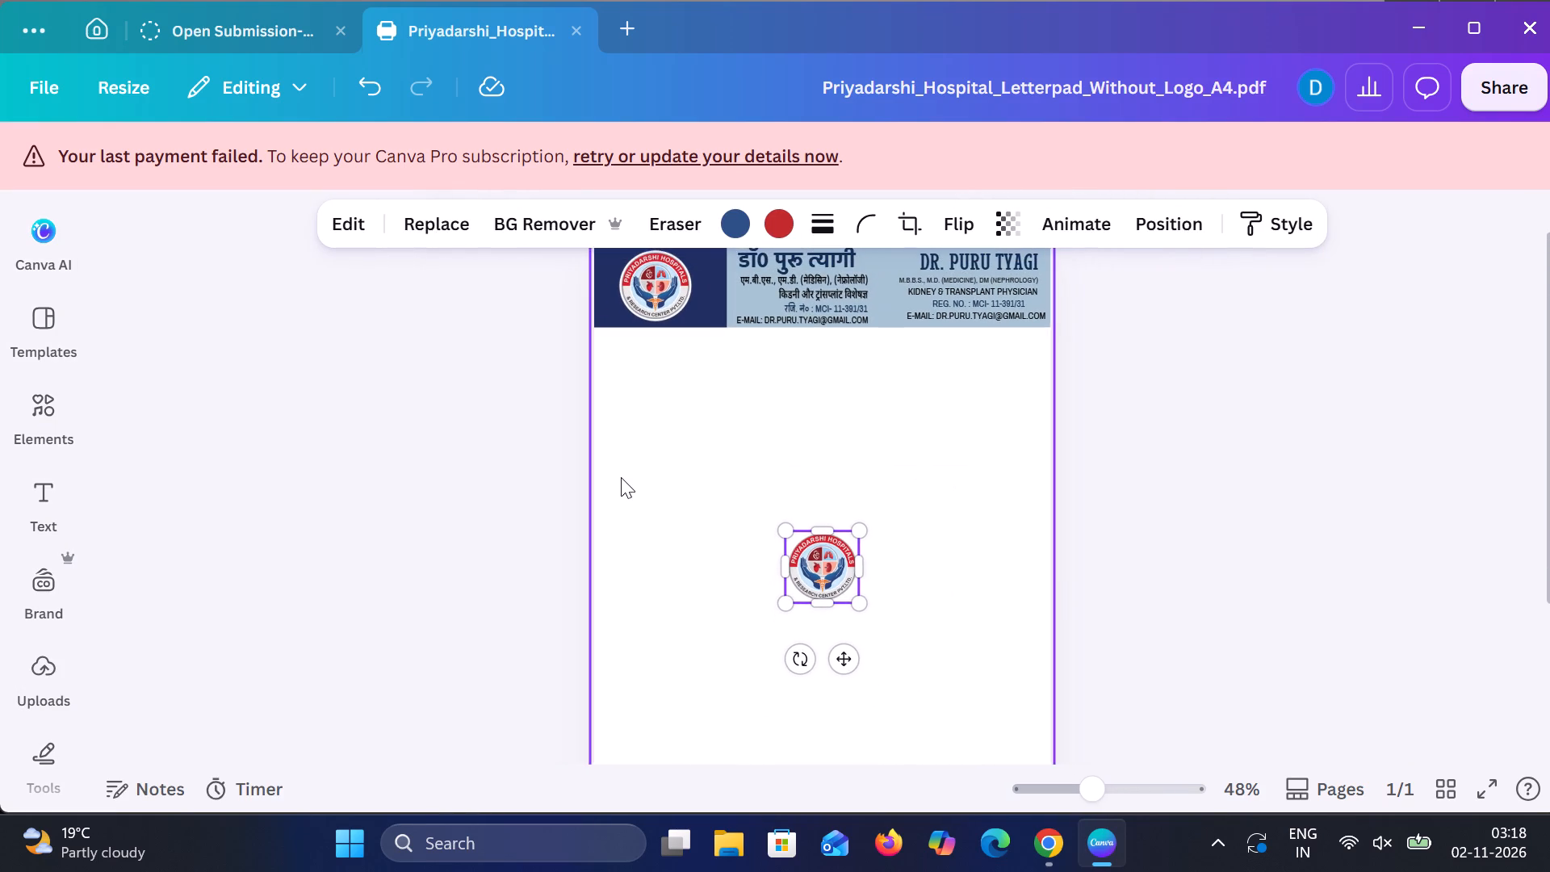
drag(862, 530, 924, 379)
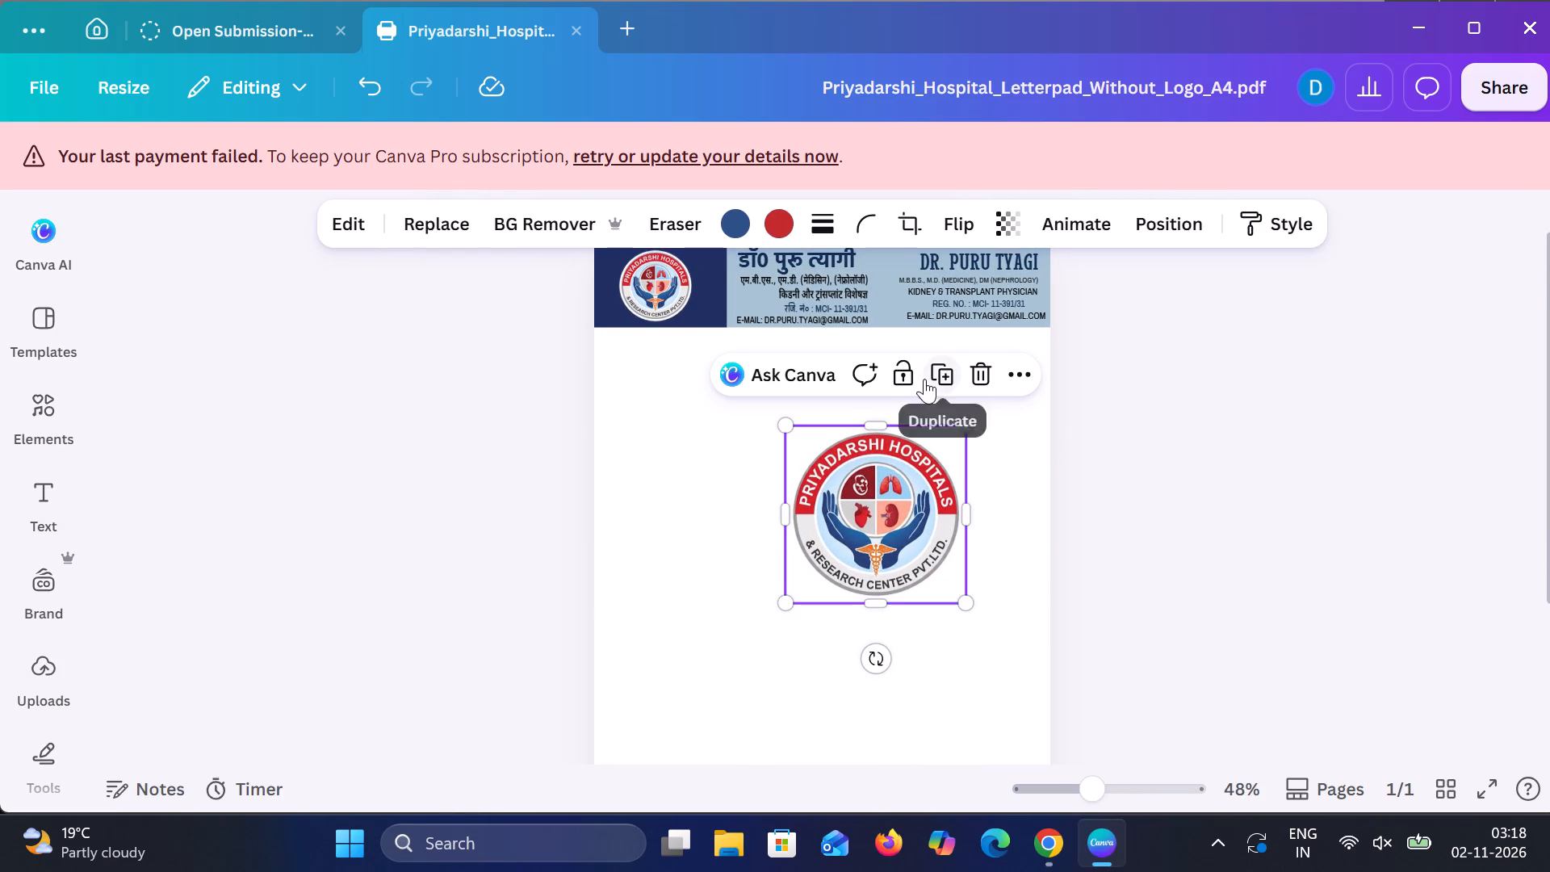
drag(892, 459, 834, 482)
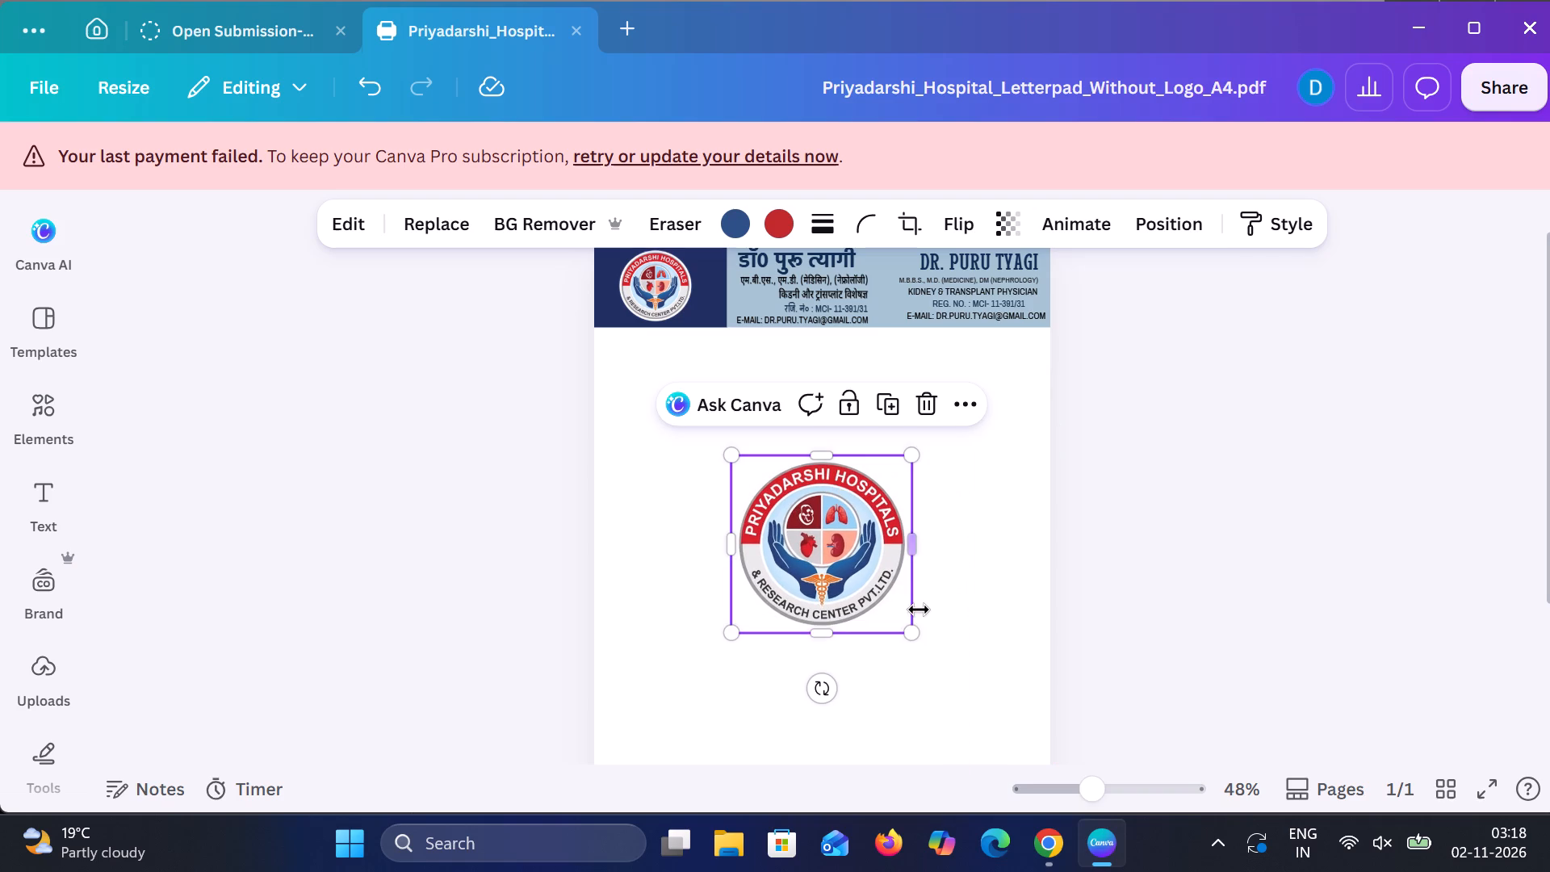
drag(919, 640, 958, 668)
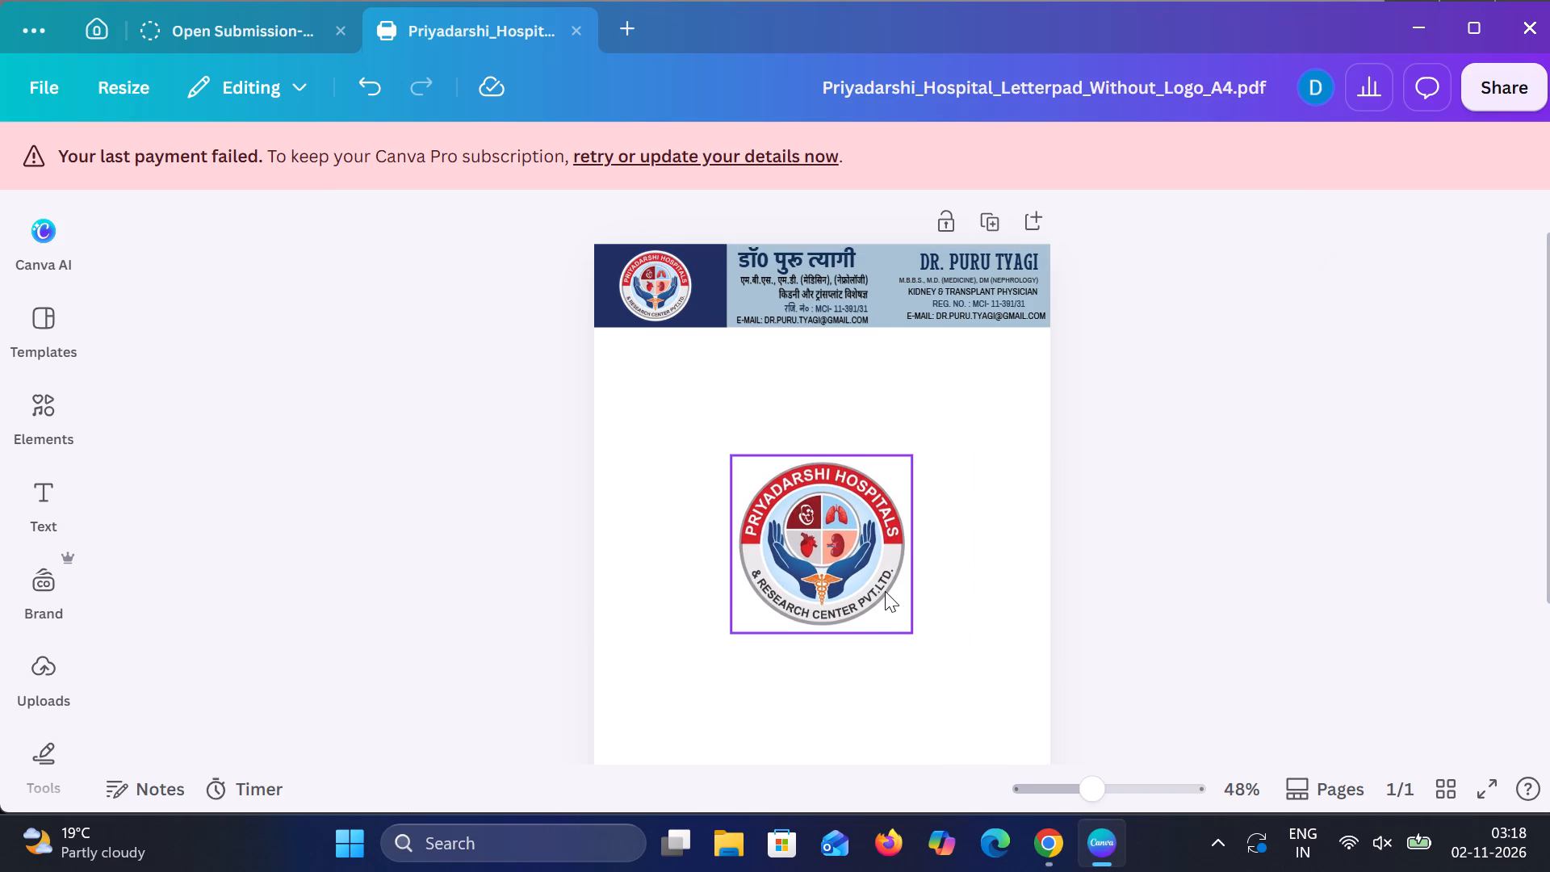
click(885, 591)
drag(910, 631, 918, 636)
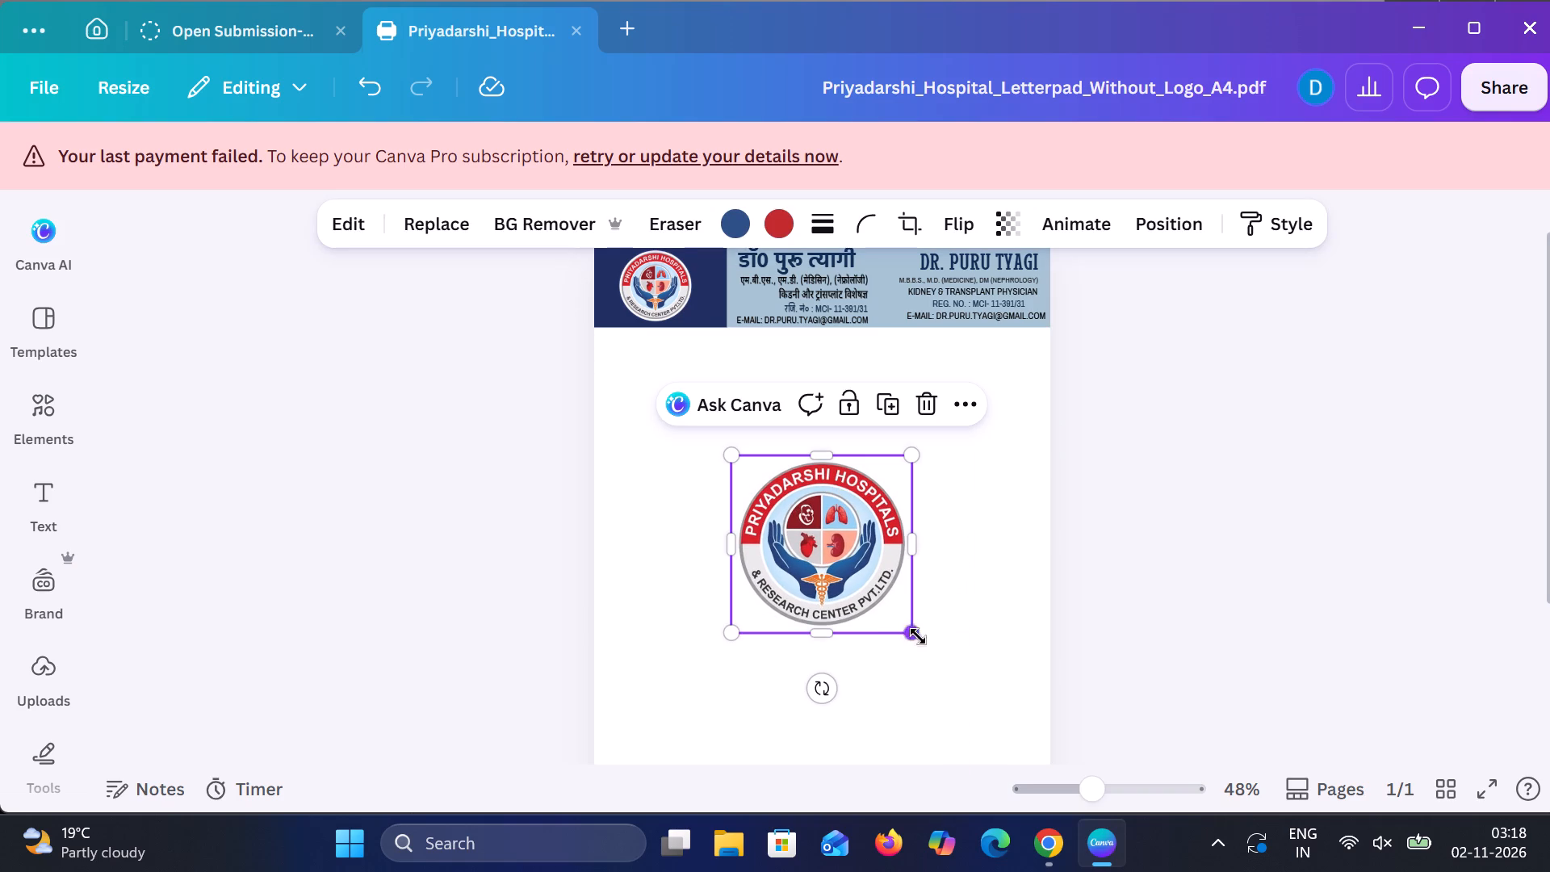
drag(918, 636, 988, 700)
drag(896, 608, 847, 573)
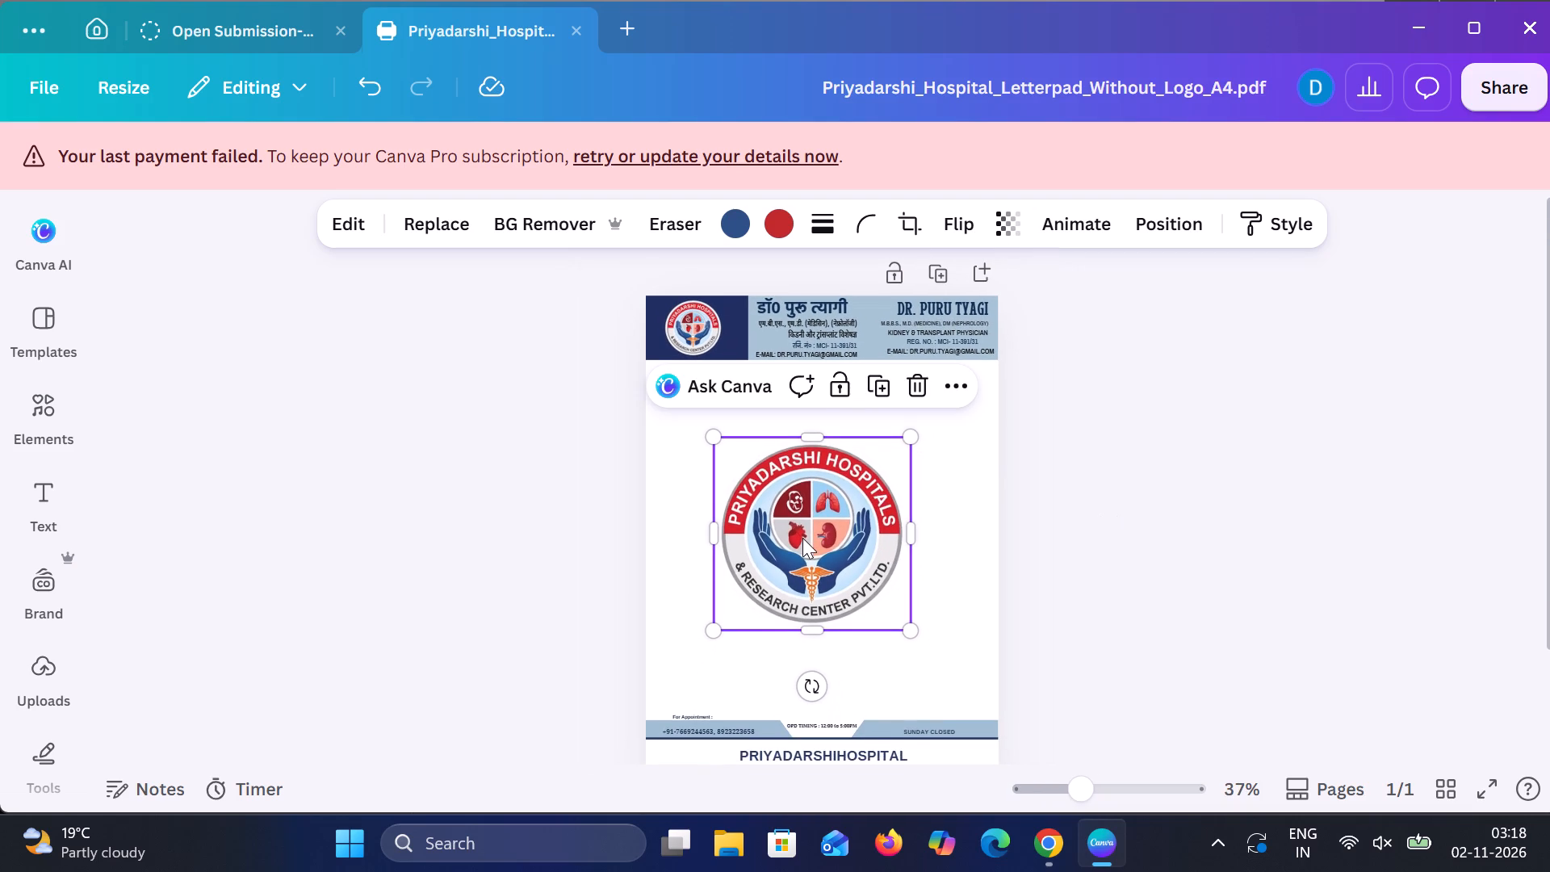
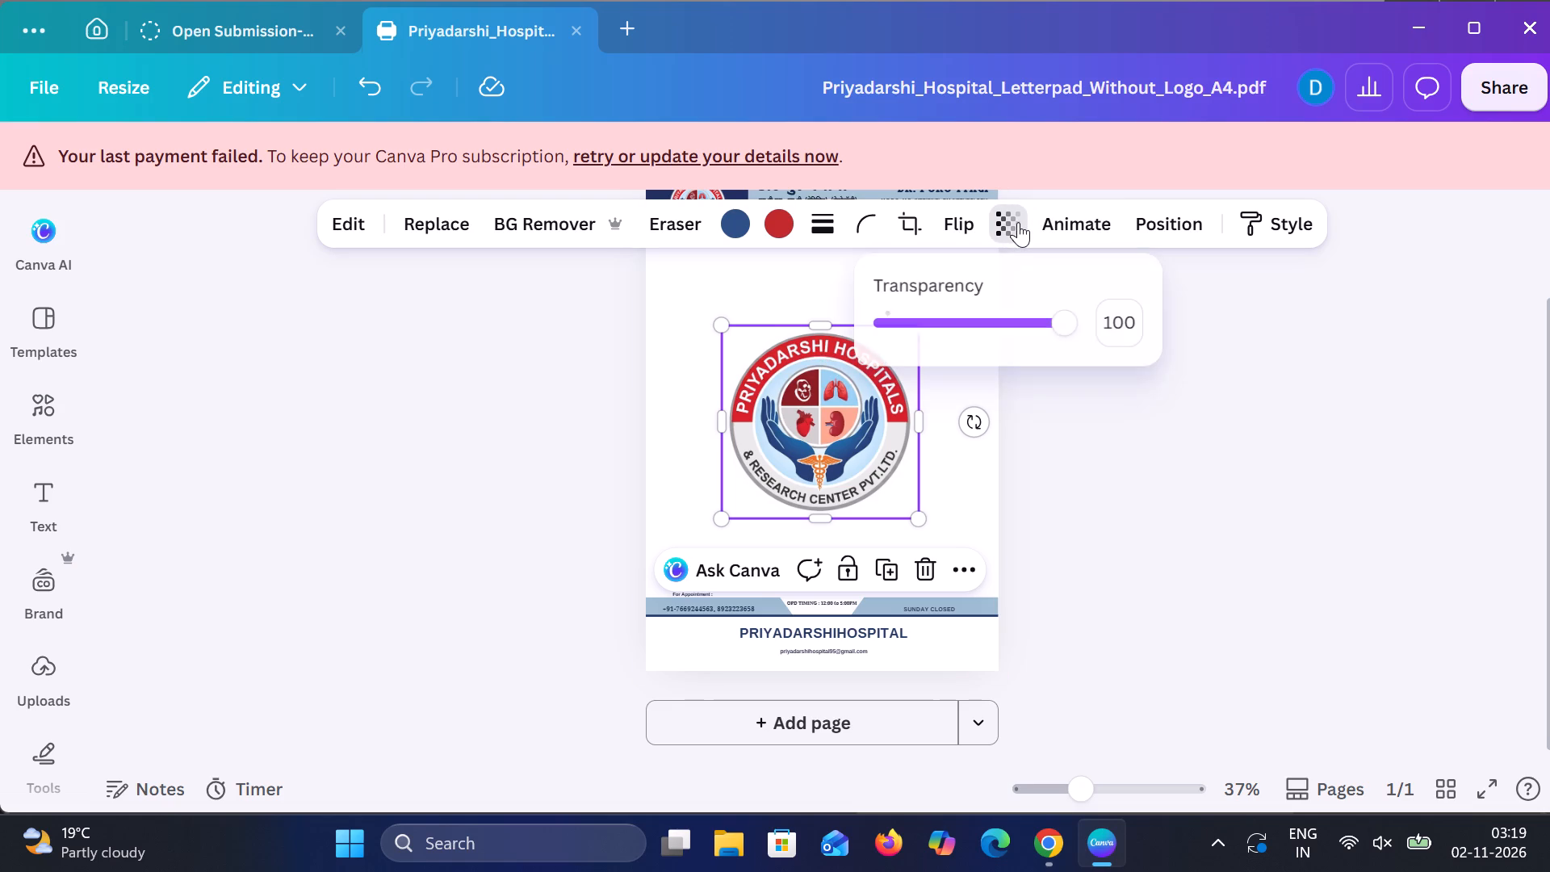
Fade the large central logo into a faint watermark by lowering its transparency setting to about 8.
drag(1067, 329, 994, 333)
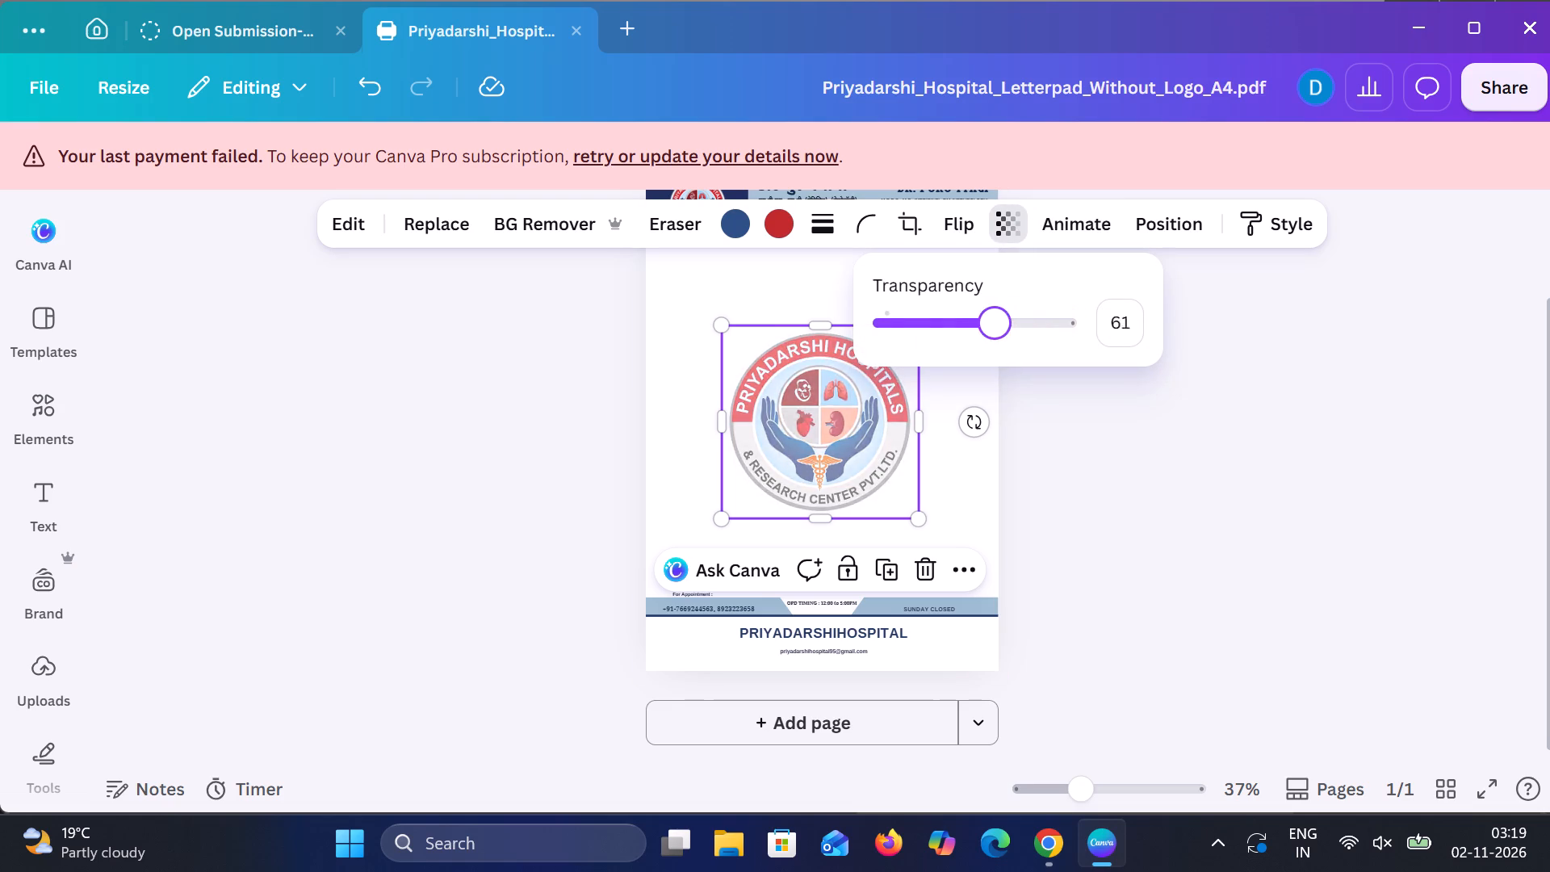
drag(994, 333, 858, 338)
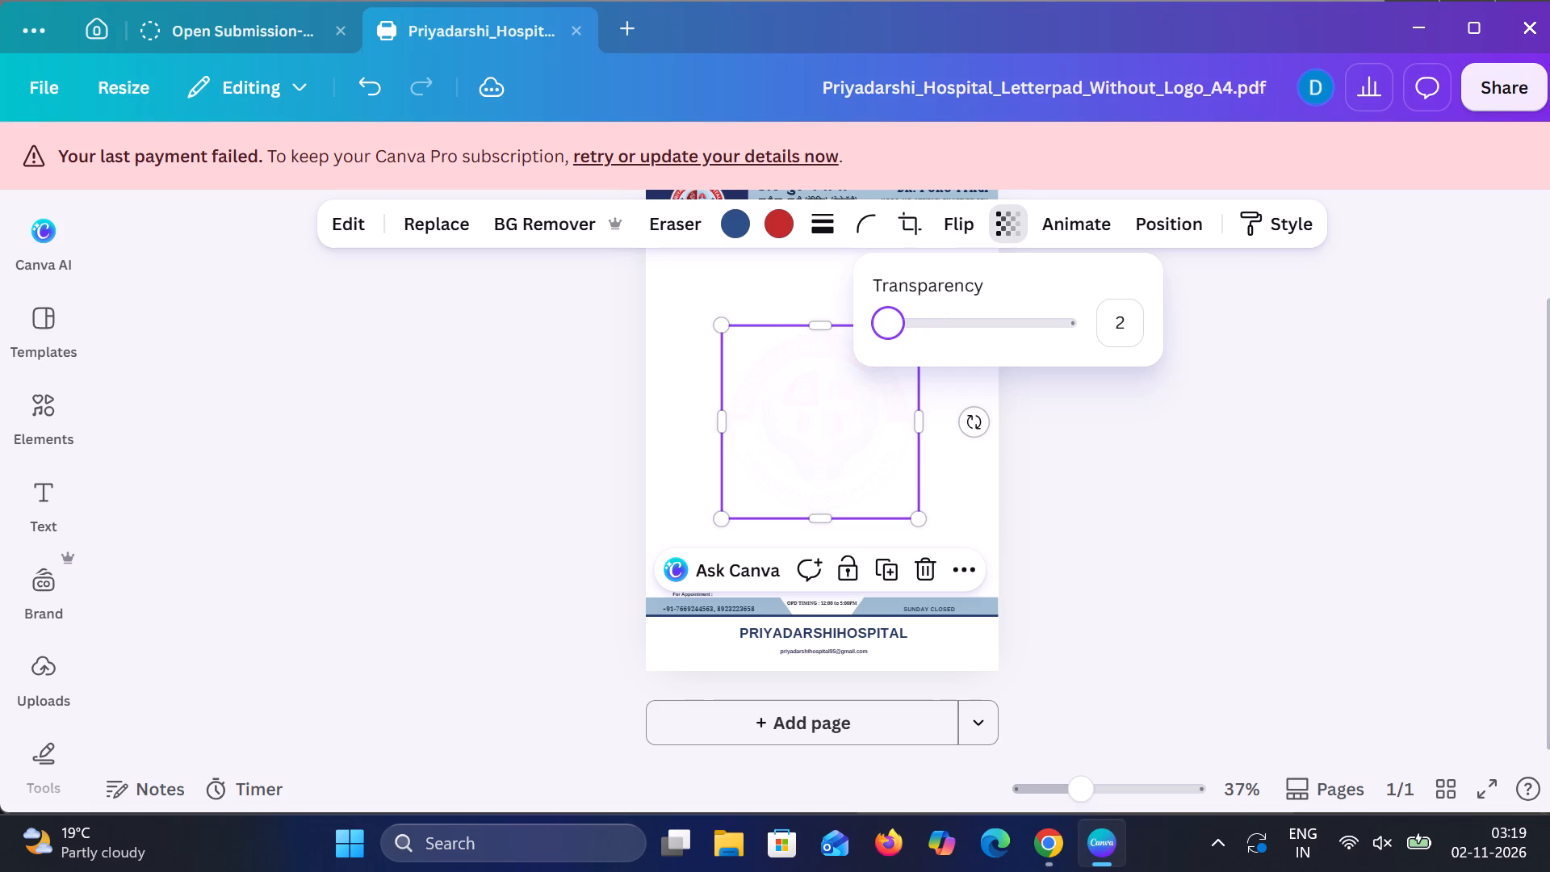
drag(858, 338, 897, 336)
drag(897, 336, 898, 336)
click(1242, 526)
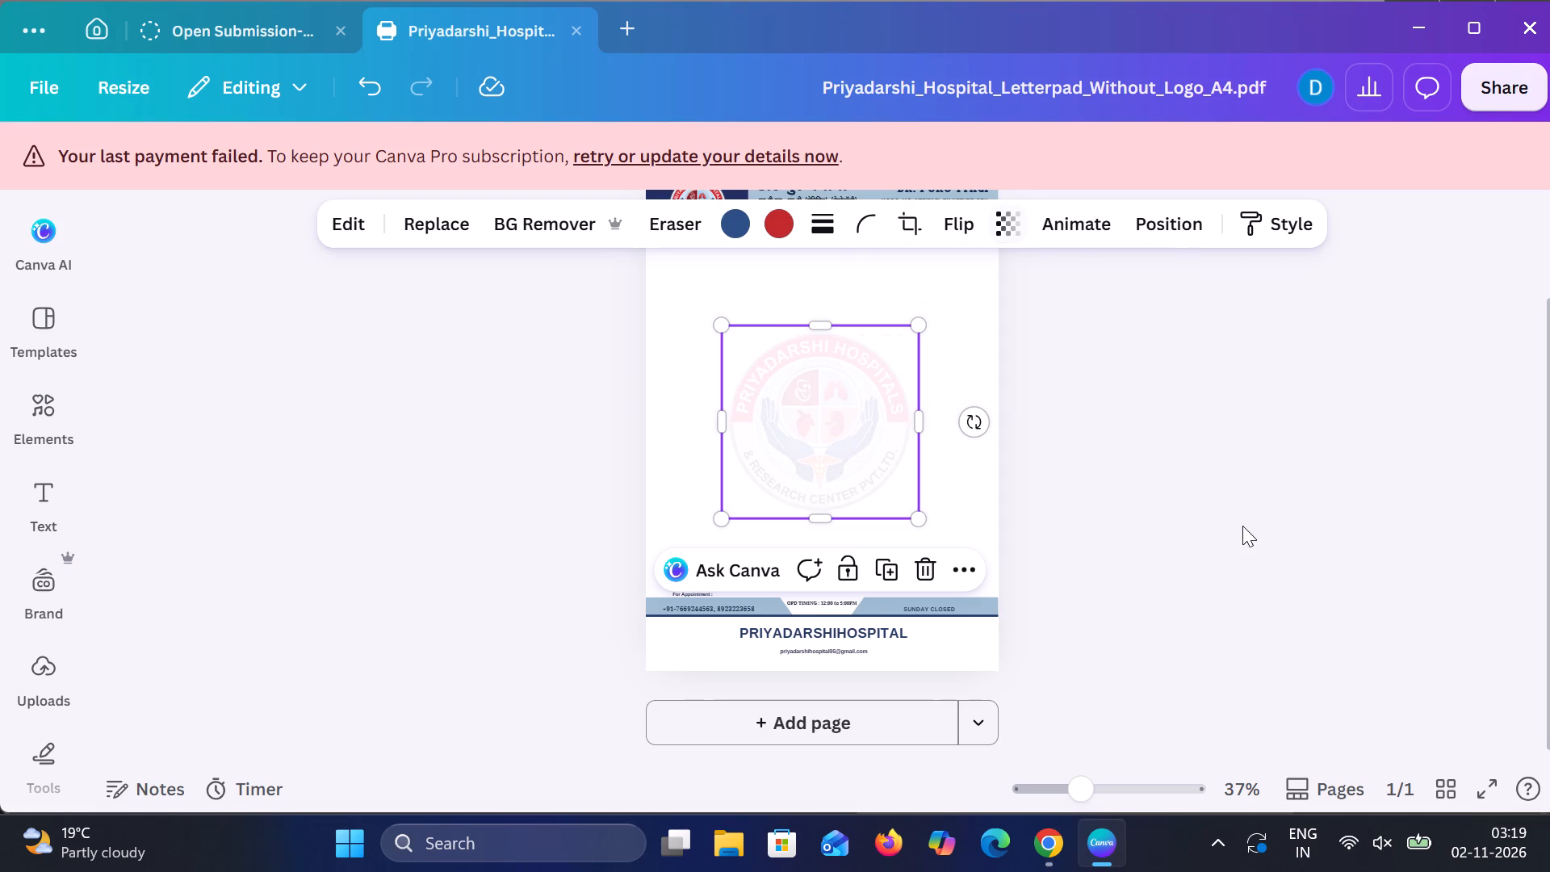
scroll(1242, 526, up, 1)
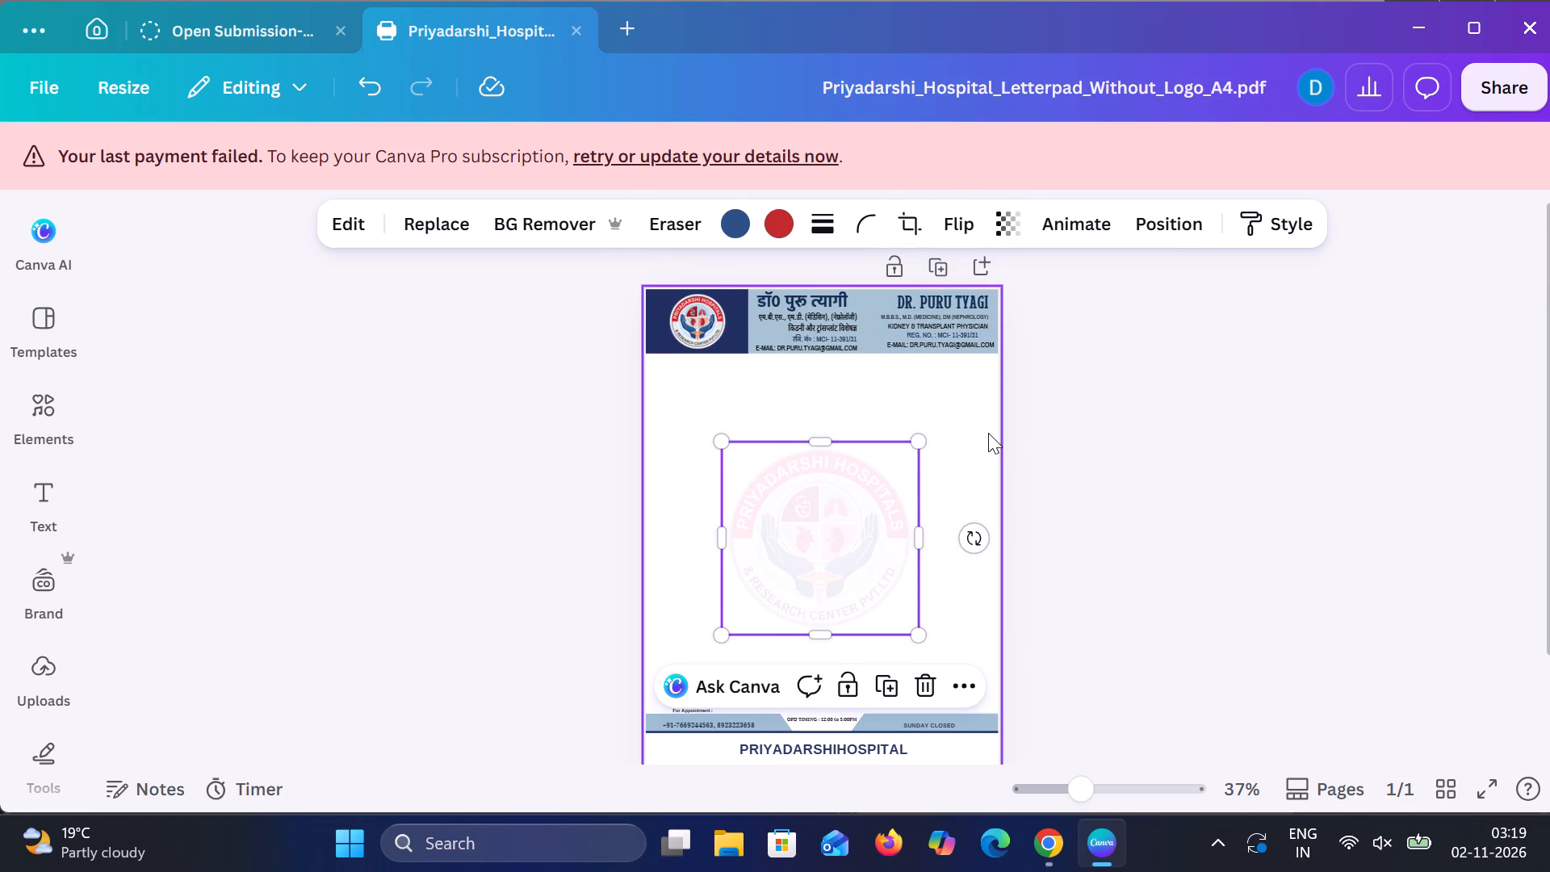
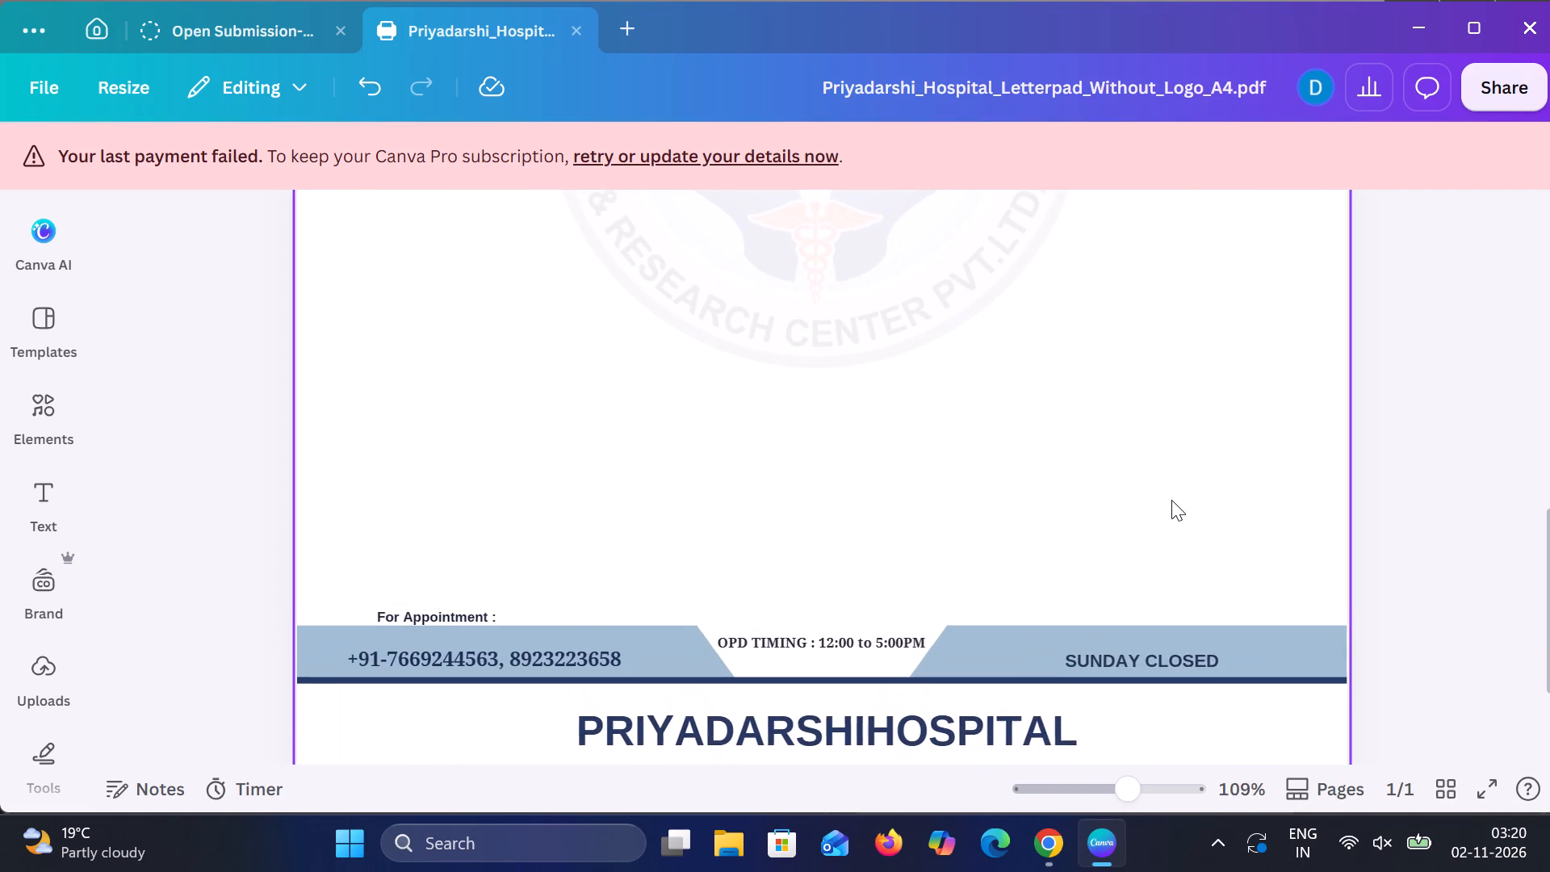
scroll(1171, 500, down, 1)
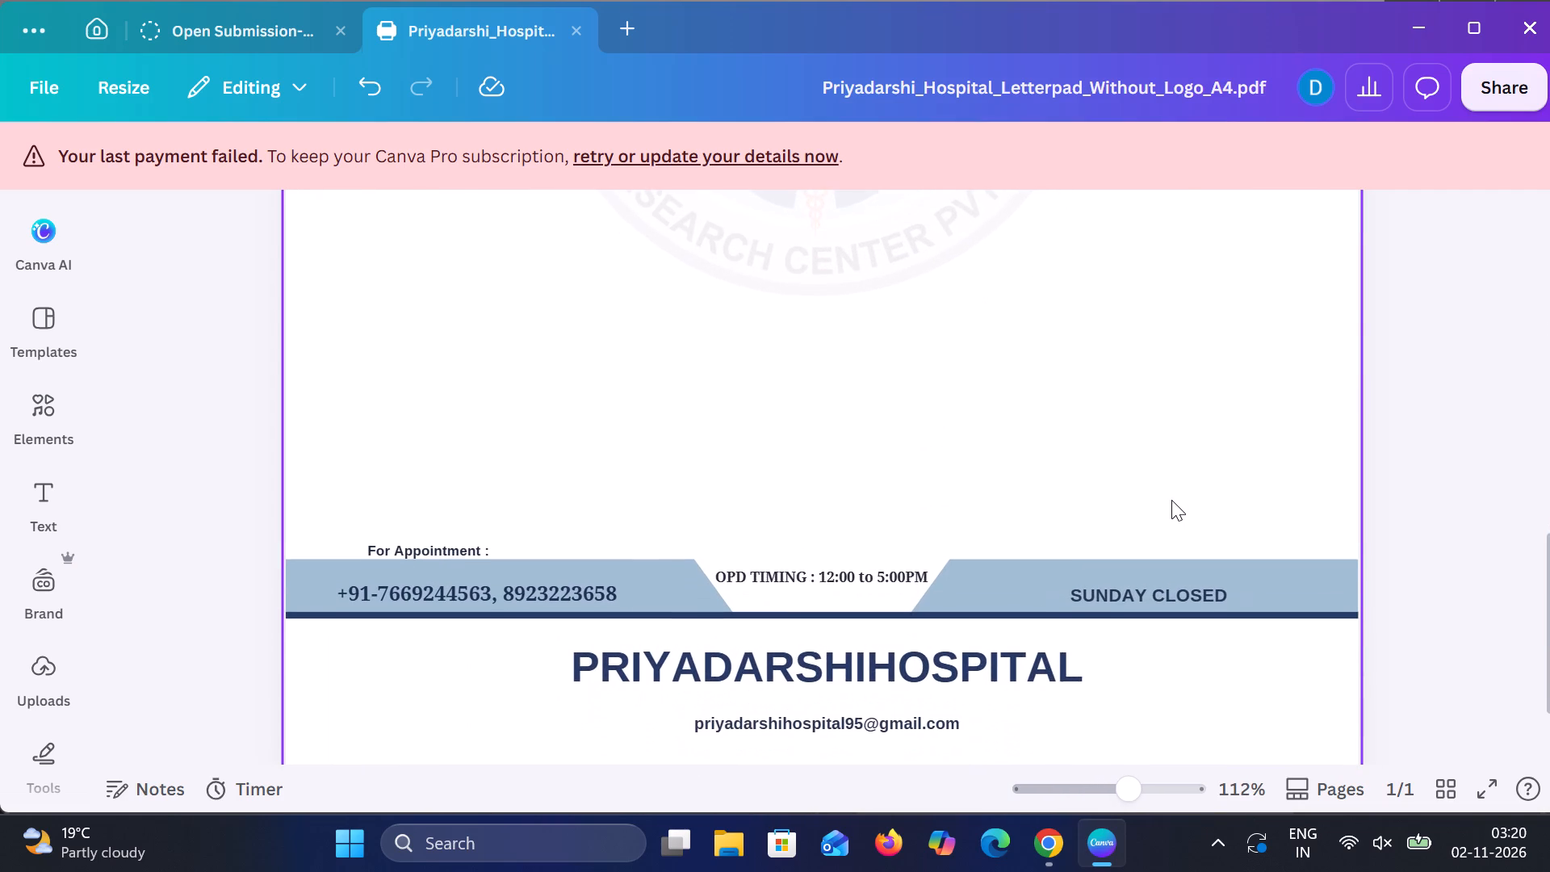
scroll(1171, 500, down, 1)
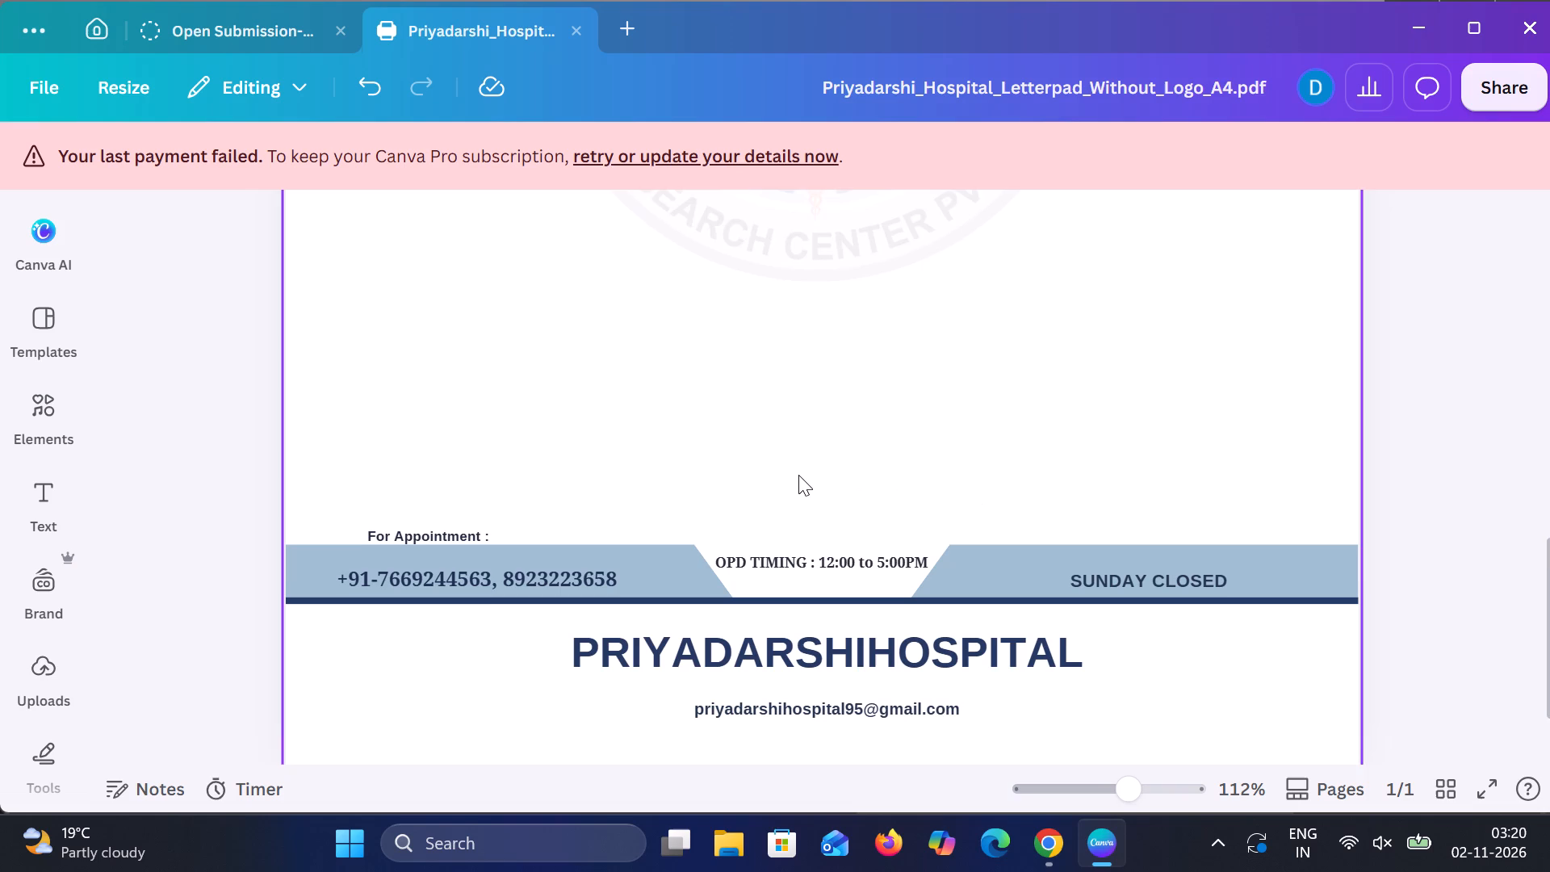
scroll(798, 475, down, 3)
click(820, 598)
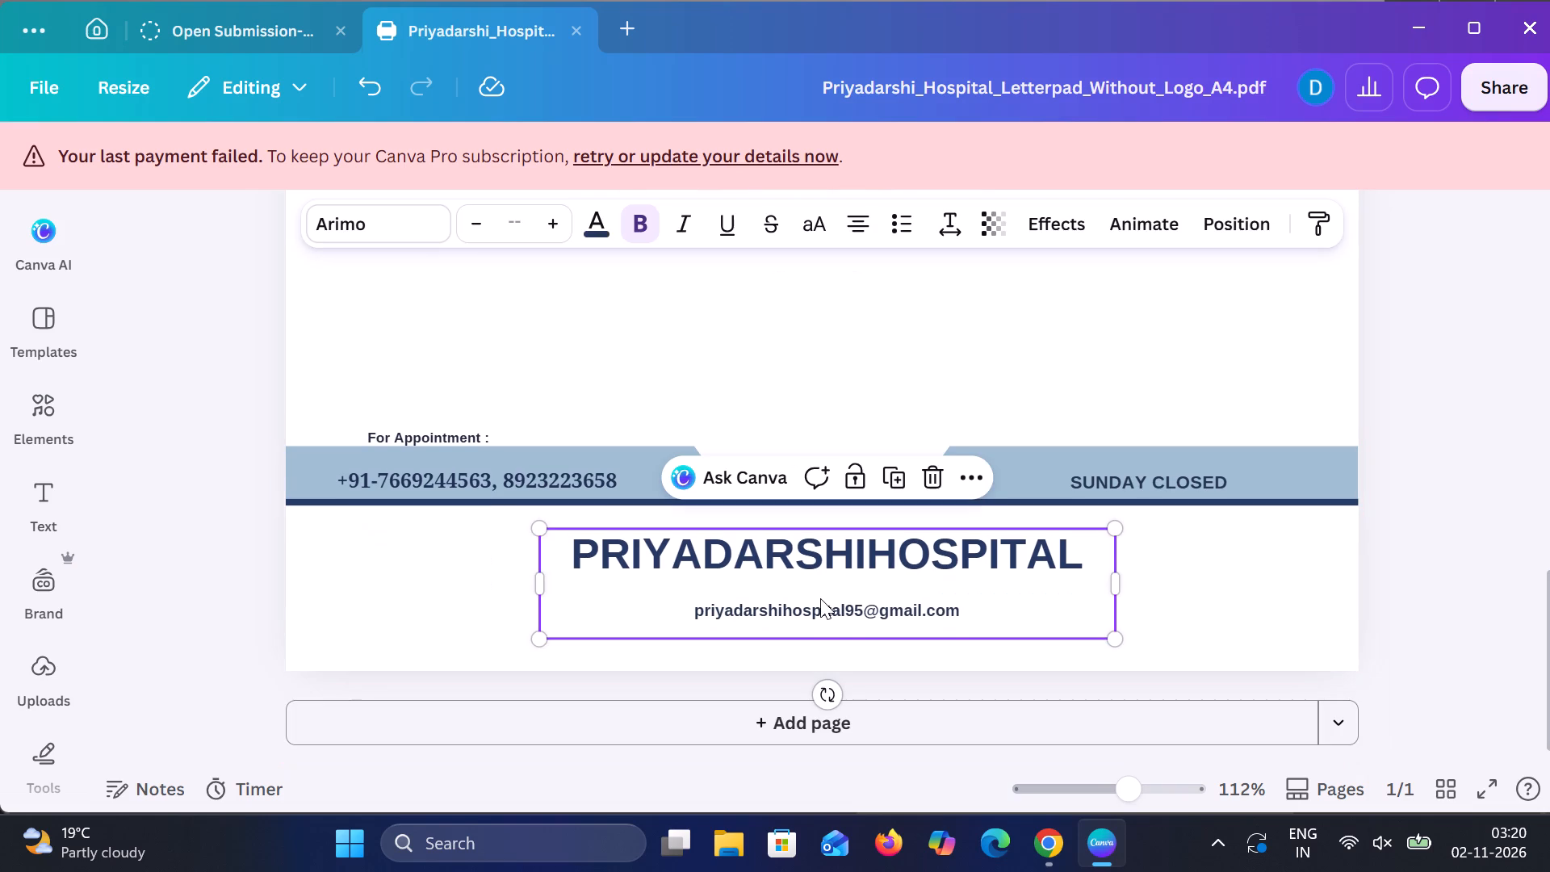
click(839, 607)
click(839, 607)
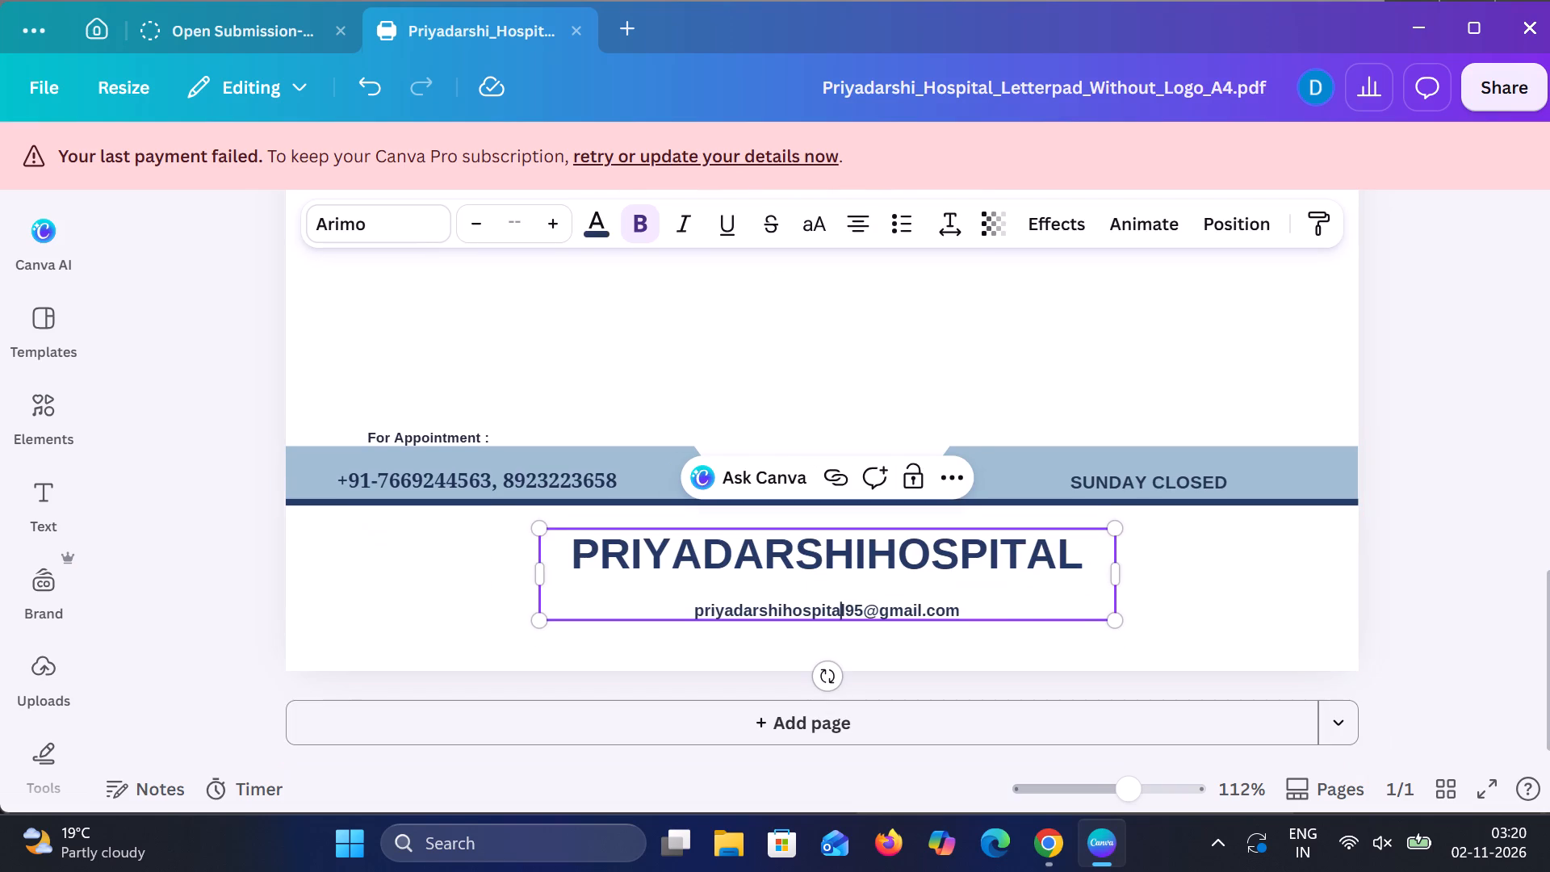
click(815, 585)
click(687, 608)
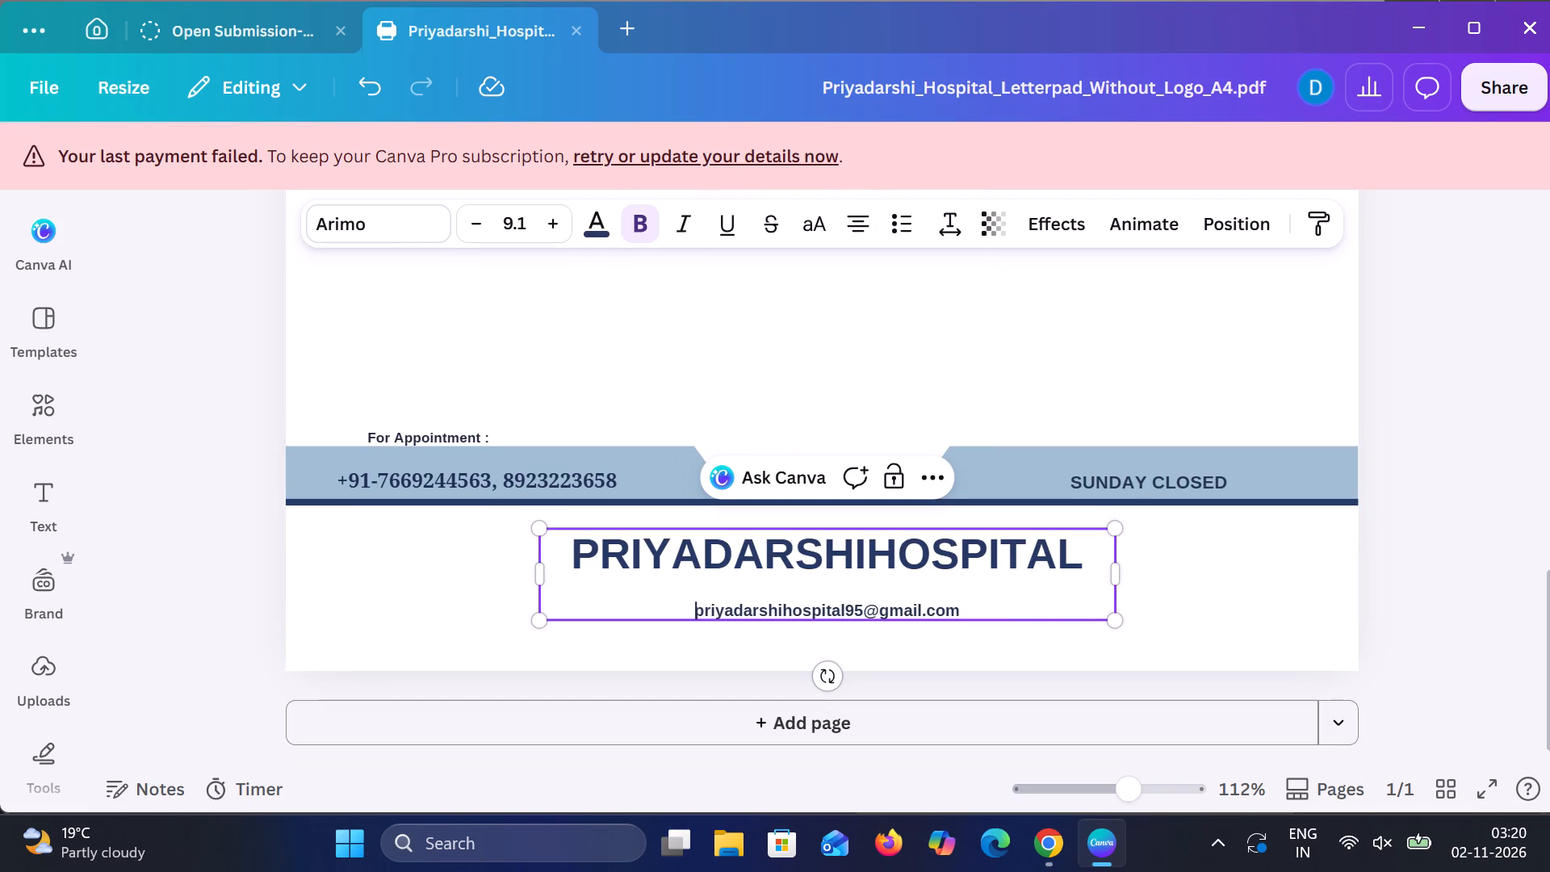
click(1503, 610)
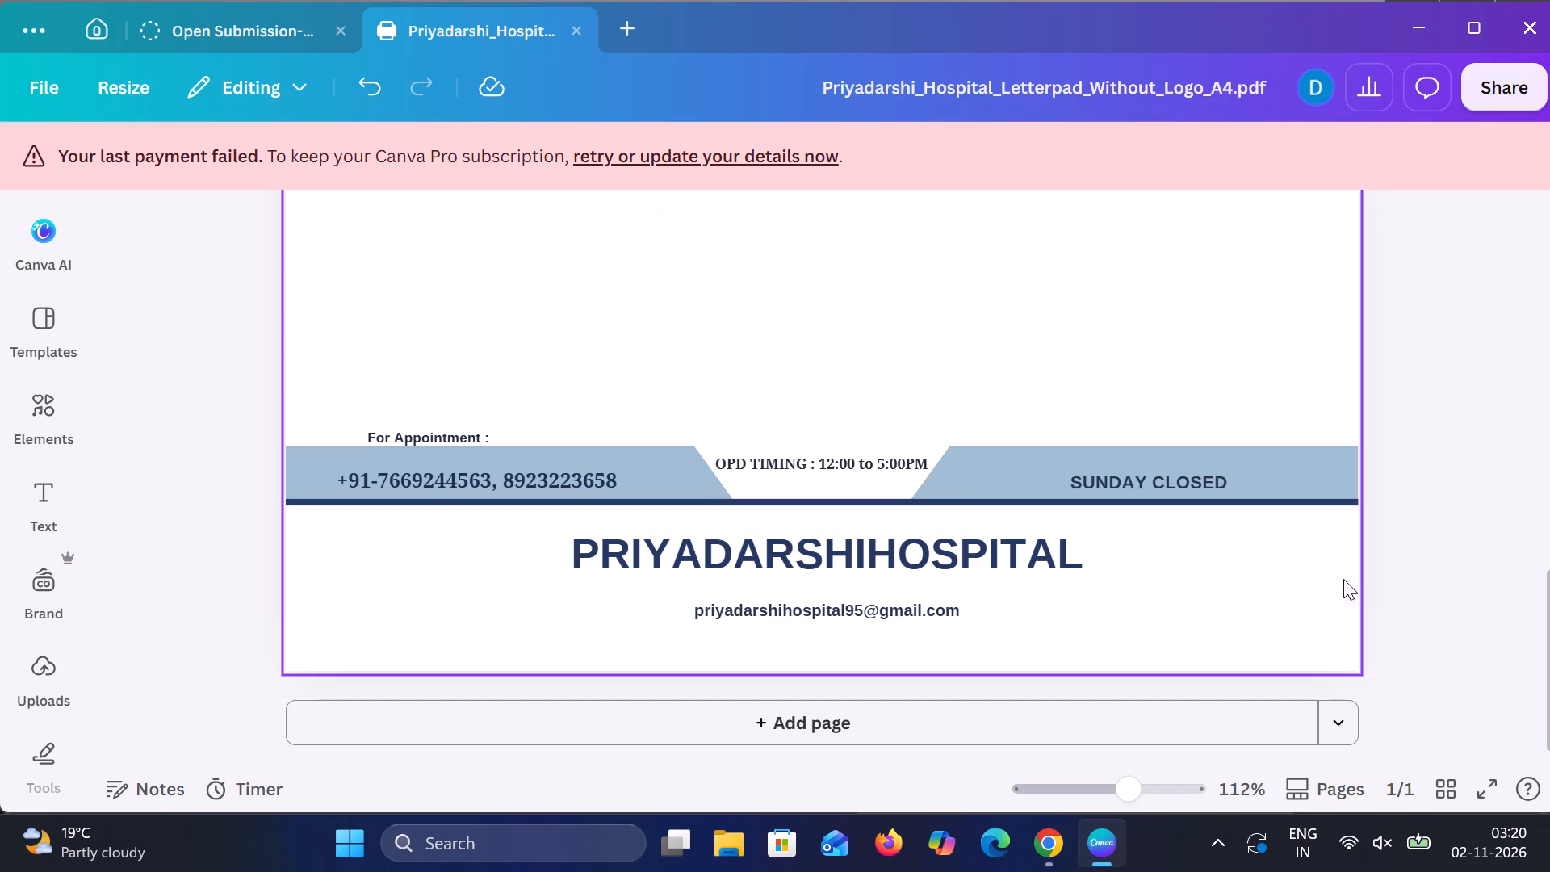
Insert a space in the footer's hospital name so that it reads PRIYADARSHI HOSPITAL.
click(862, 546)
click(862, 546)
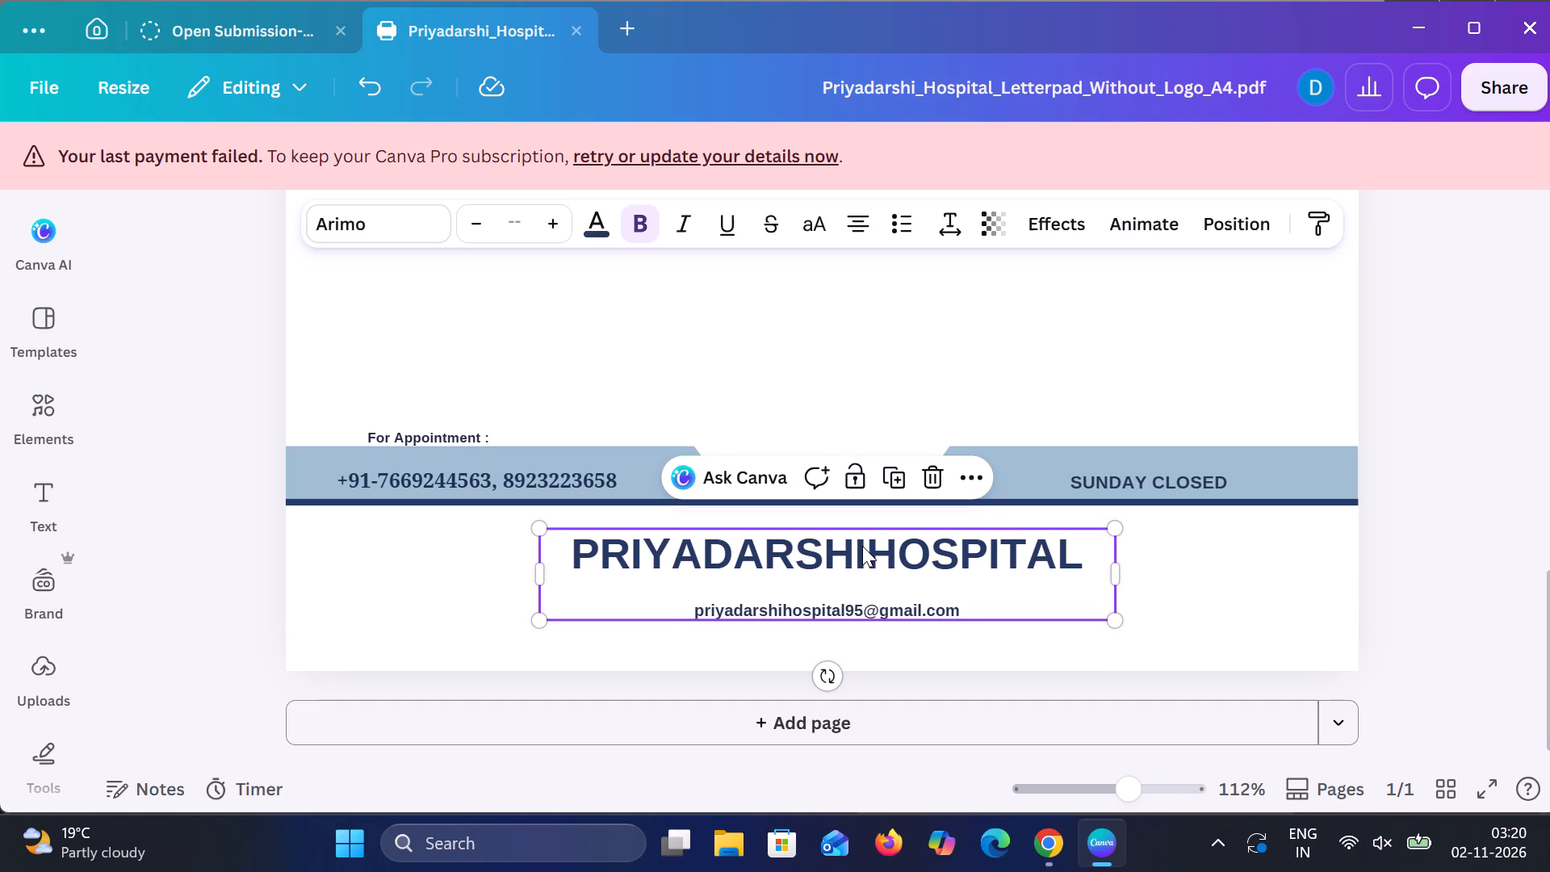
click(872, 547)
key(space)
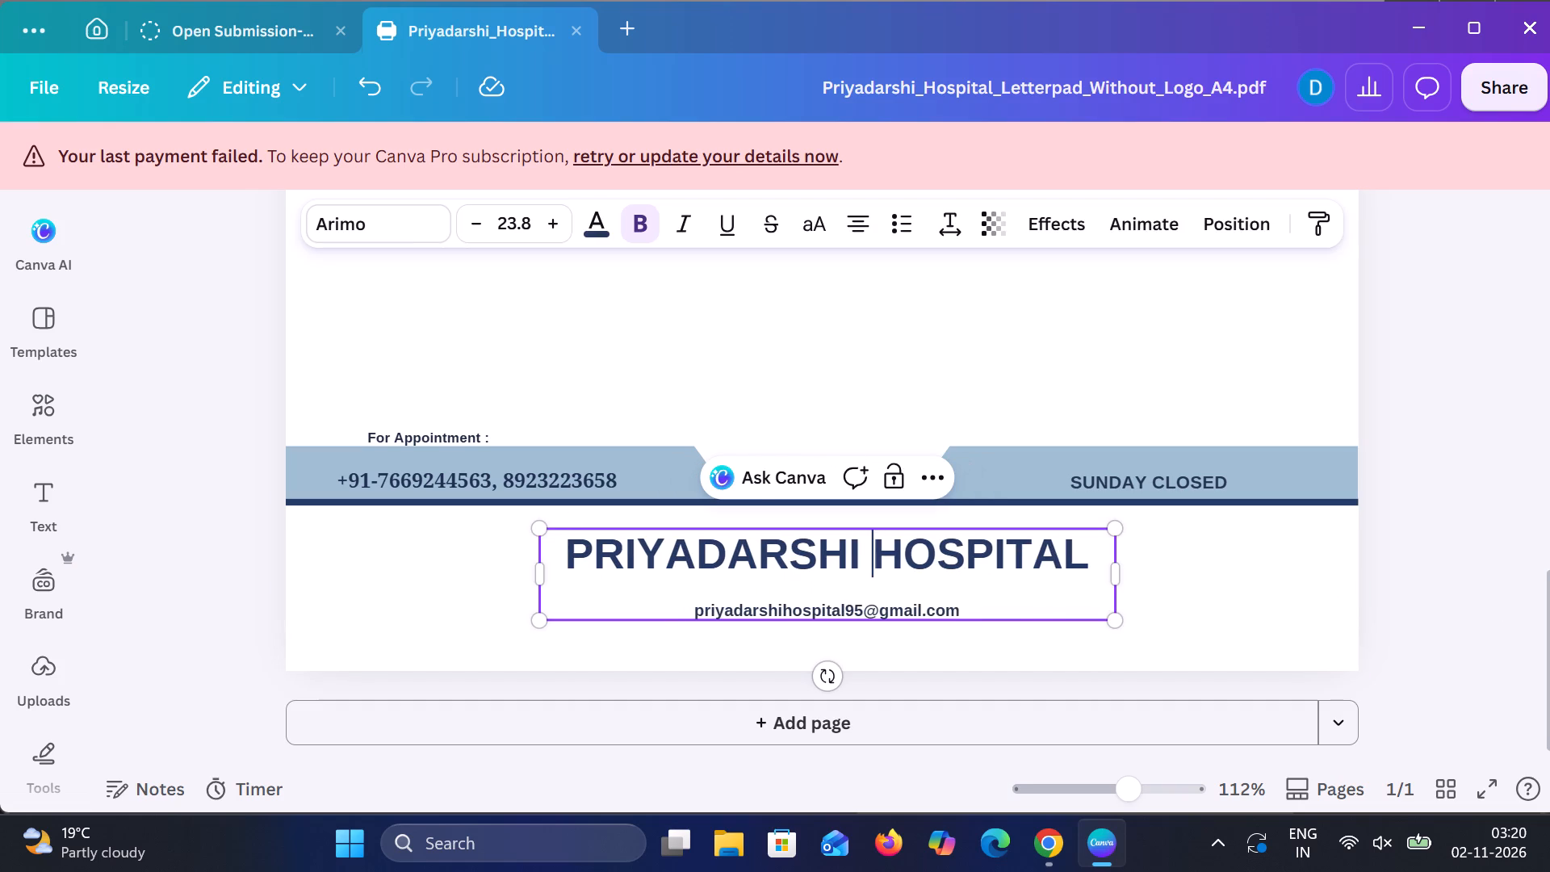
click(1467, 510)
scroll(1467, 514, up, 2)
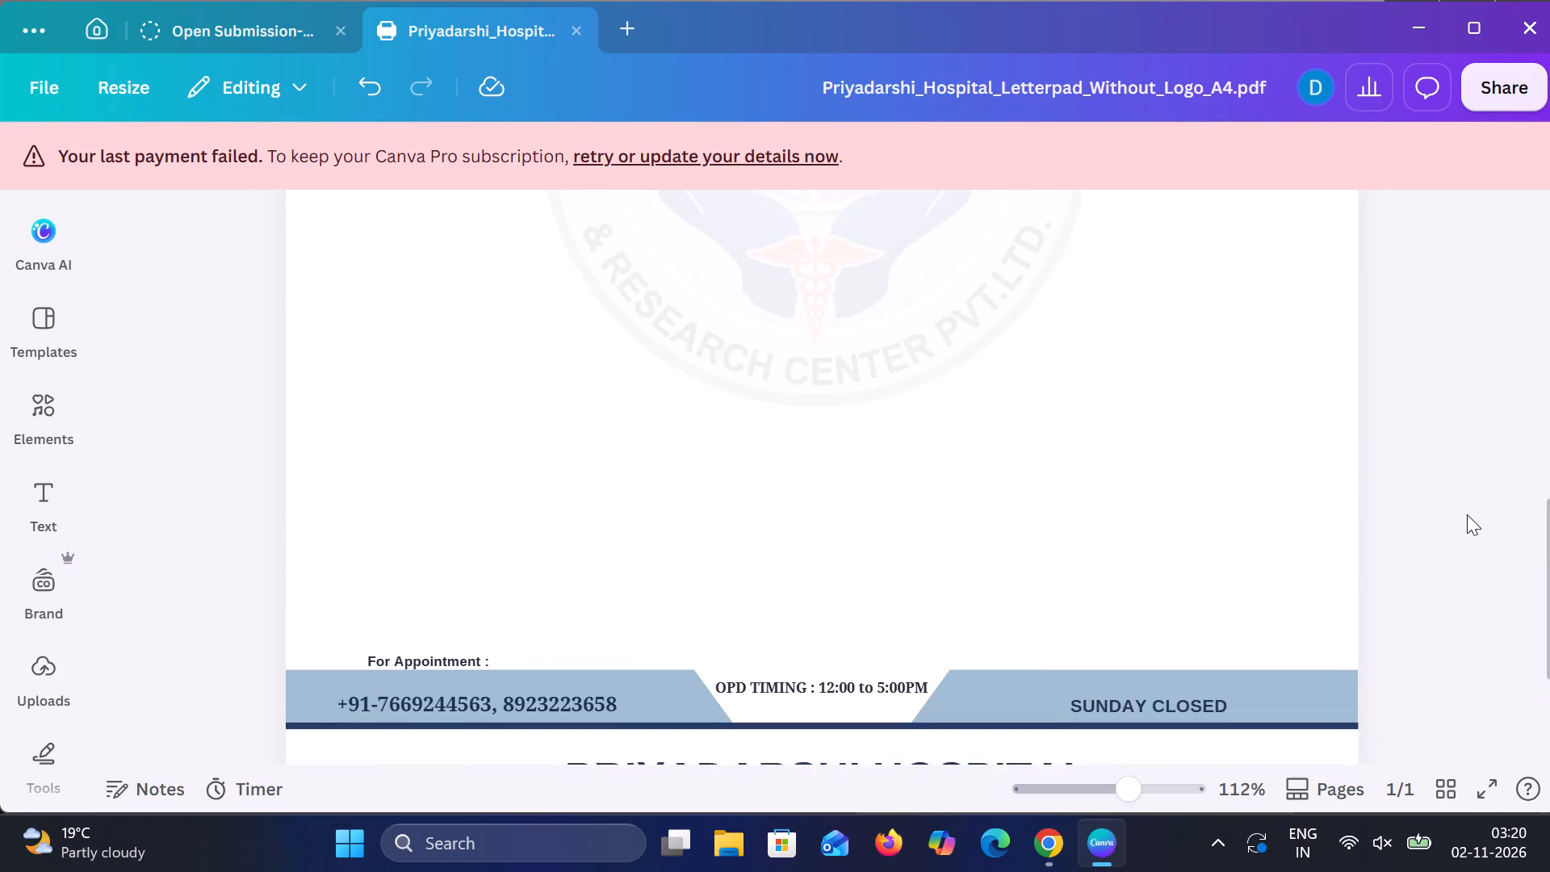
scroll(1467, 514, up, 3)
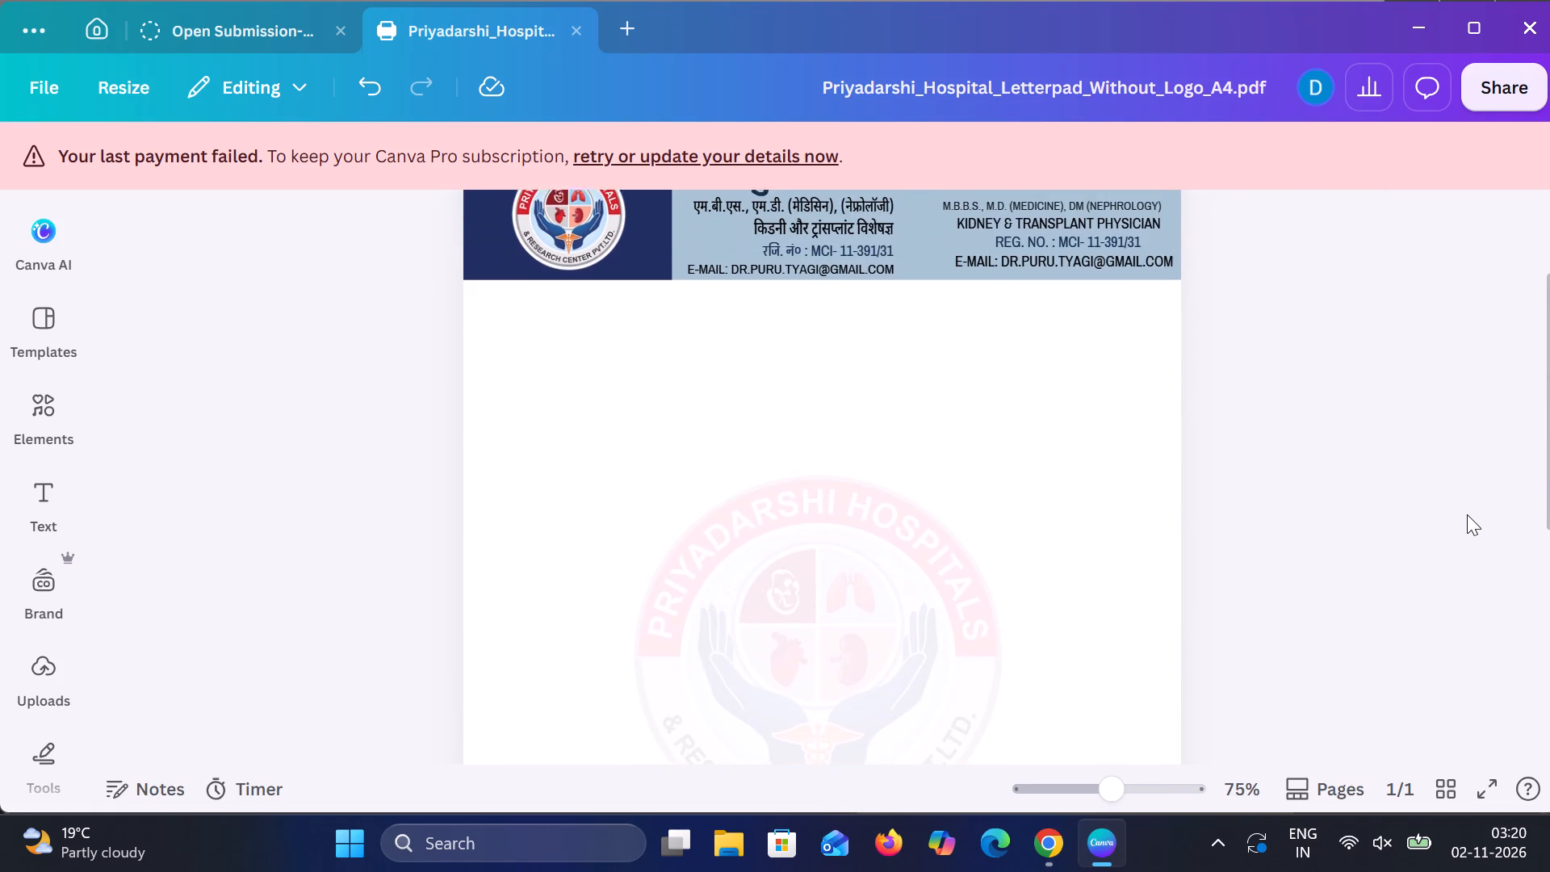
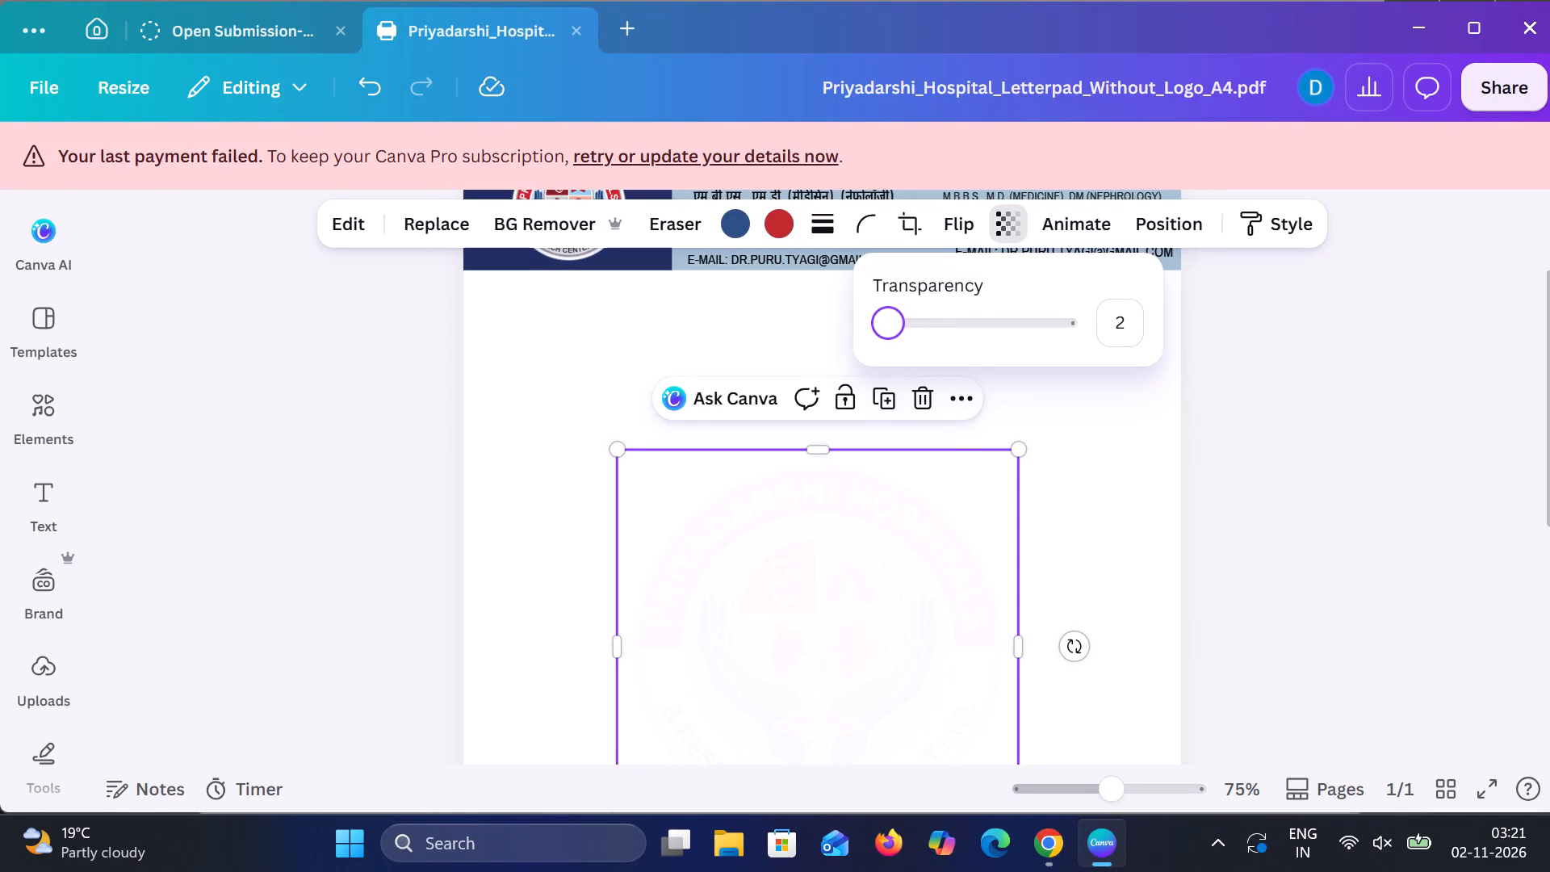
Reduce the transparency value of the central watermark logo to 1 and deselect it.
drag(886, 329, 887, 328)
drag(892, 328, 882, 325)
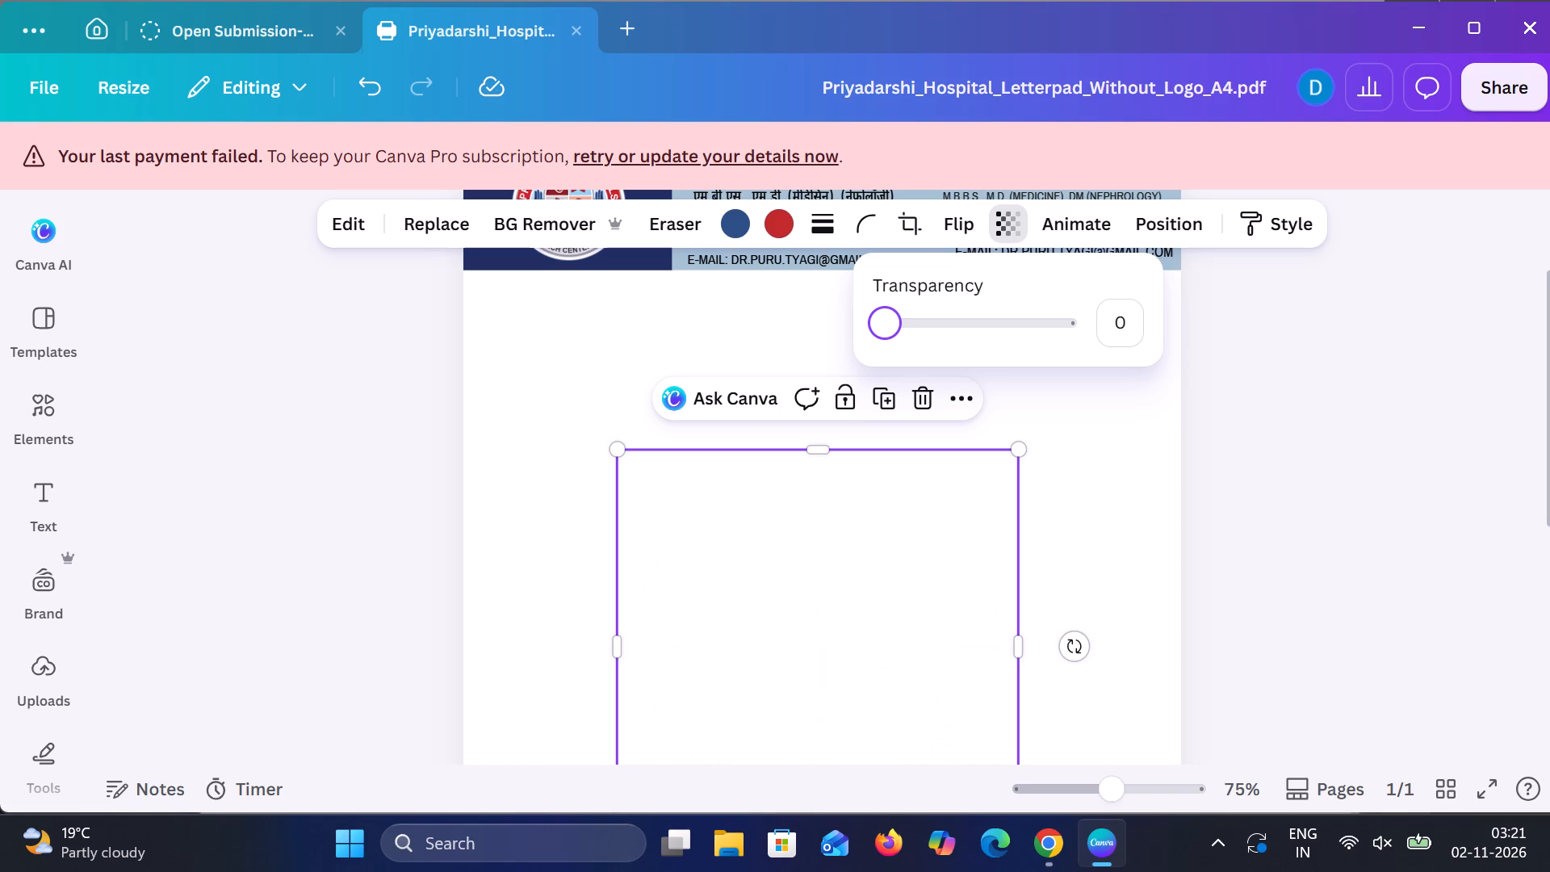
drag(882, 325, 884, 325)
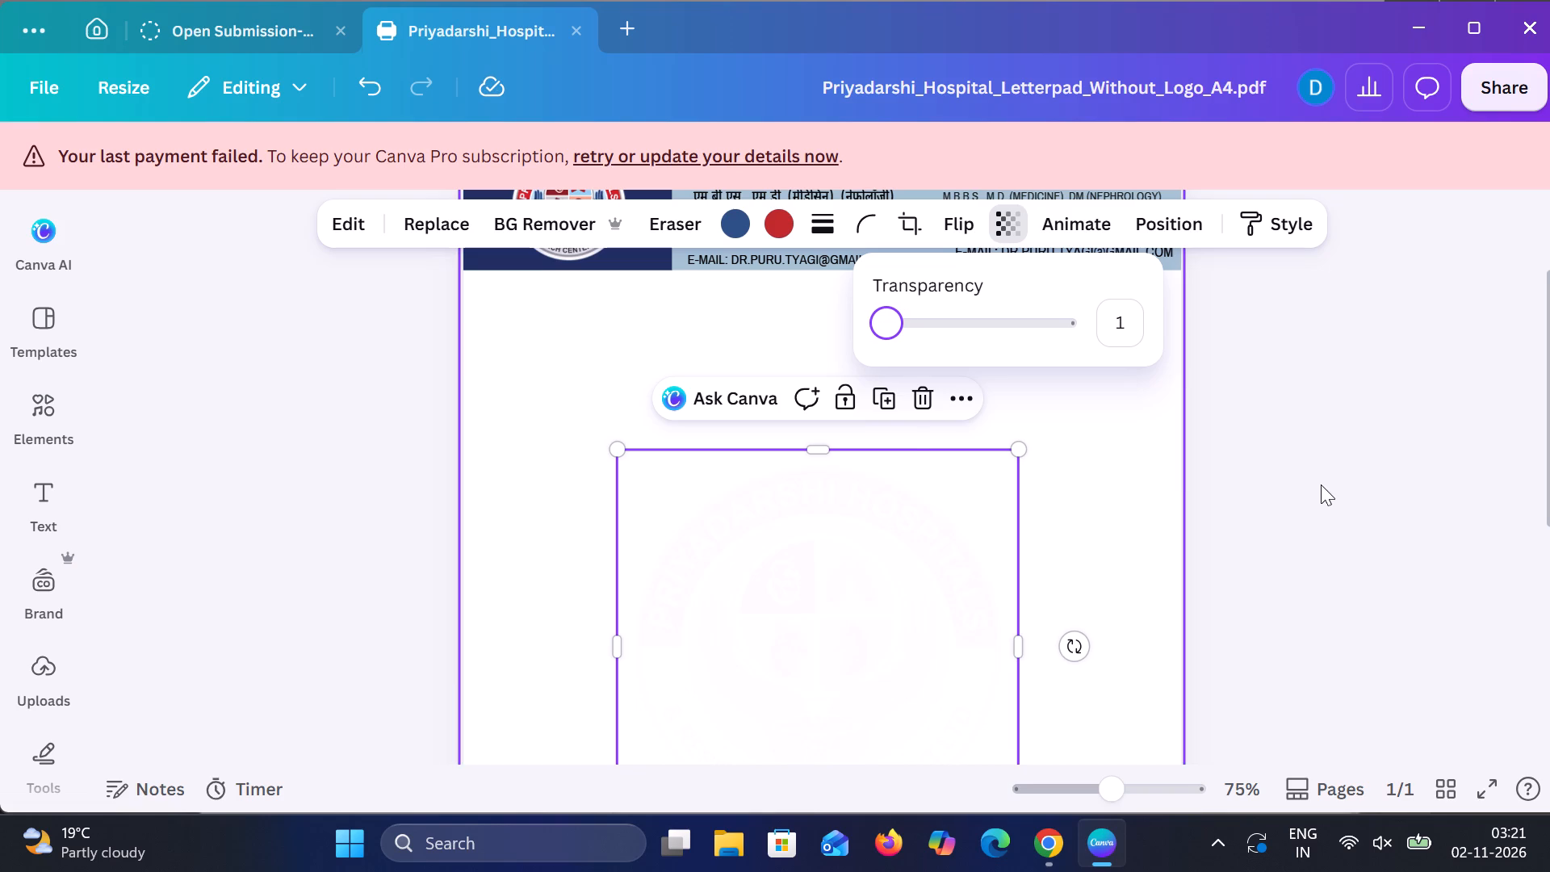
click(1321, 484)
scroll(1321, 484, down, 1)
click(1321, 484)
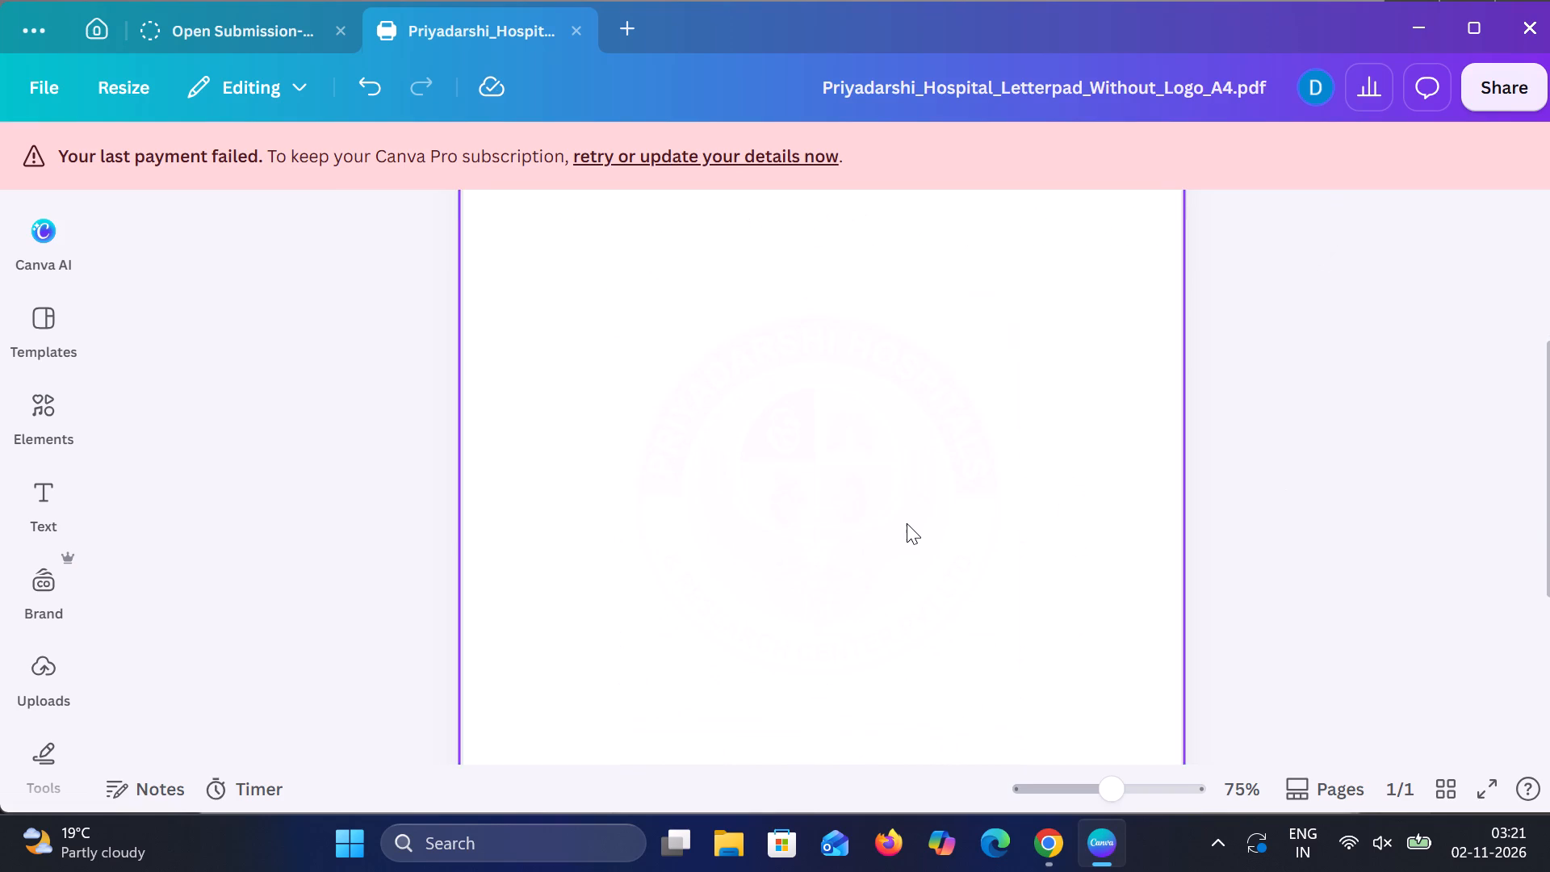
Set the central watermark logo's transparency value to 2 and deselect it.
click(907, 523)
click(998, 228)
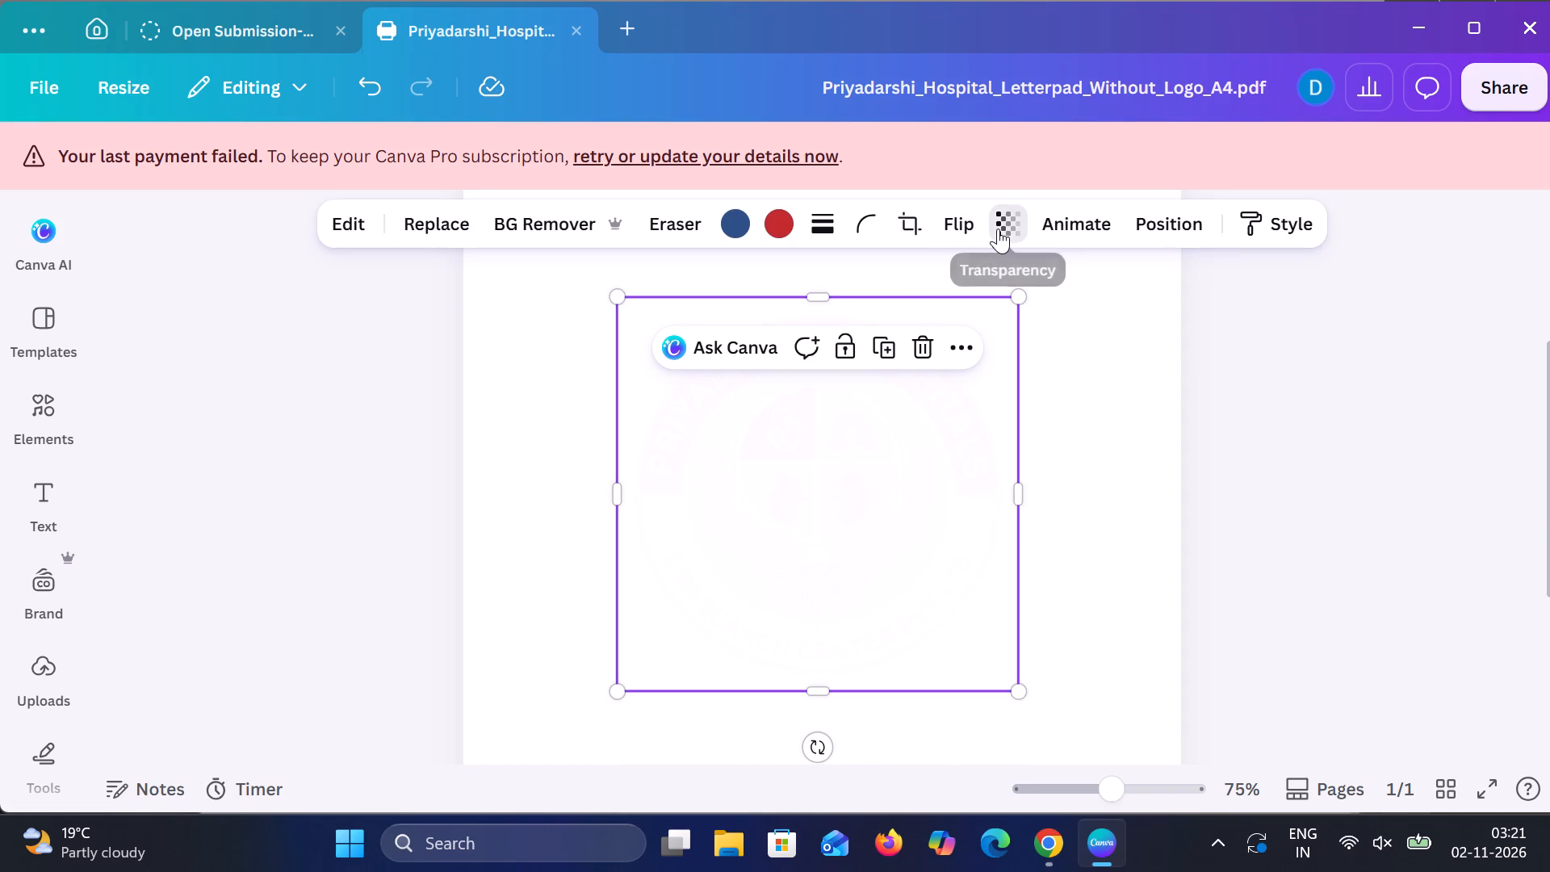
click(1133, 313)
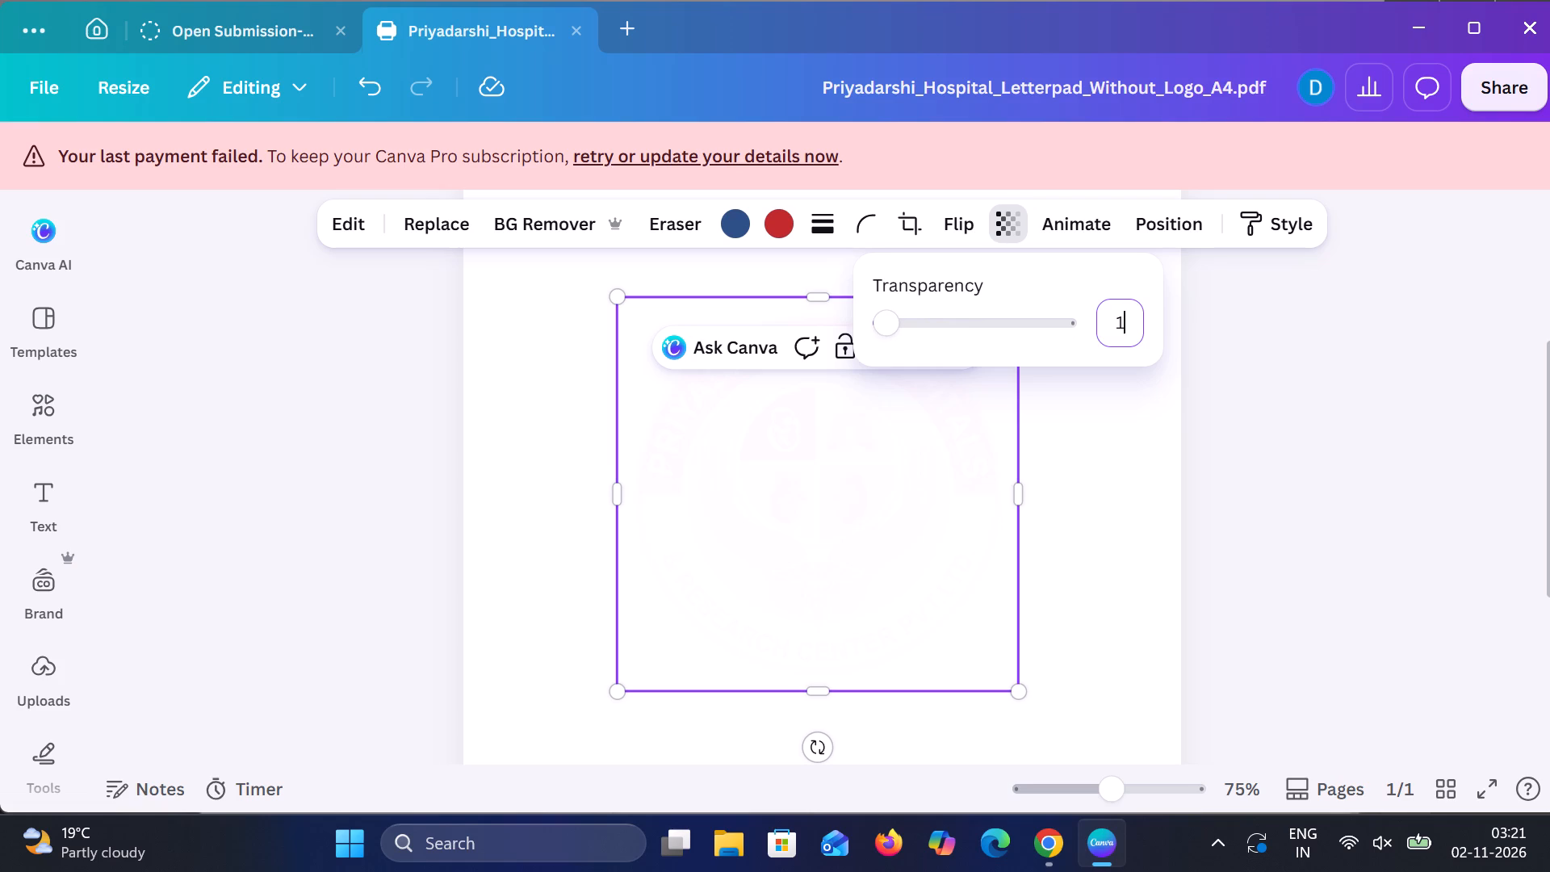
key(2)
key(Return)
click(1380, 446)
click(1338, 446)
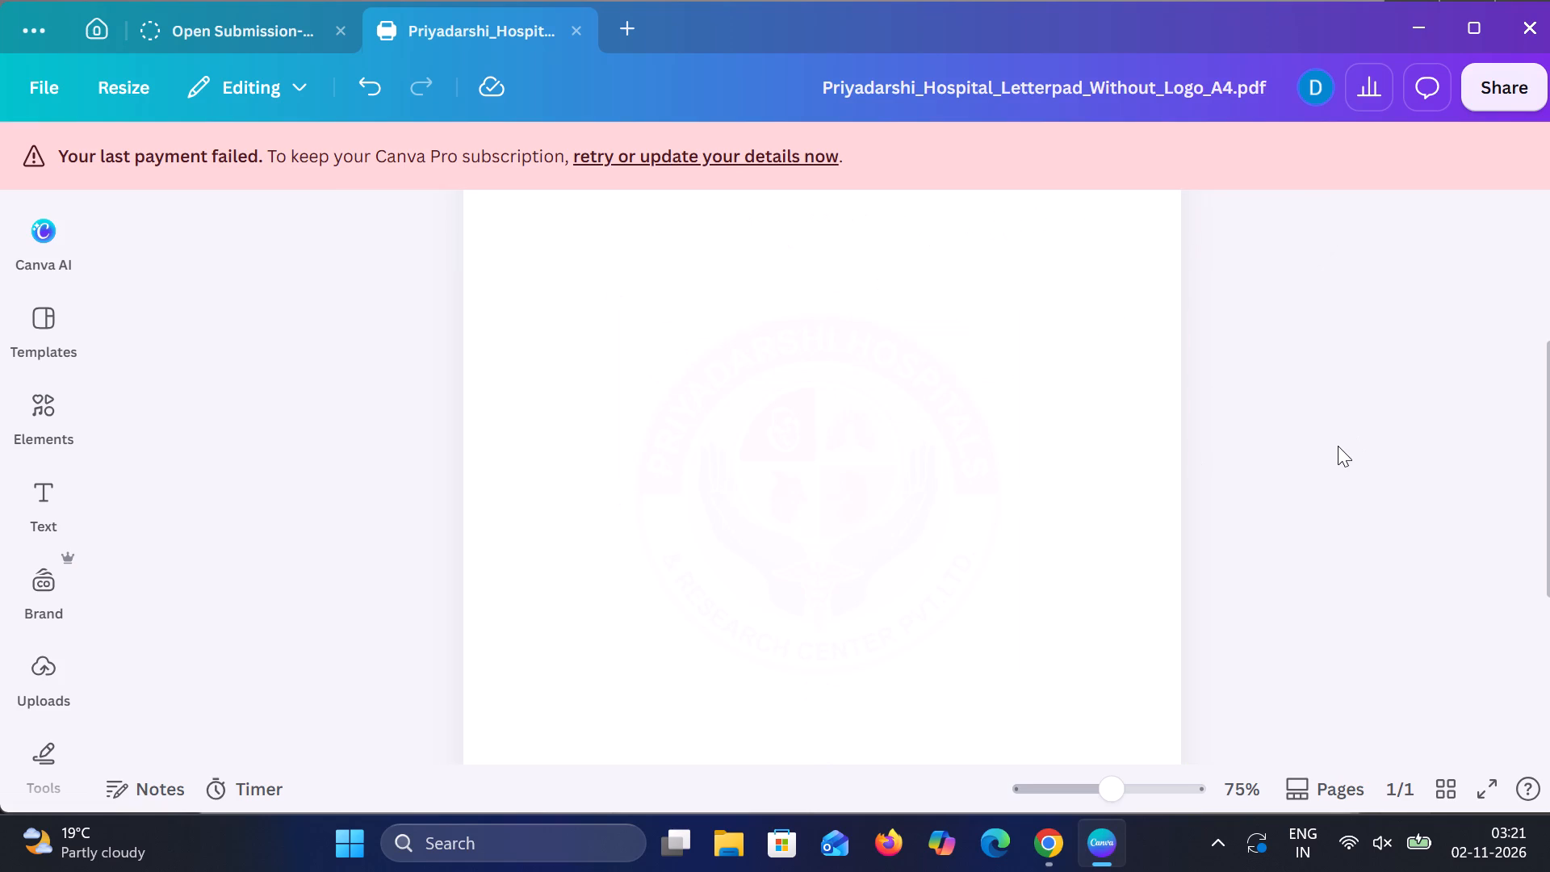
scroll(1338, 446, up, 1)
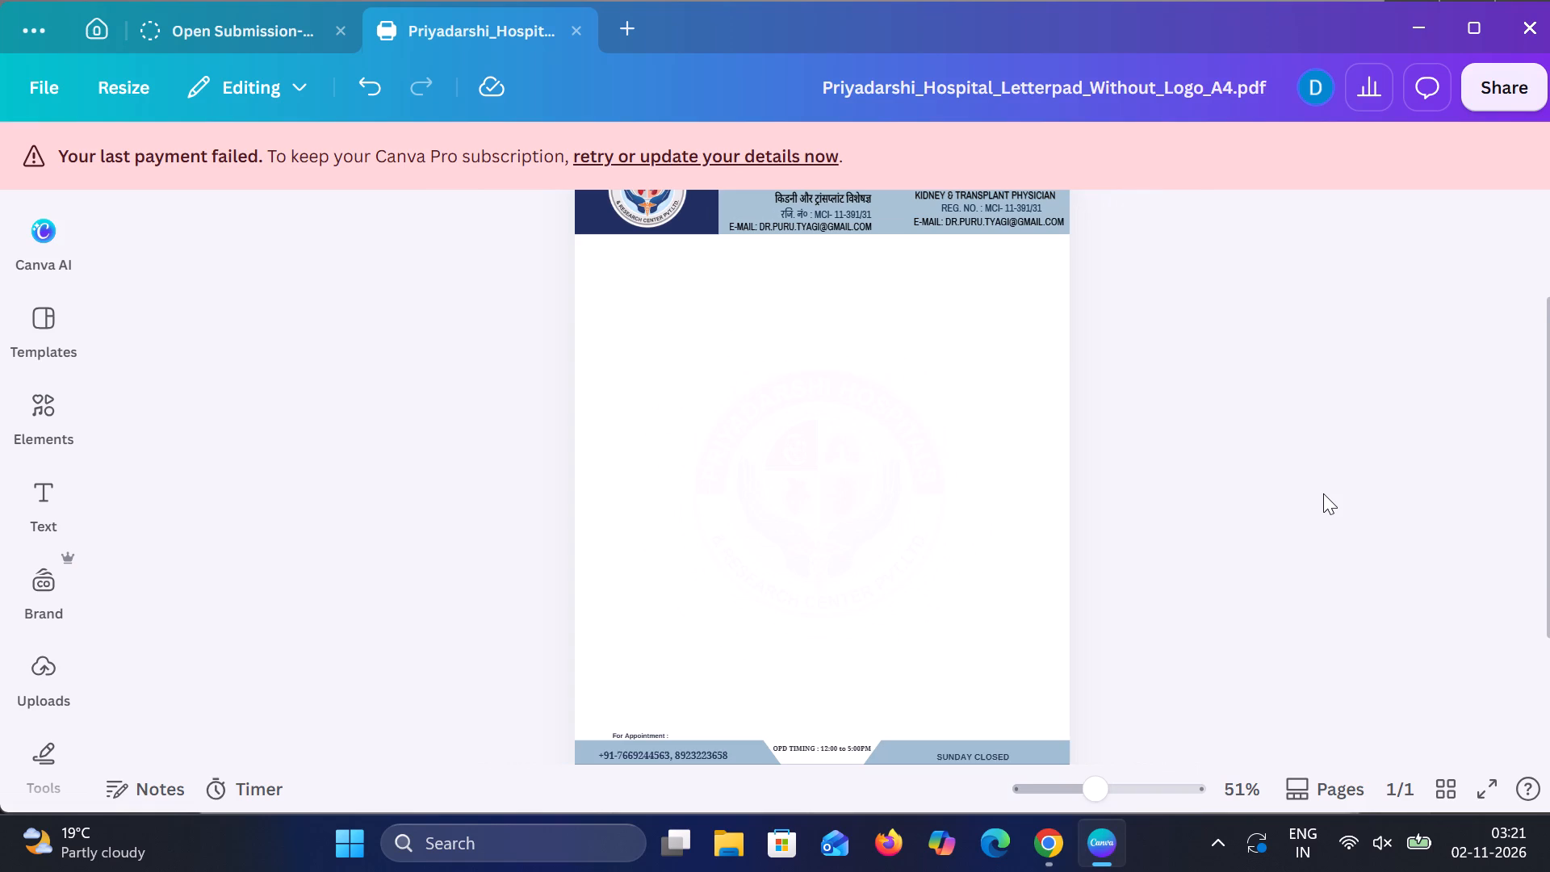
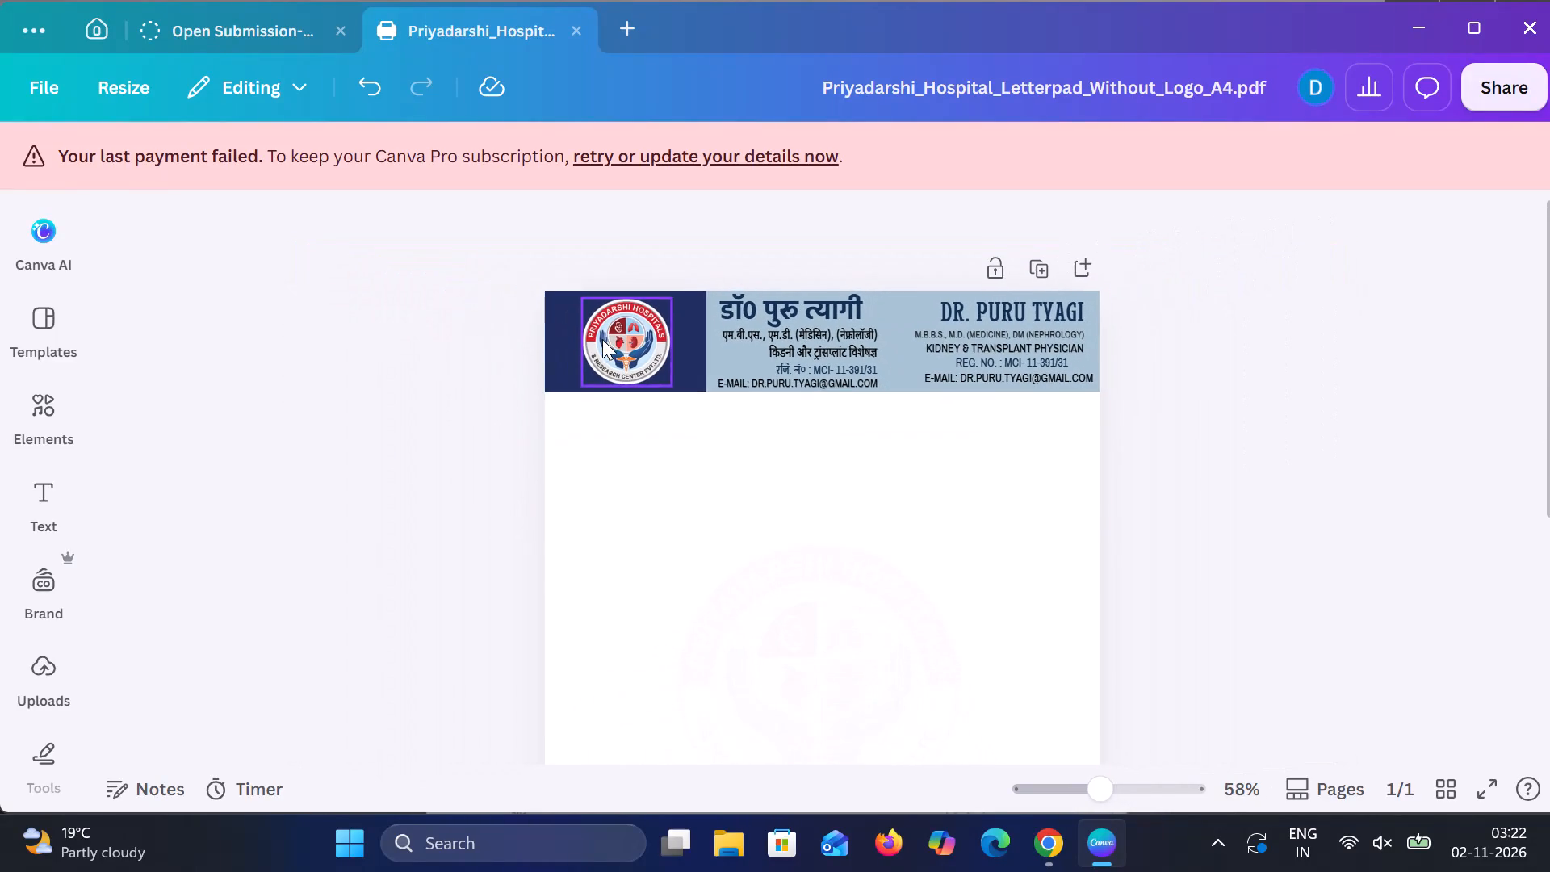
Set the central watermark logo's transparency value to 3 and deselect it.
scroll(938, 574, down, 1)
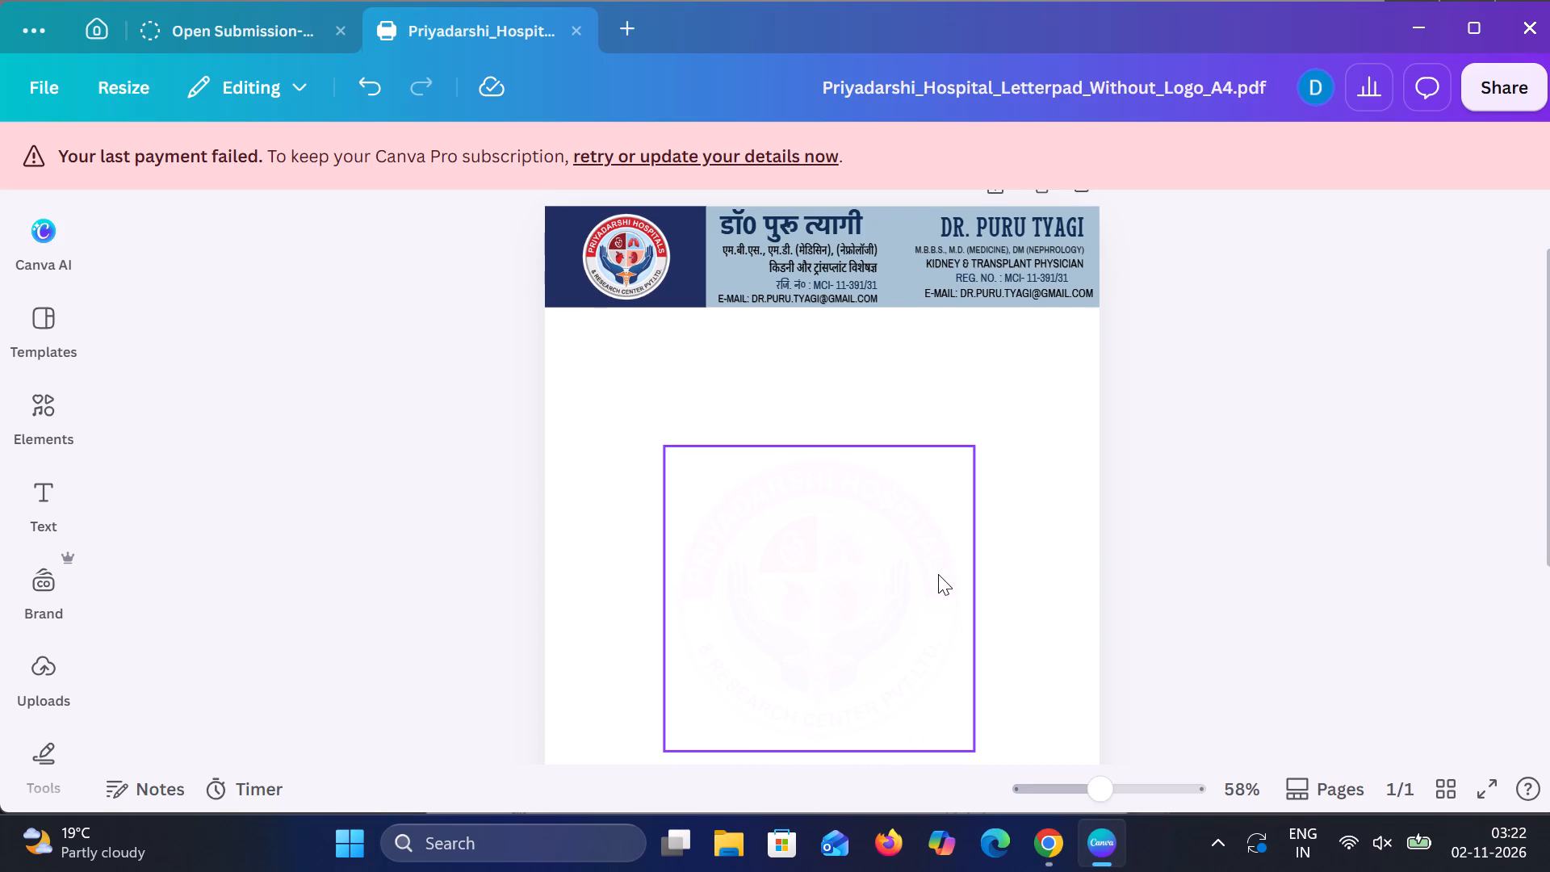
click(938, 574)
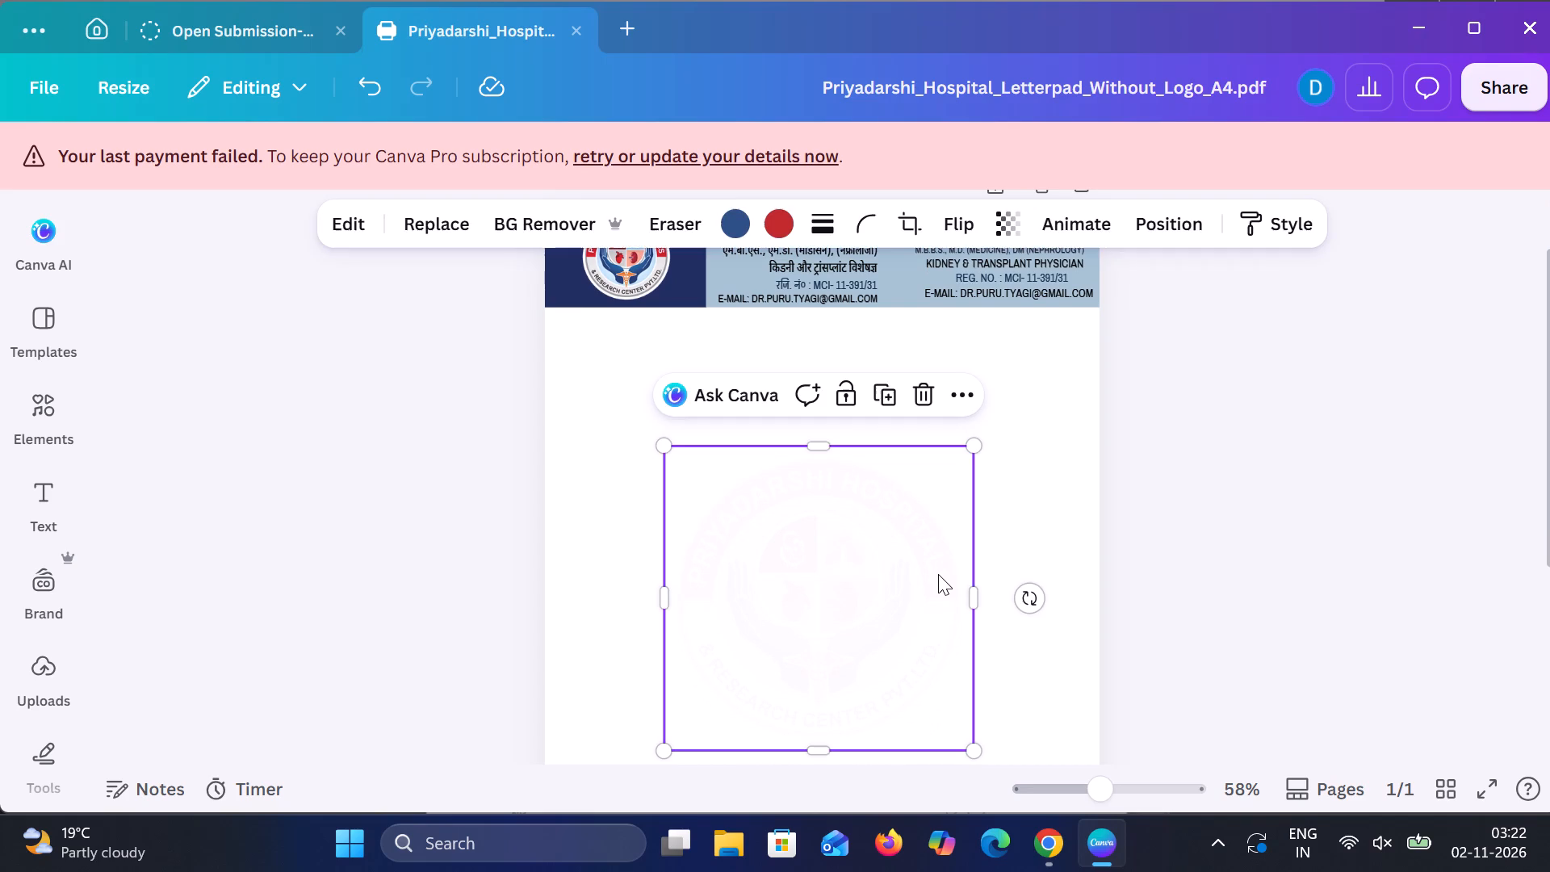
click(1014, 224)
click(1115, 319)
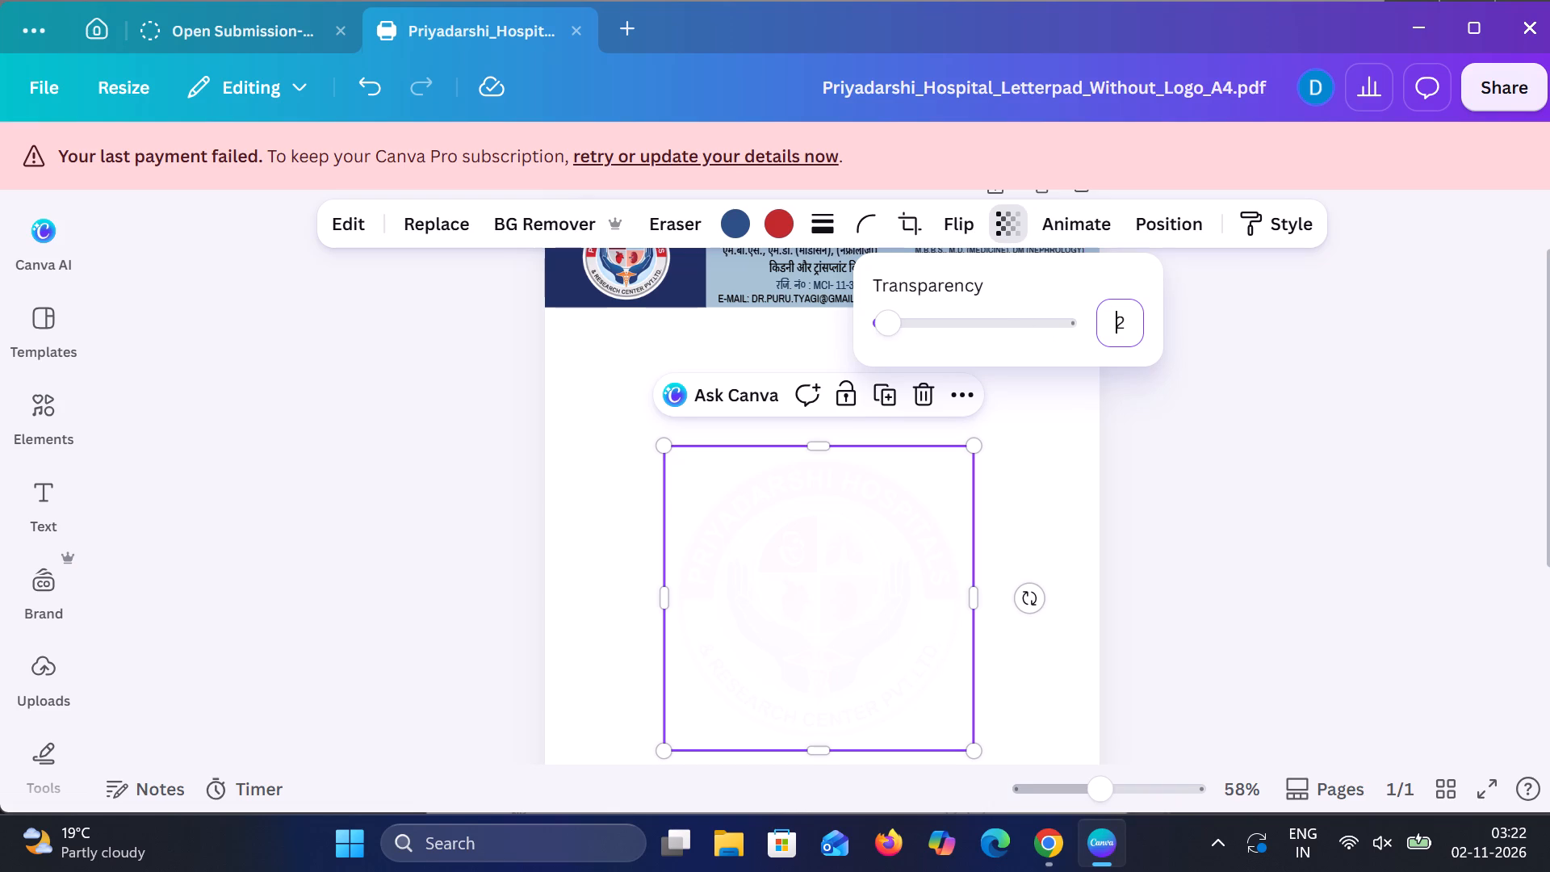
key(Delete)
key(3)
key(Return)
click(1230, 342)
click(1230, 342)
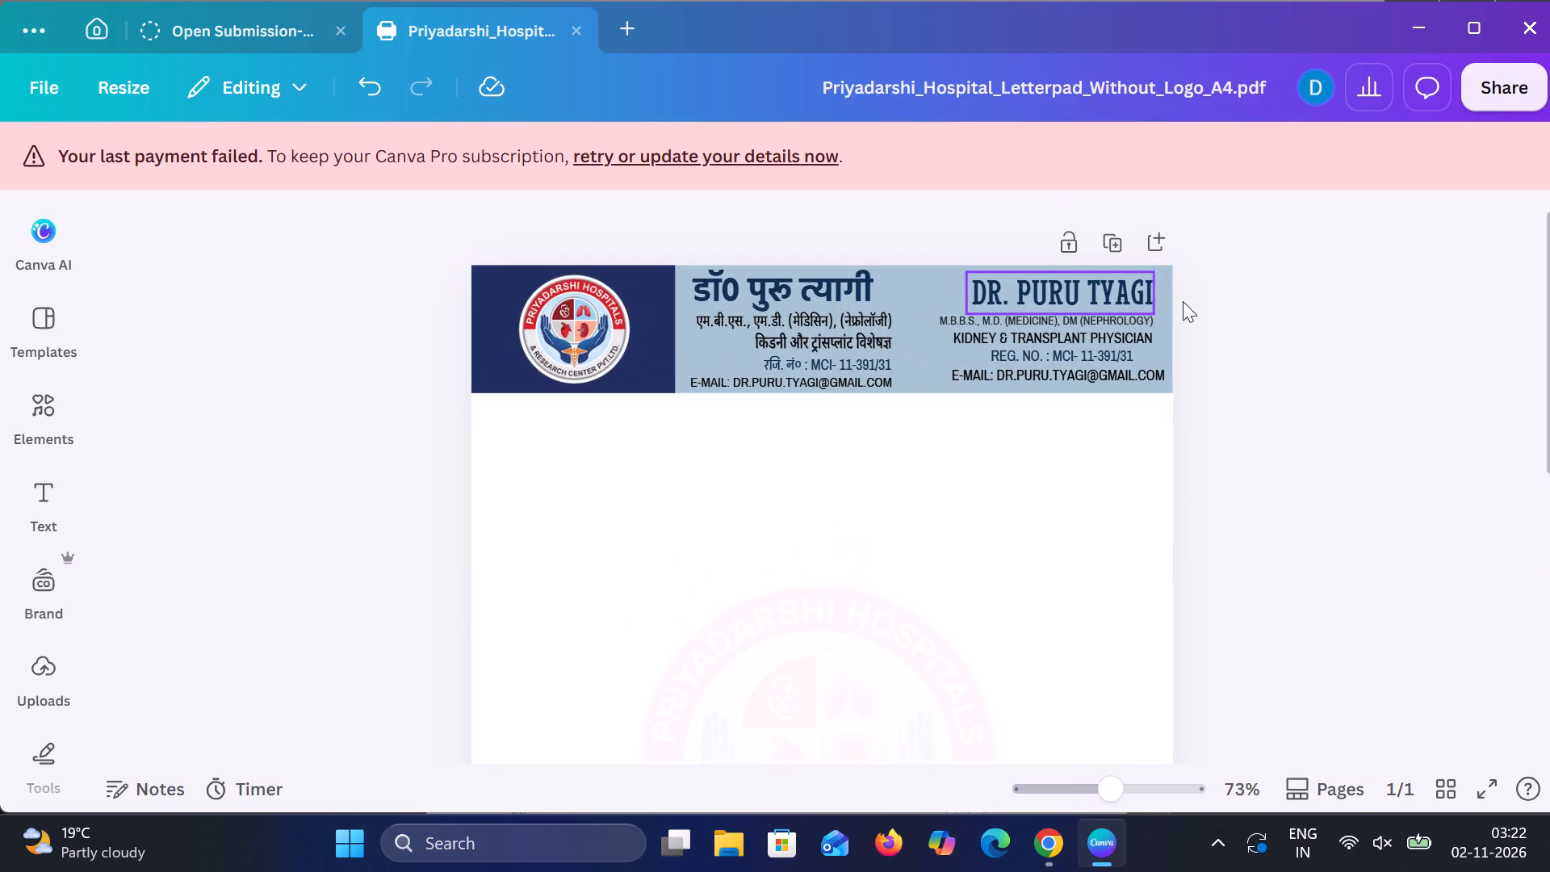
Widen the doctor's English name text box in the header so its right edge aligns with the e-mail line below.
click(1221, 287)
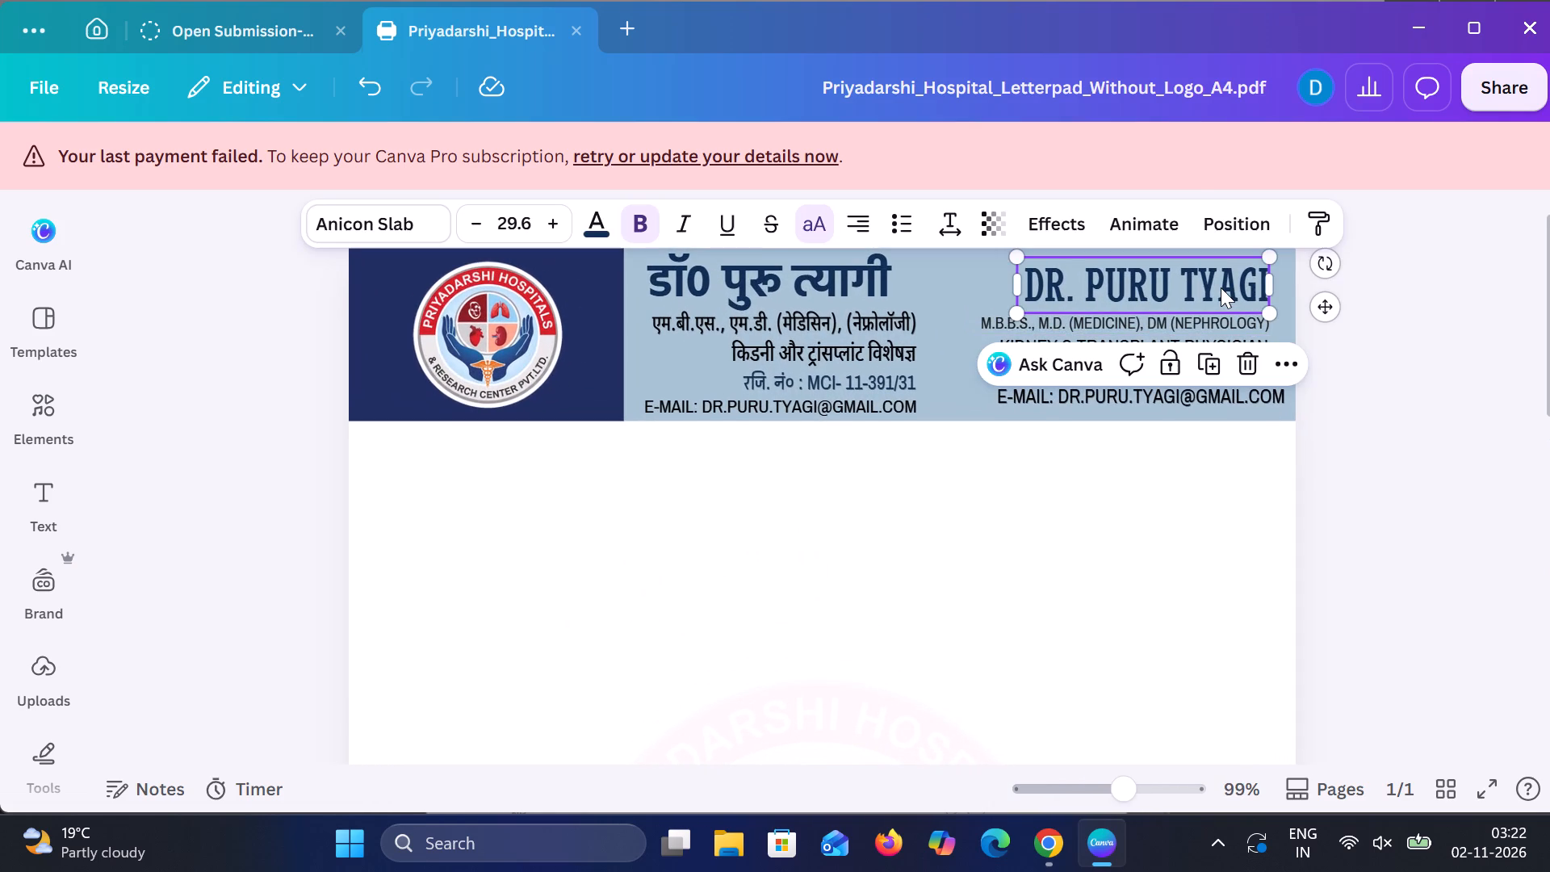
click(630, 219)
click(630, 219)
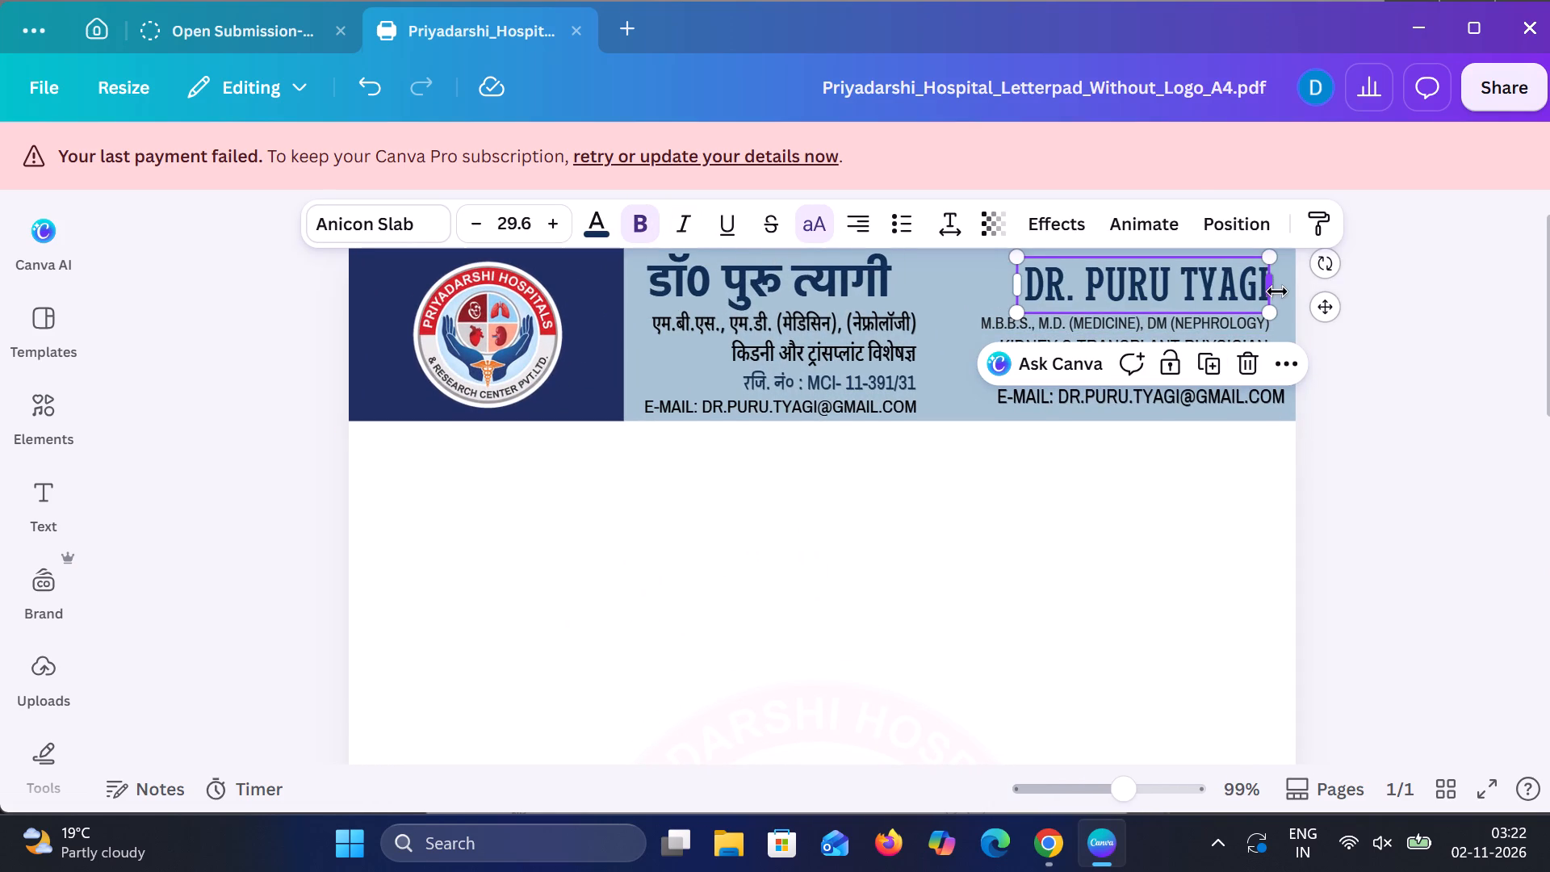
drag(1276, 282, 1287, 279)
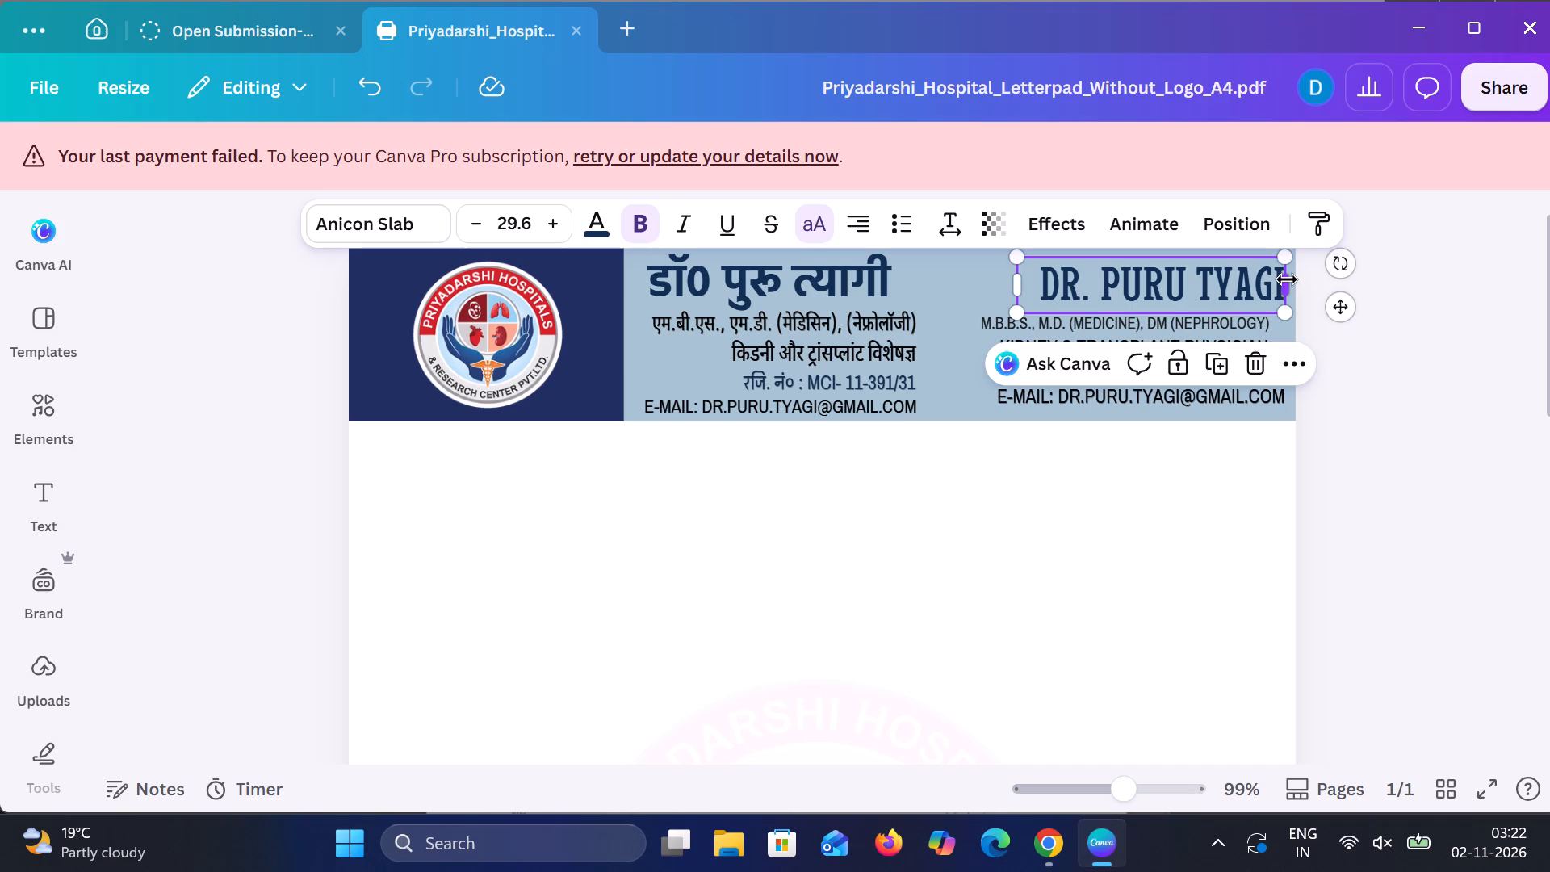
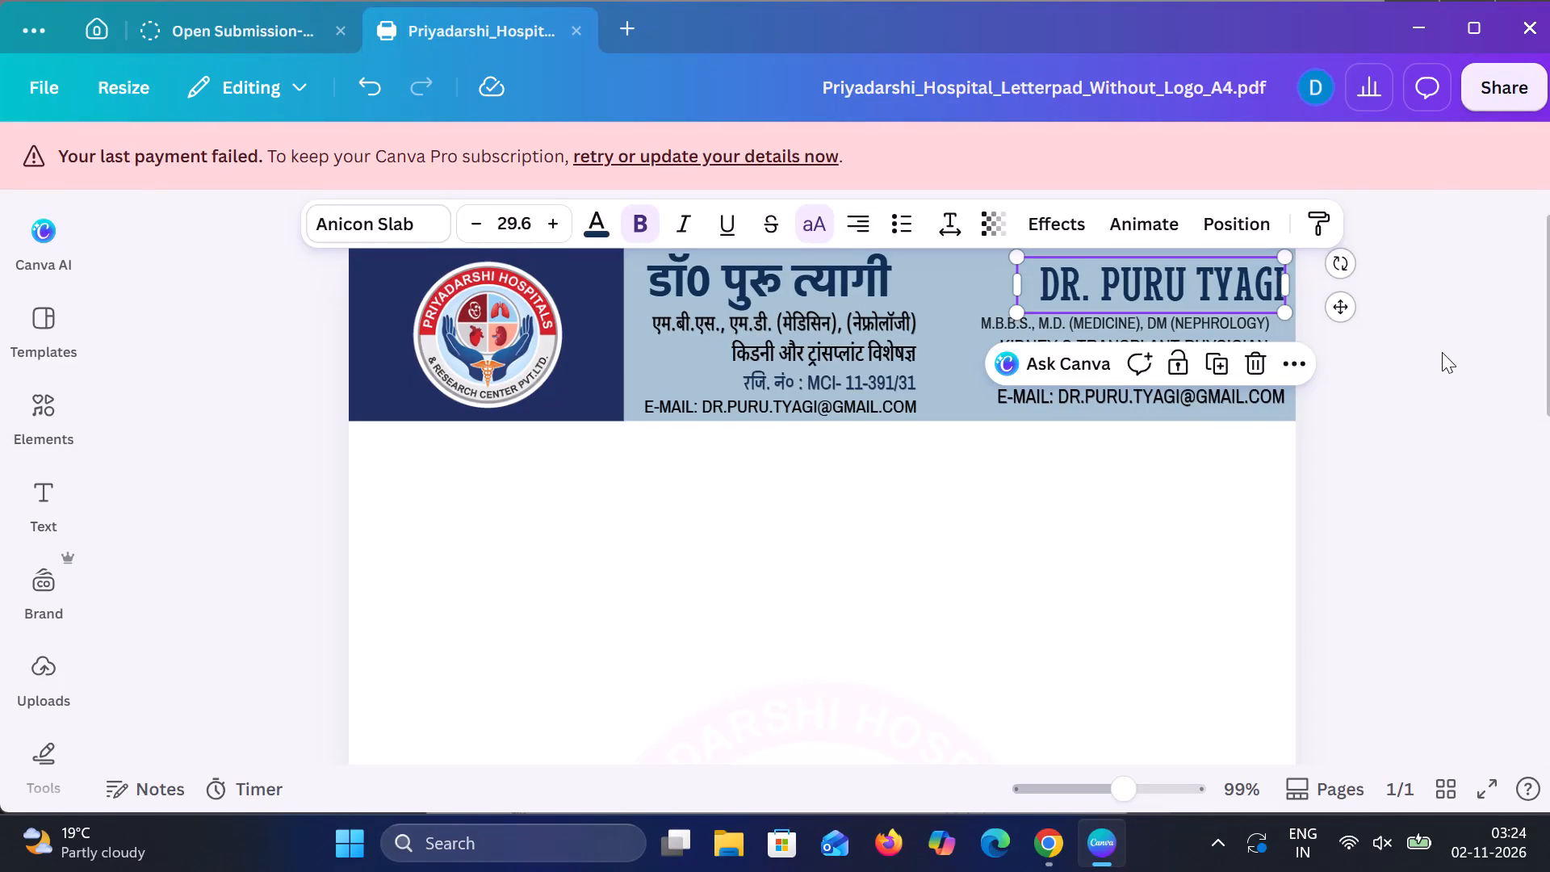
Change the font of the doctor's English name in the header to Arimo.
click(1442, 352)
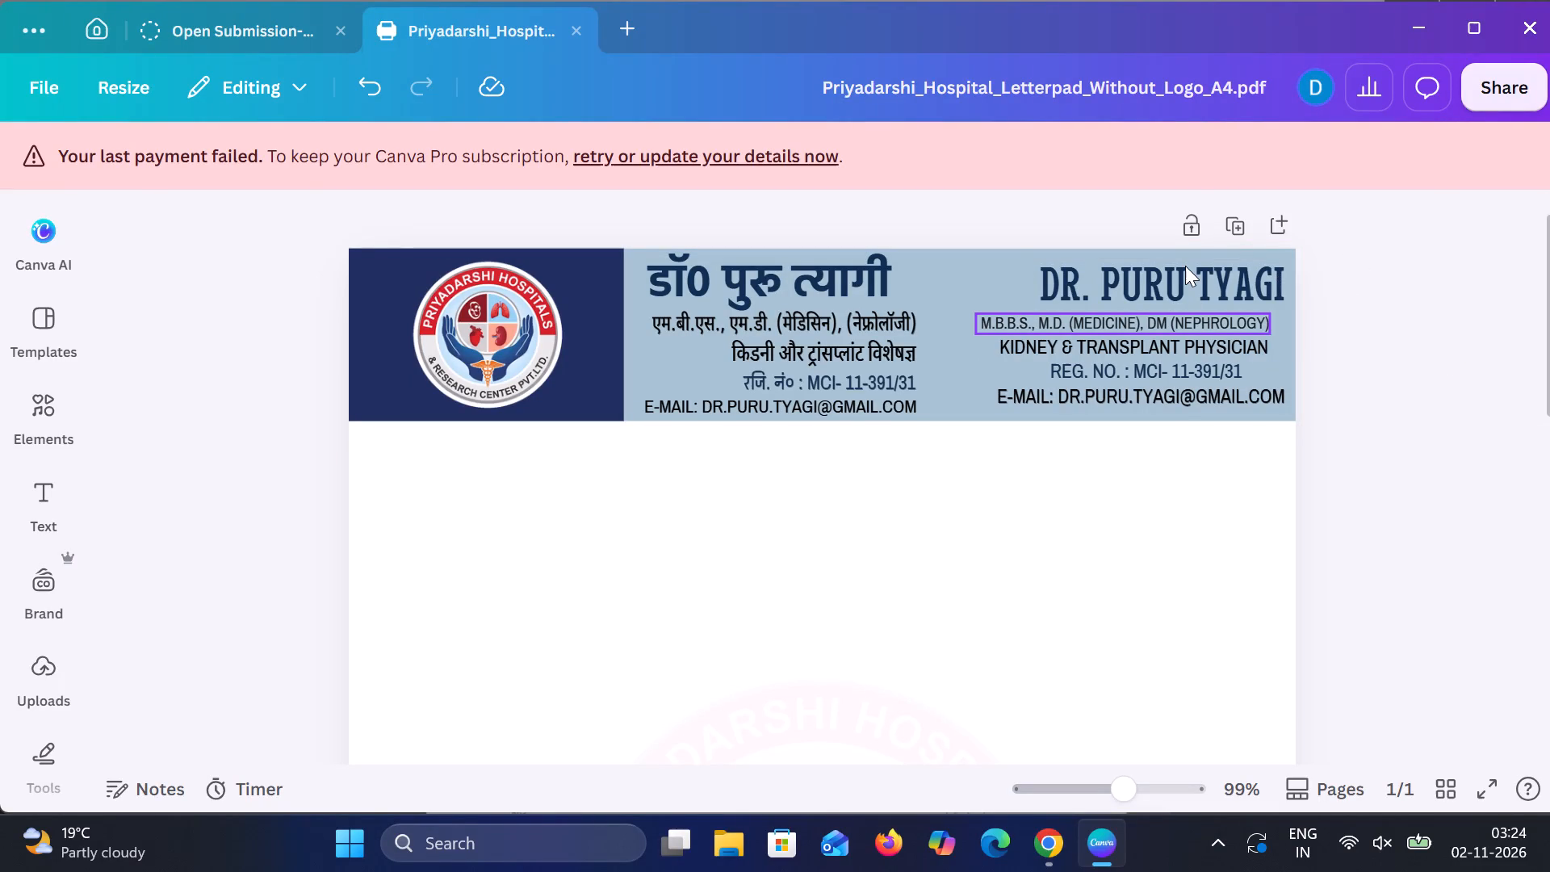
click(1185, 266)
click(879, 278)
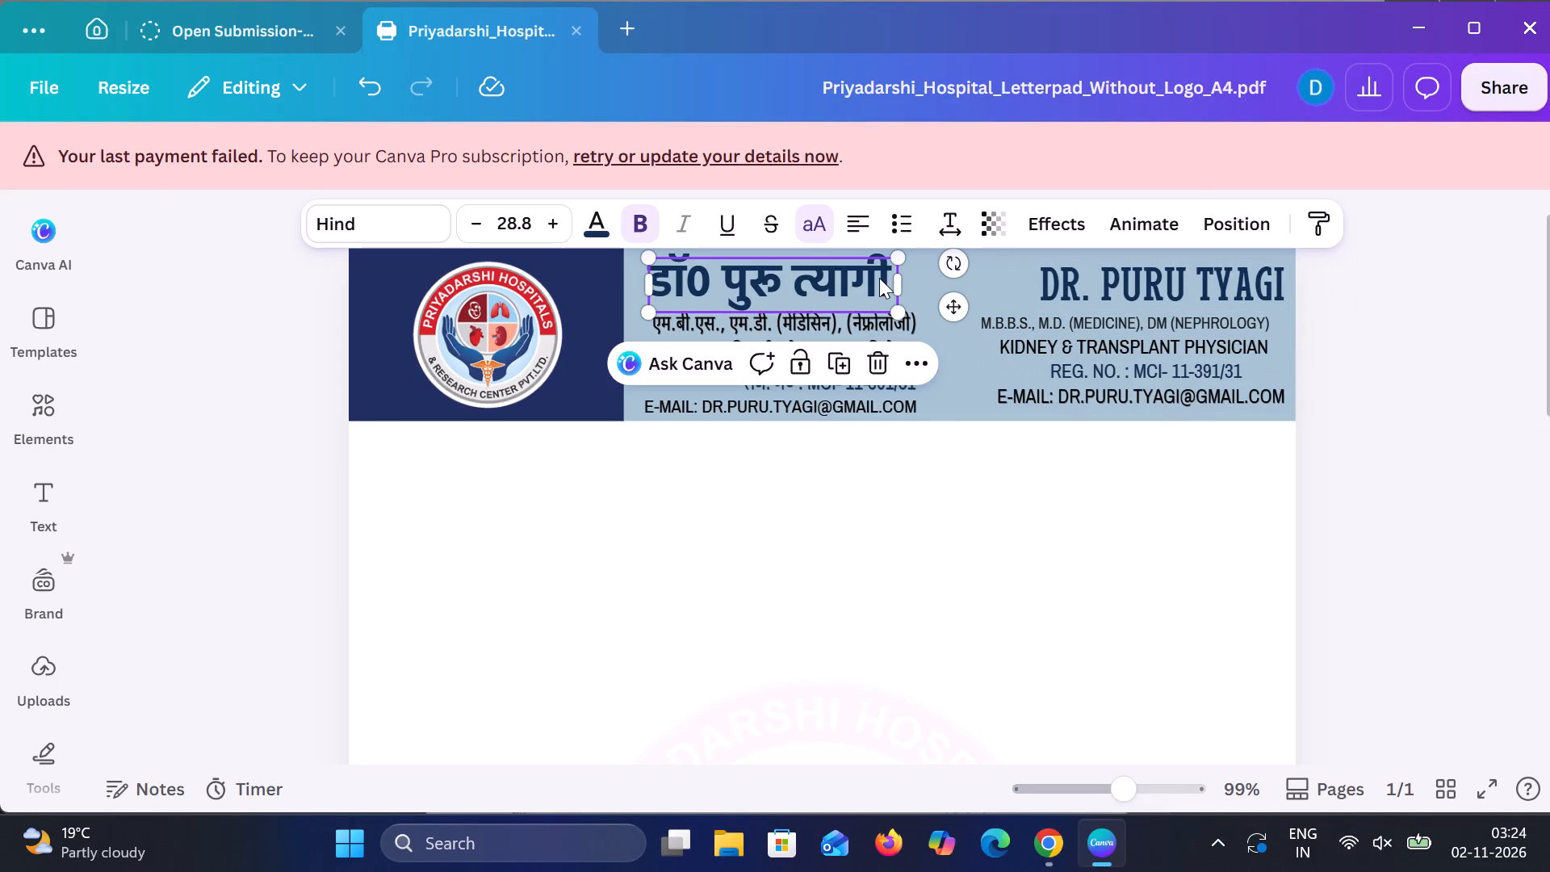
click(1092, 287)
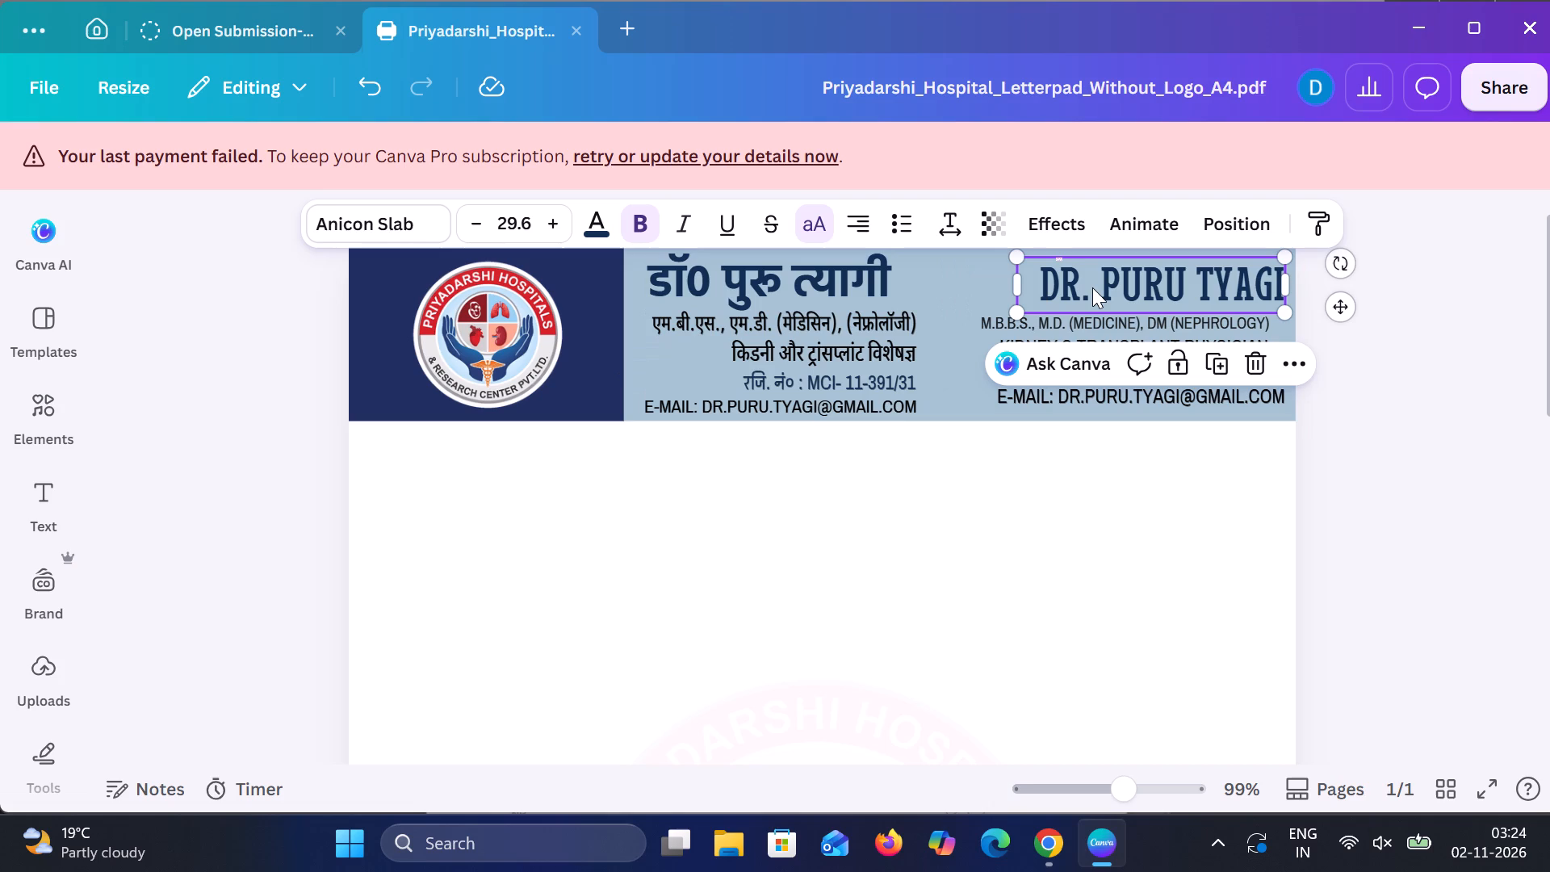
click(424, 212)
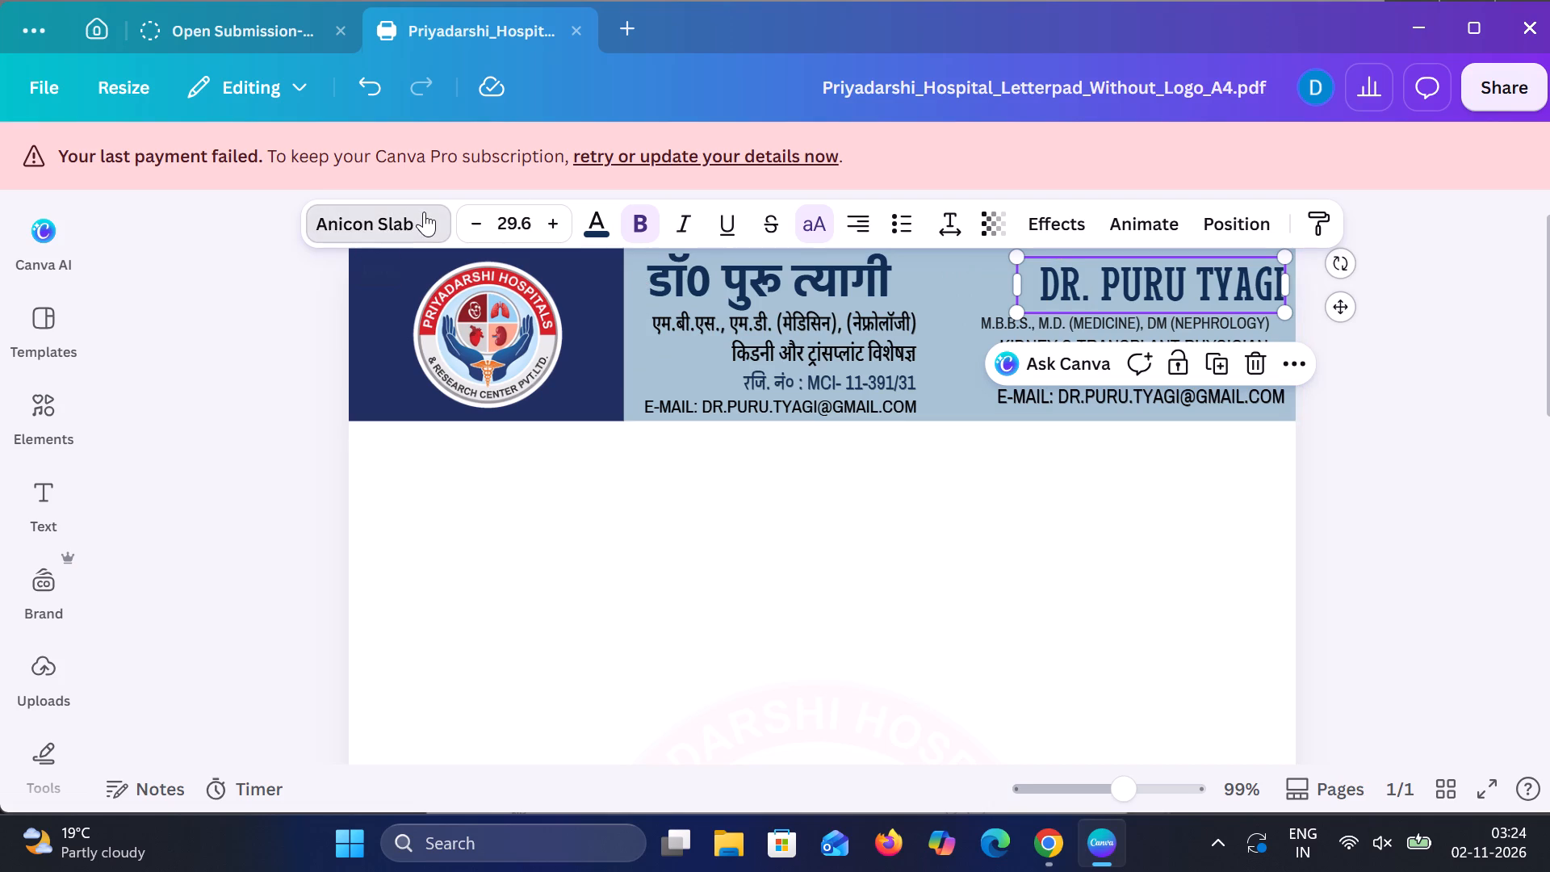
scroll(333, 546, down, 1)
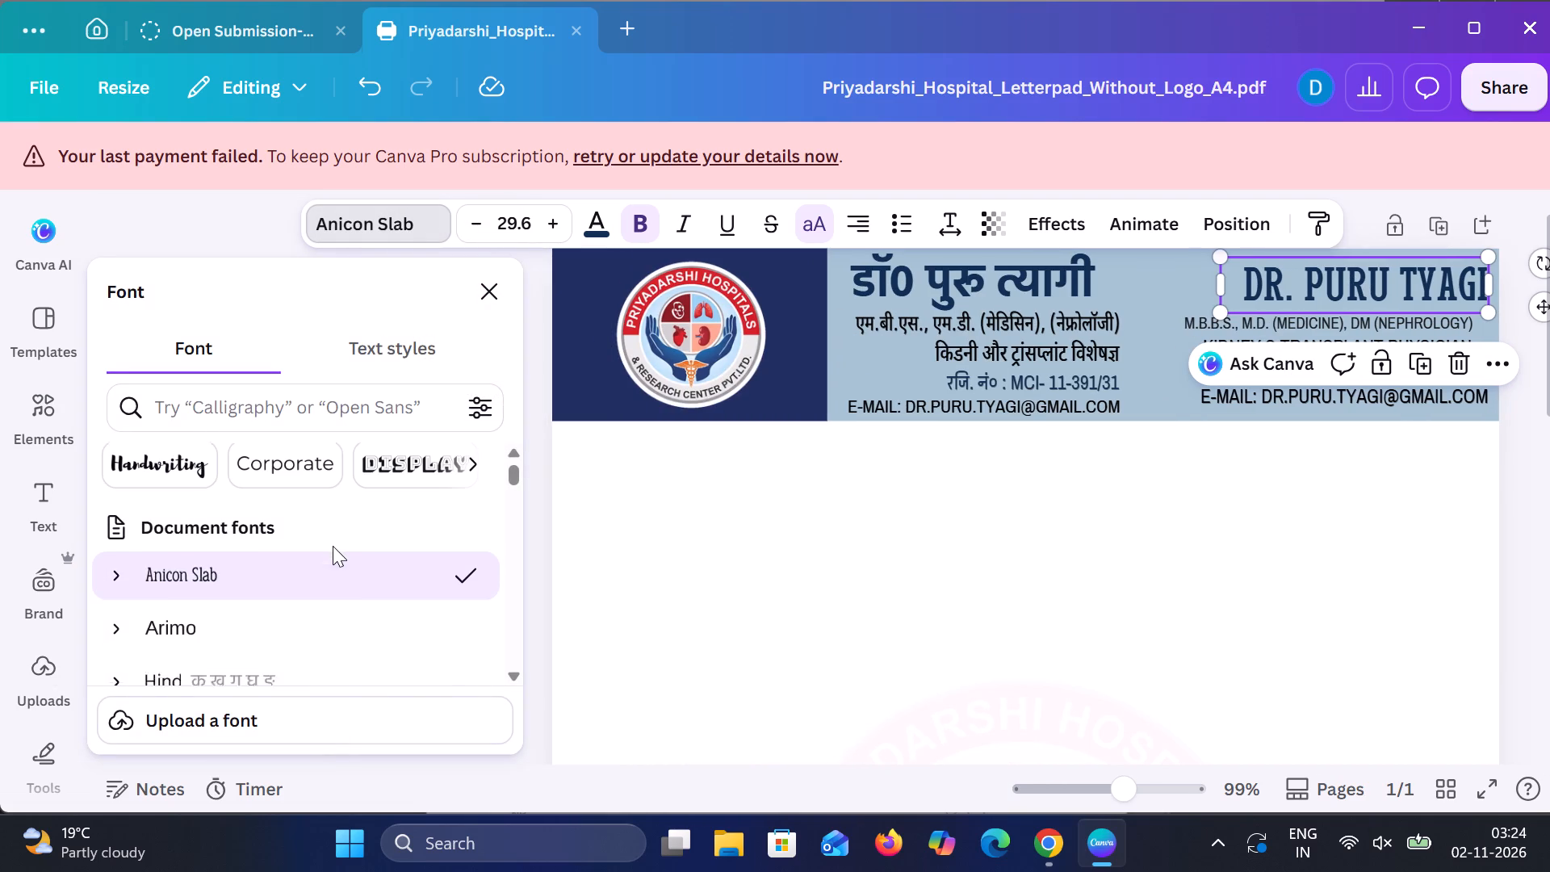
scroll(333, 546, down, 1)
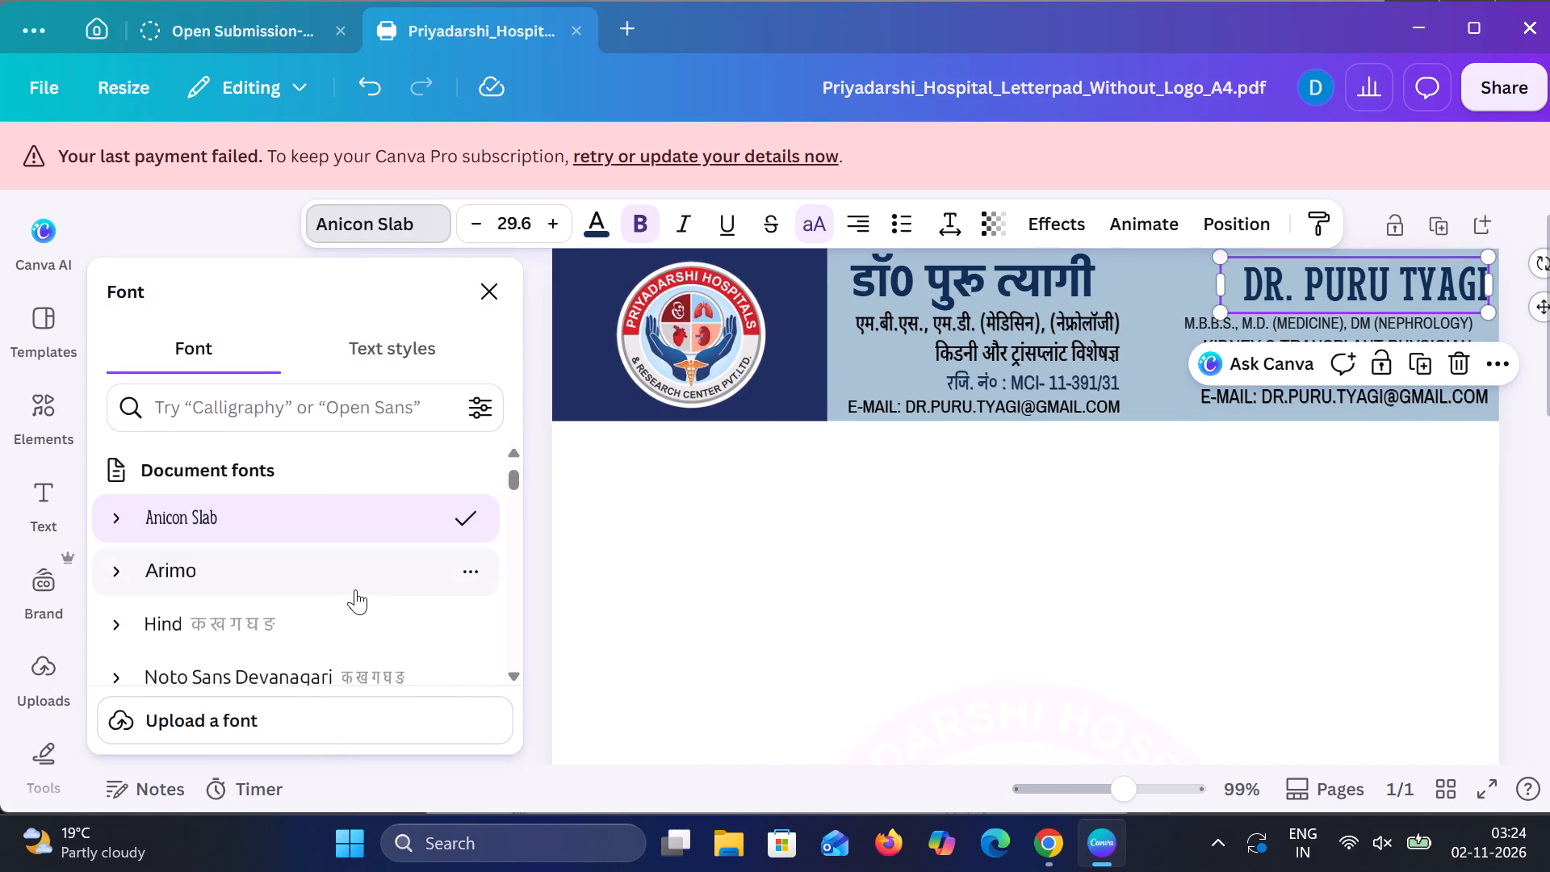
click(355, 589)
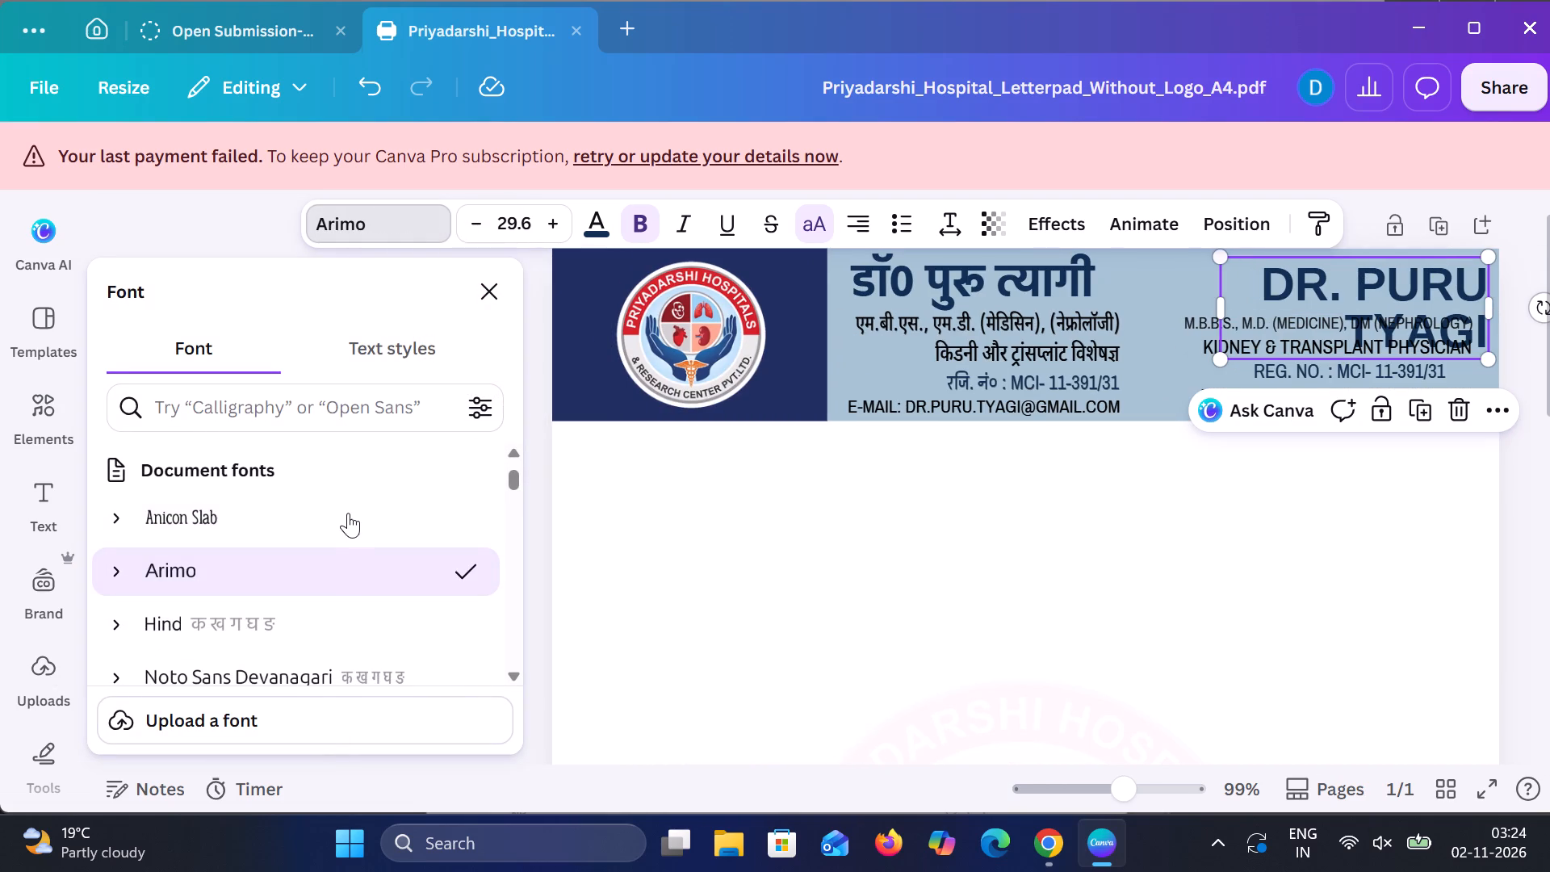
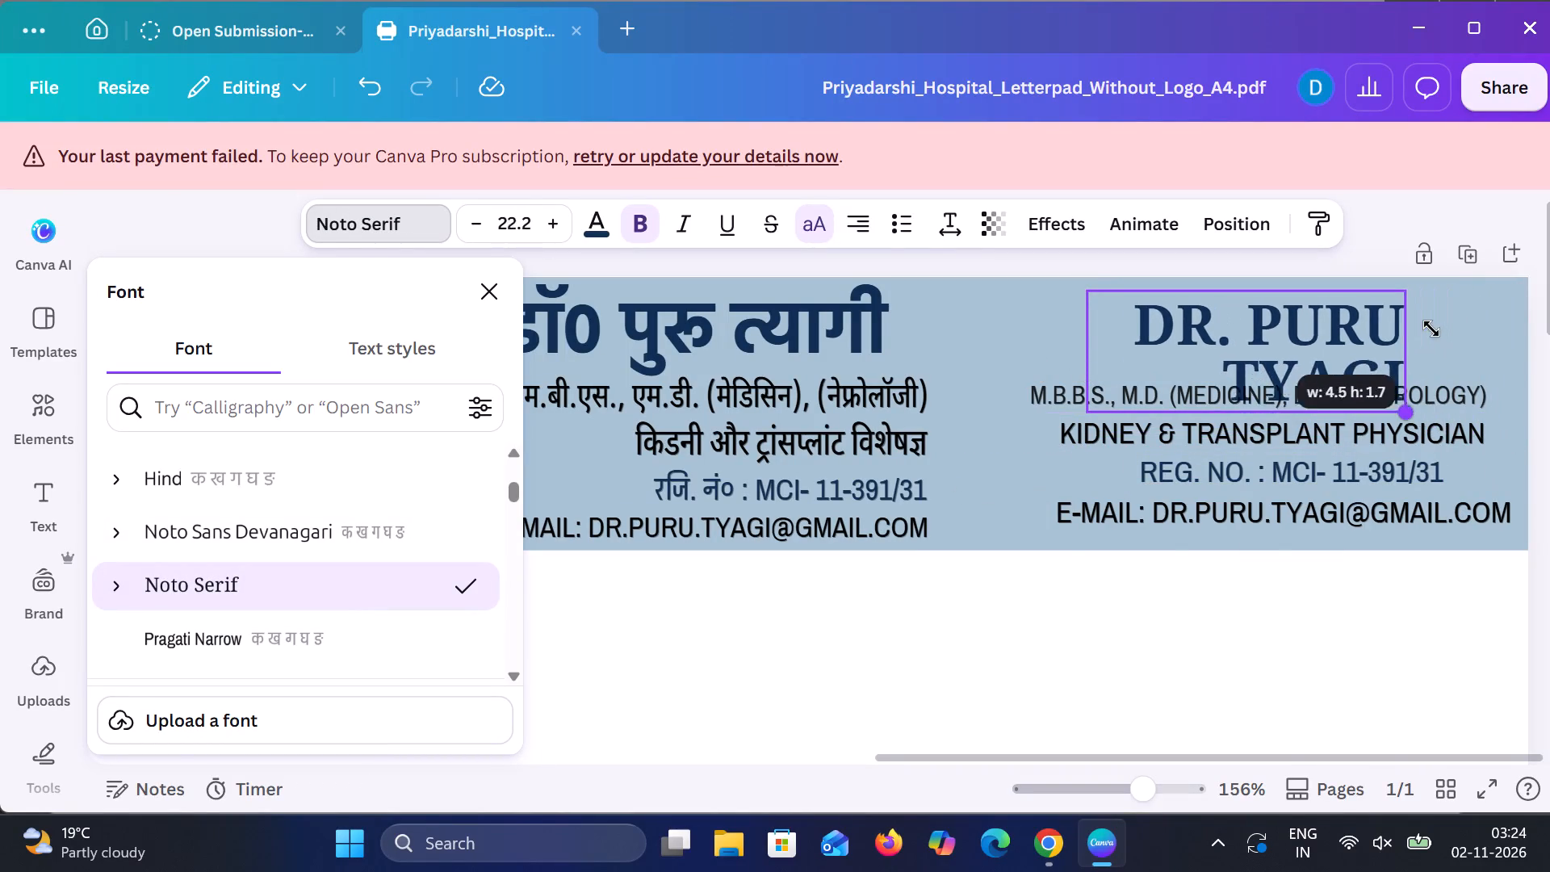
Scale the doctor's English name down to font size 20.3 and widen its text box to about 5.6, right-aligned with the qualifications line below.
drag(1431, 329, 1411, 315)
drag(1380, 346, 1485, 306)
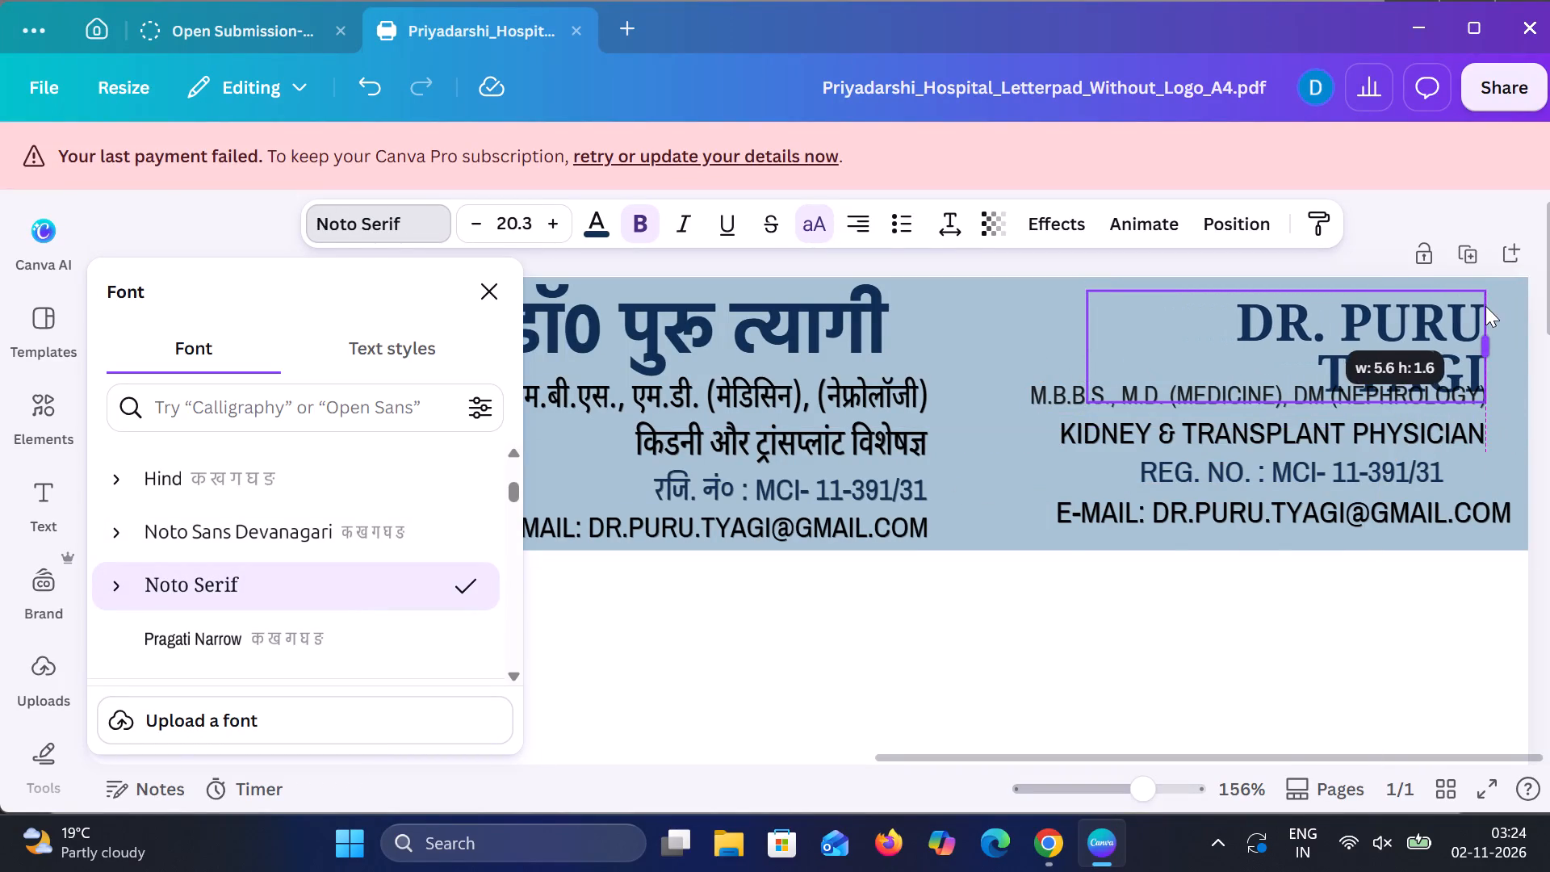
drag(1485, 306, 1486, 306)
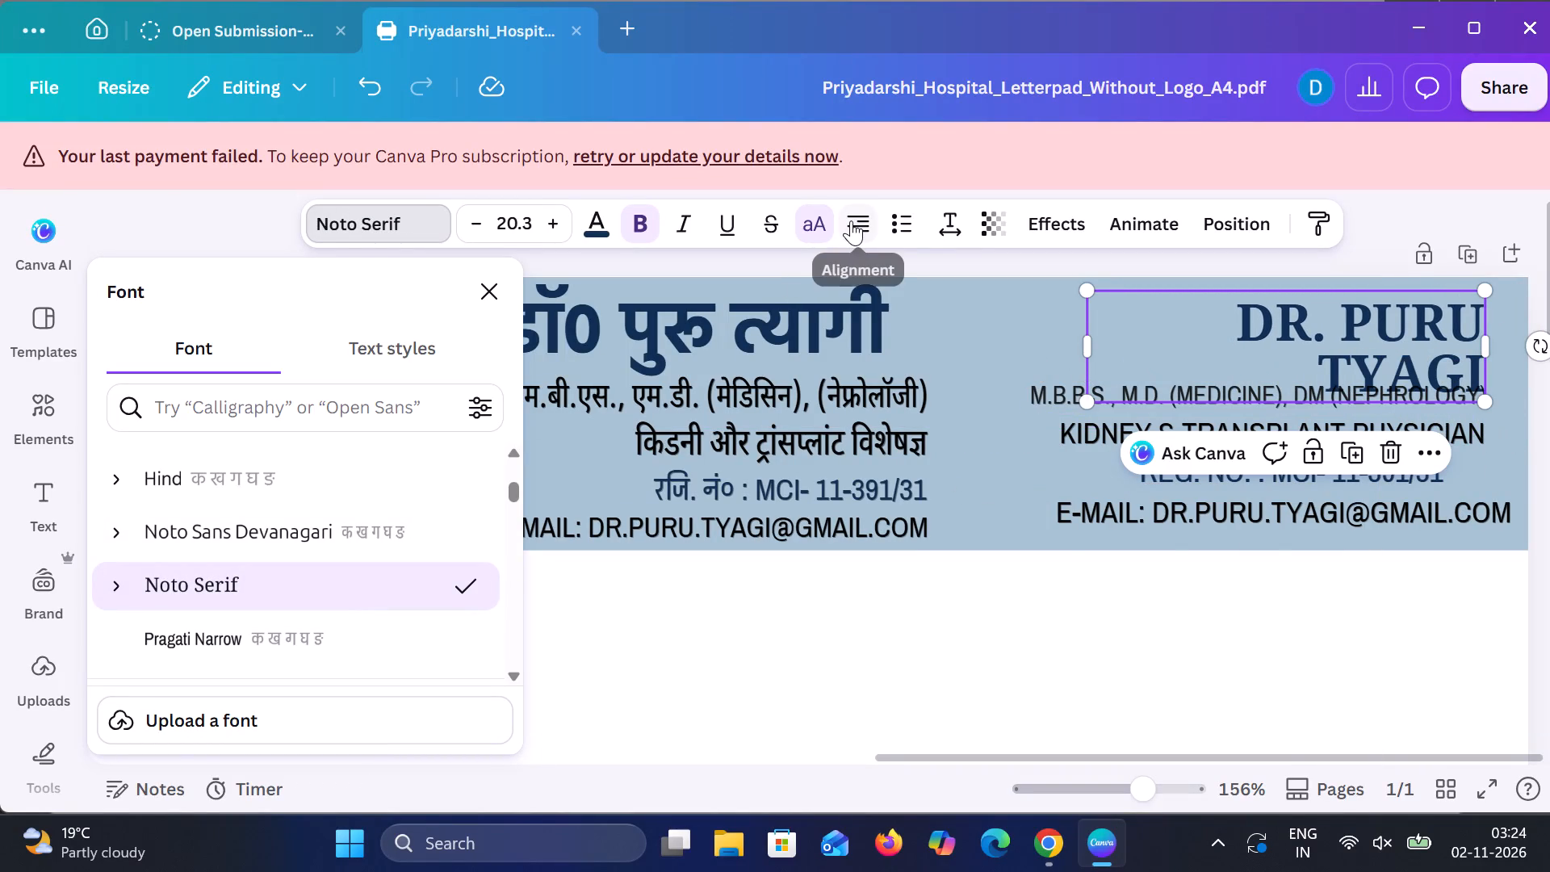
Left-align the doctor's English name text in the header.
click(851, 220)
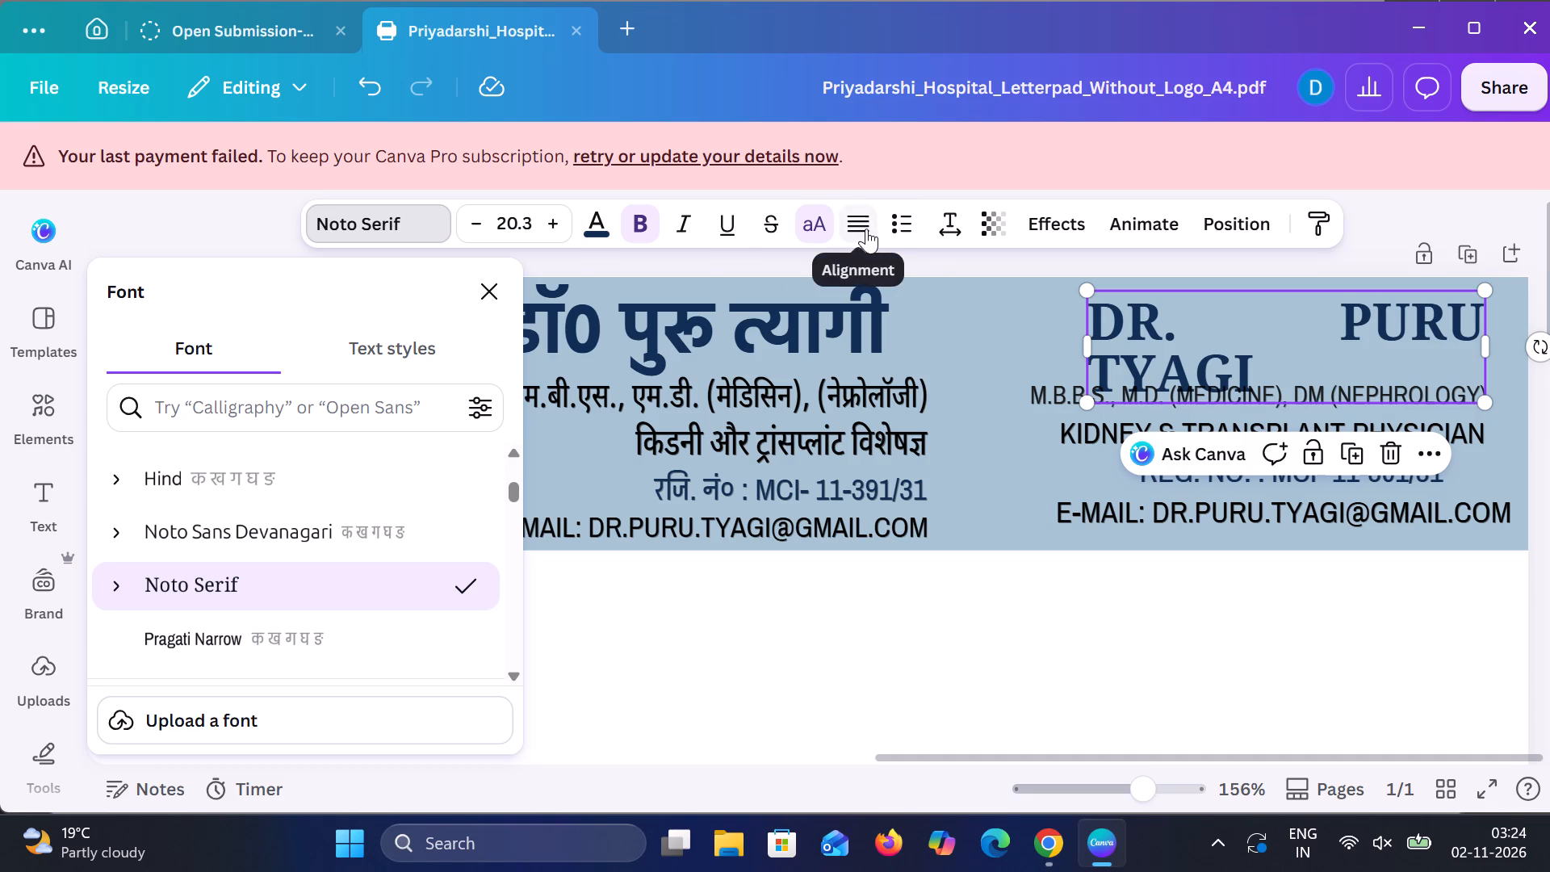
click(858, 228)
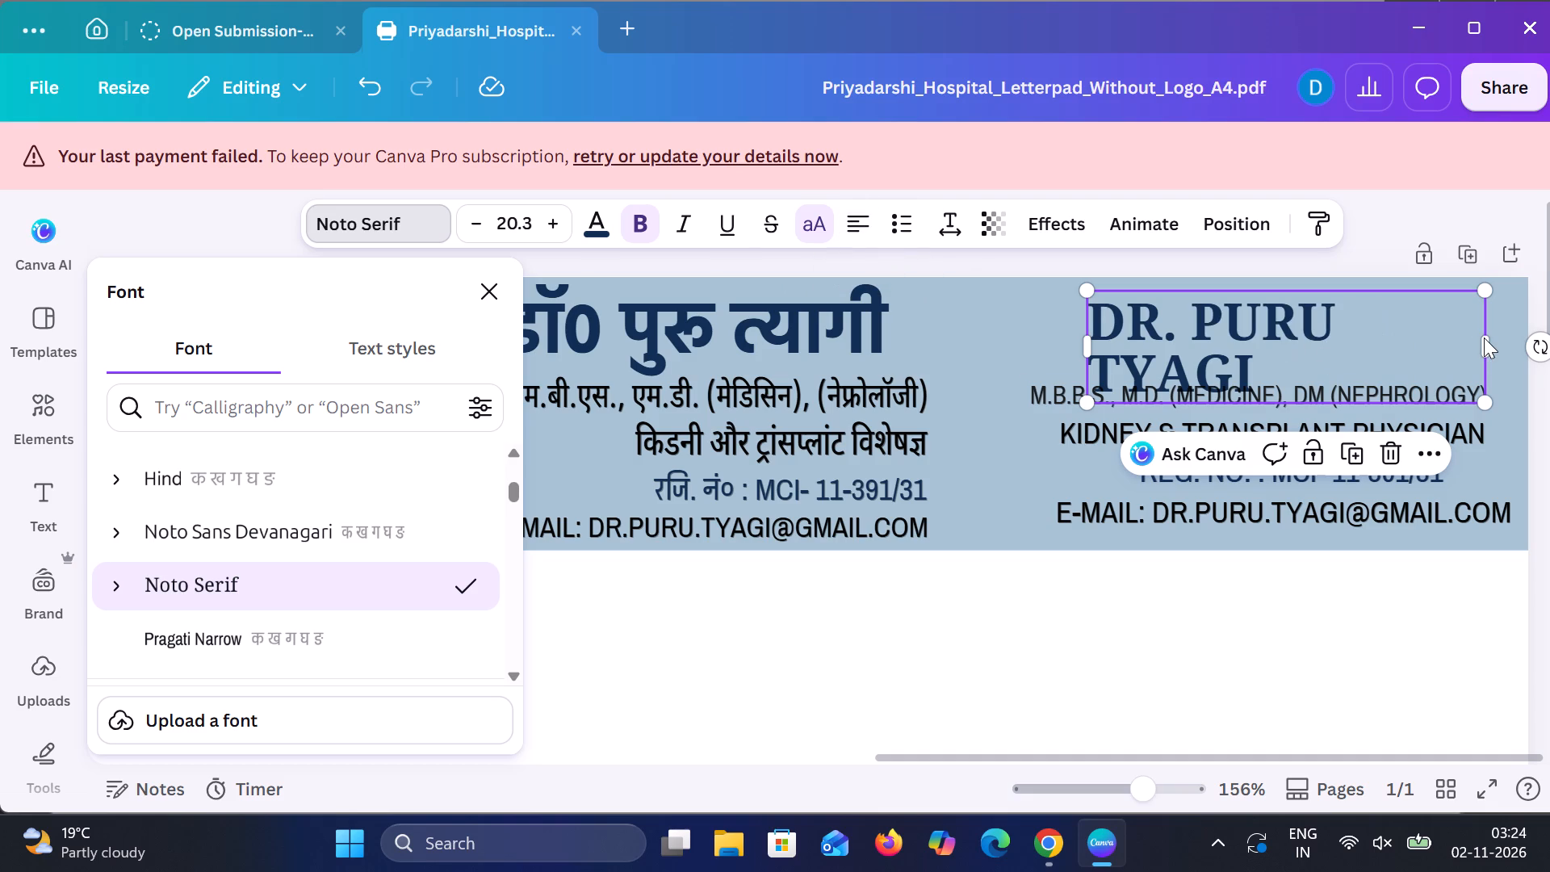
Scale the doctor's English name down to font size 13.2 and widen its text box to fit on one line.
drag(1487, 404, 1475, 397)
drag(1475, 397, 1362, 317)
drag(1351, 328, 1418, 313)
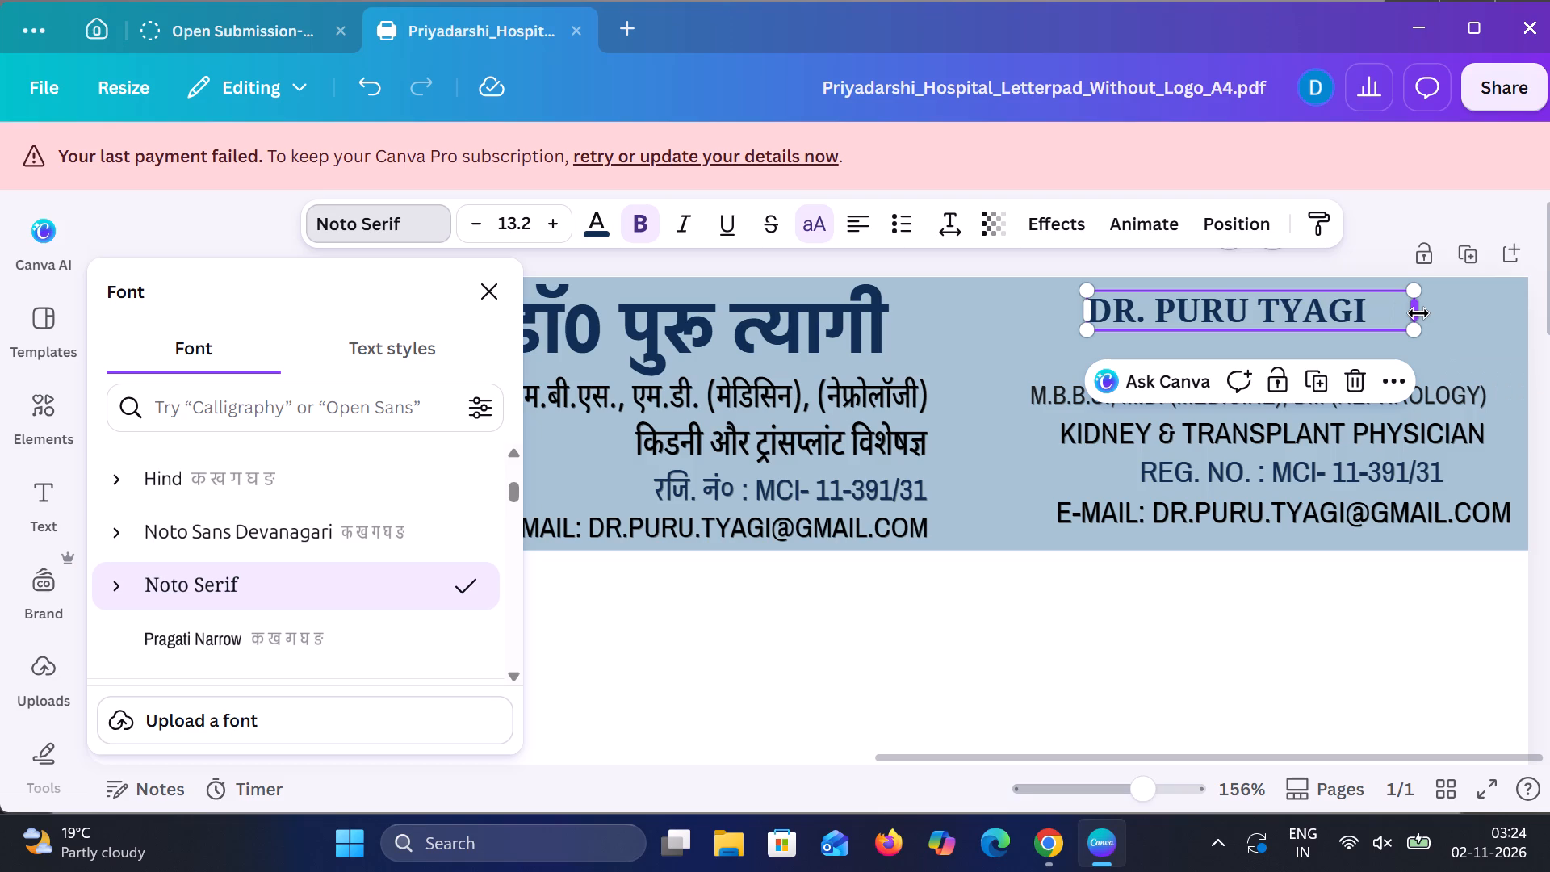
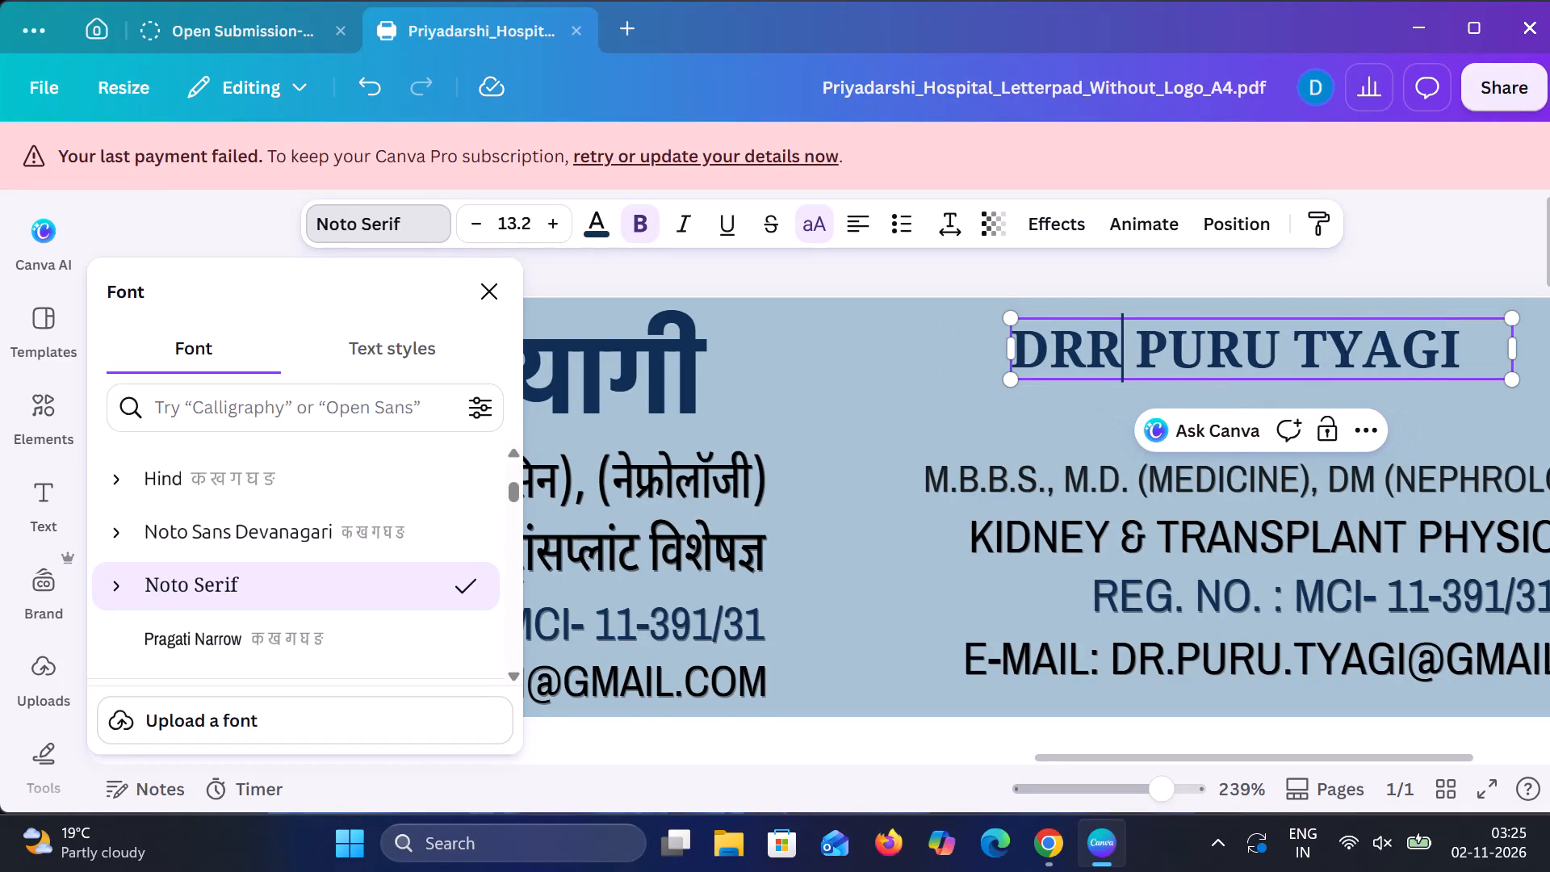
Undo the stray edits in the doctor's English name so that its prefix reads "DR.".
key(Delete)
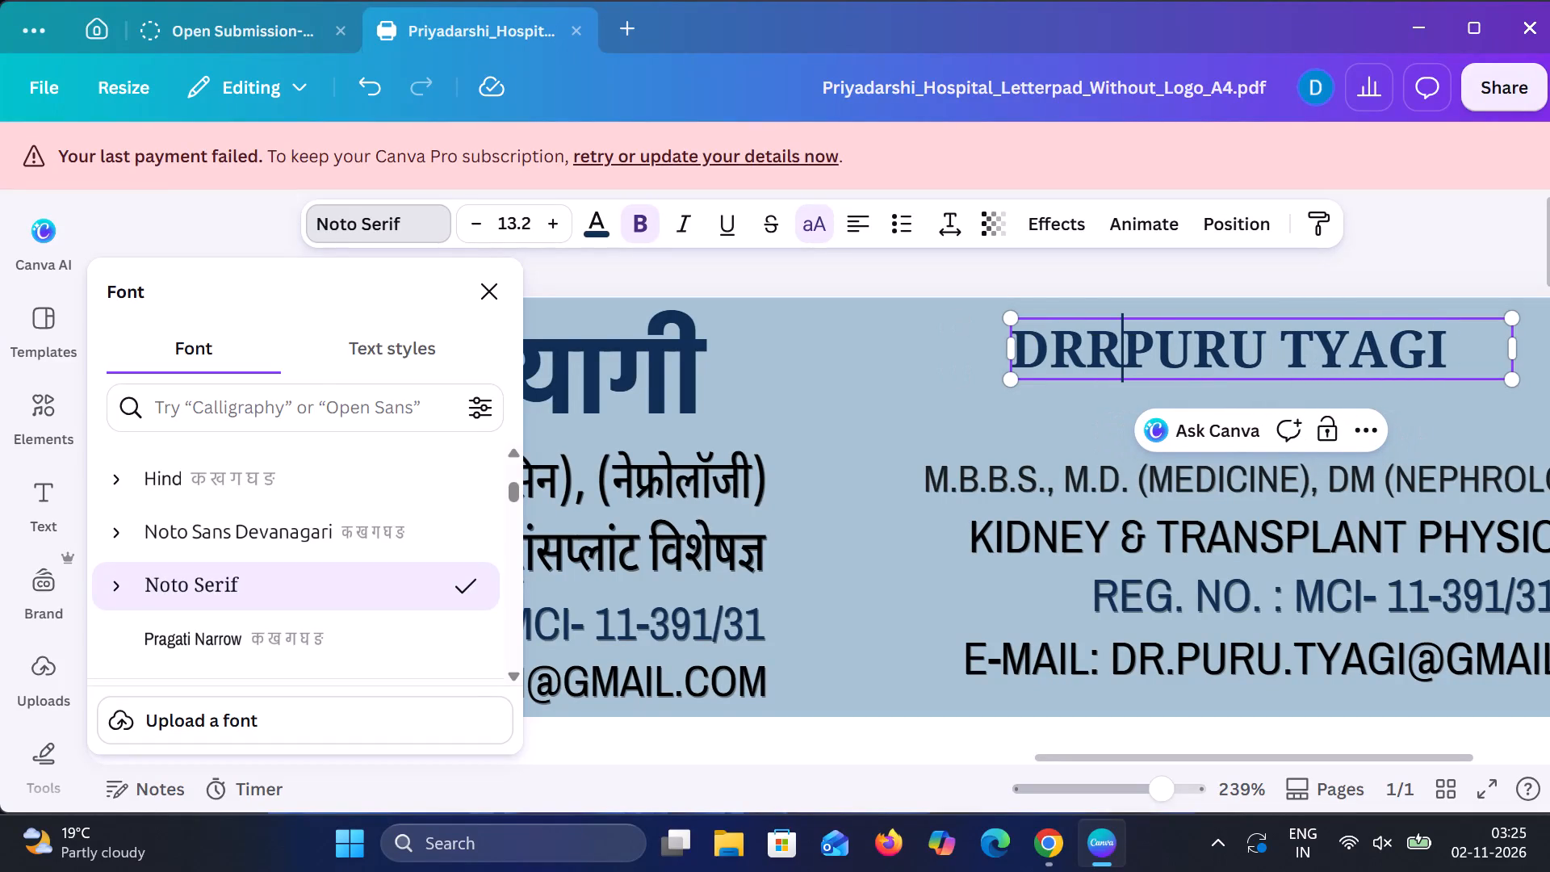
key(ctrl+z)
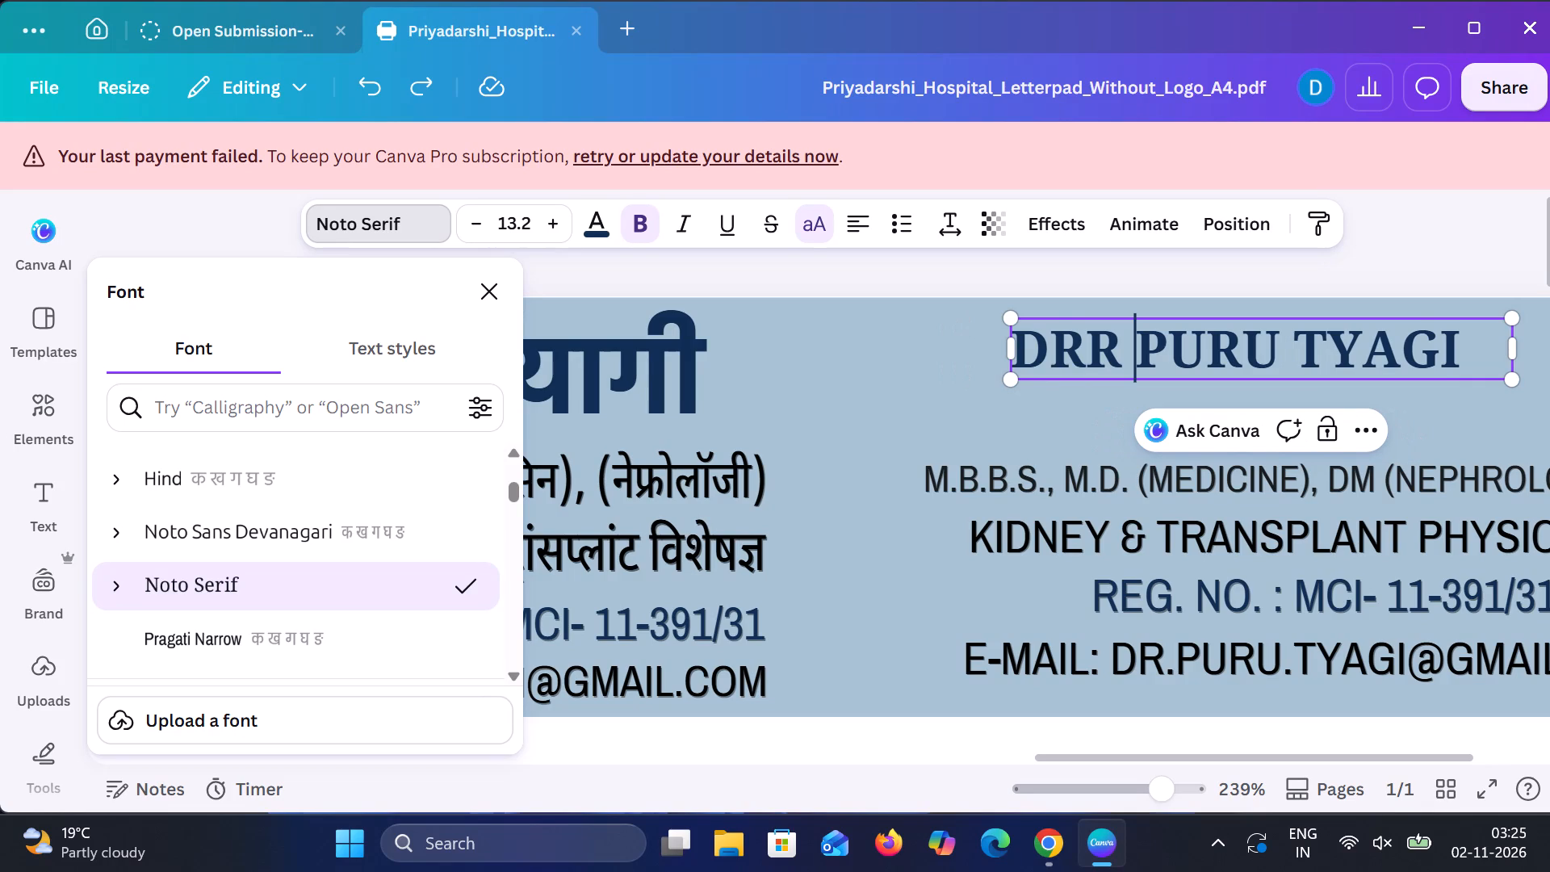
key(ctrl+z)
click(1075, 347)
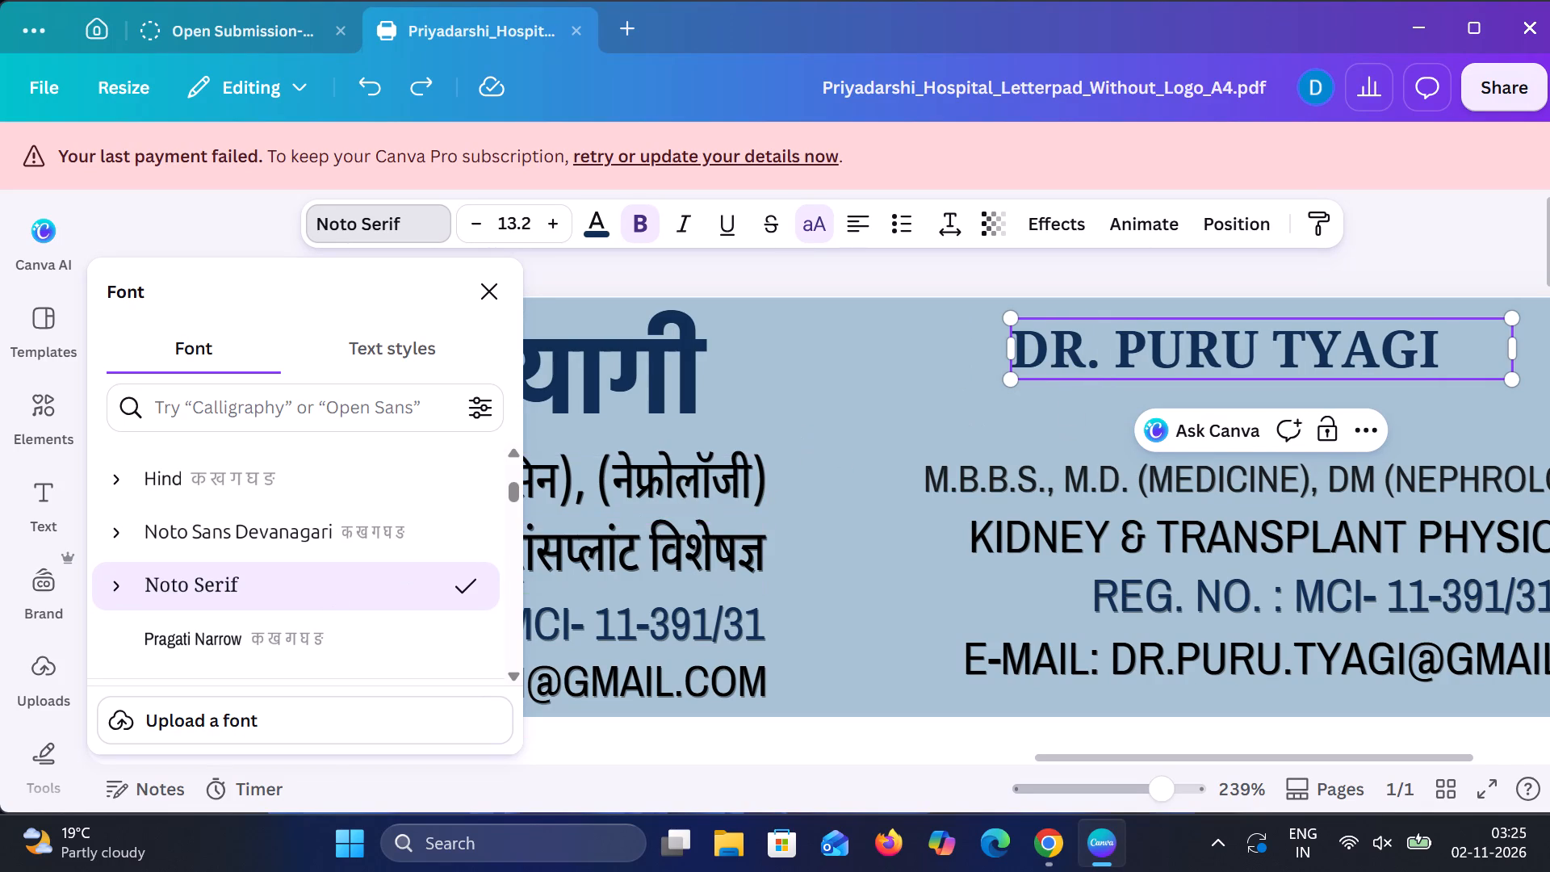
key(b)
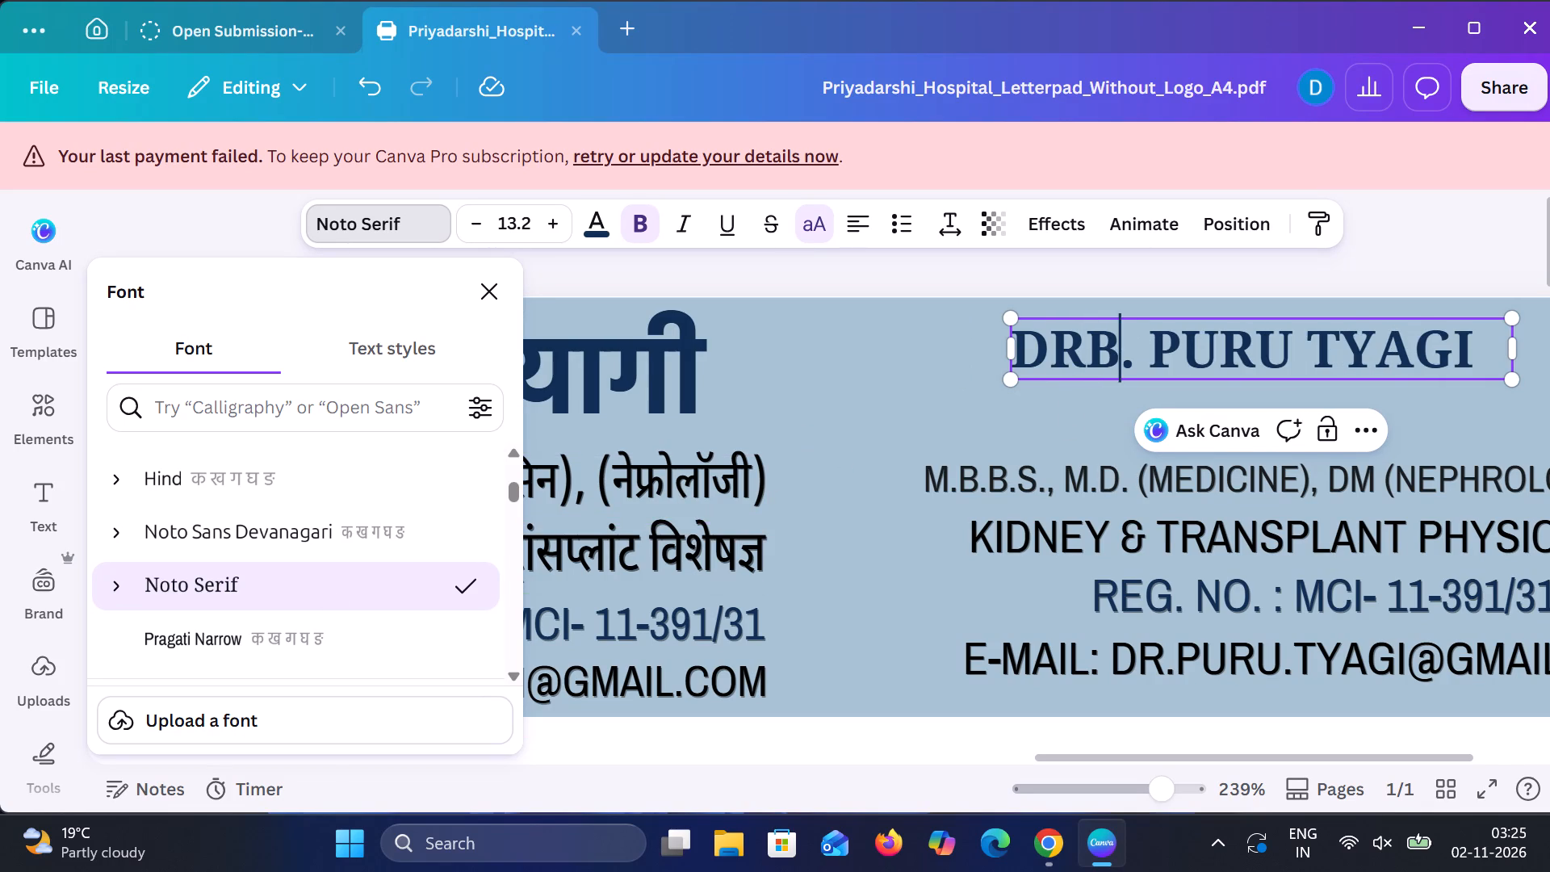
key(BackSpace)
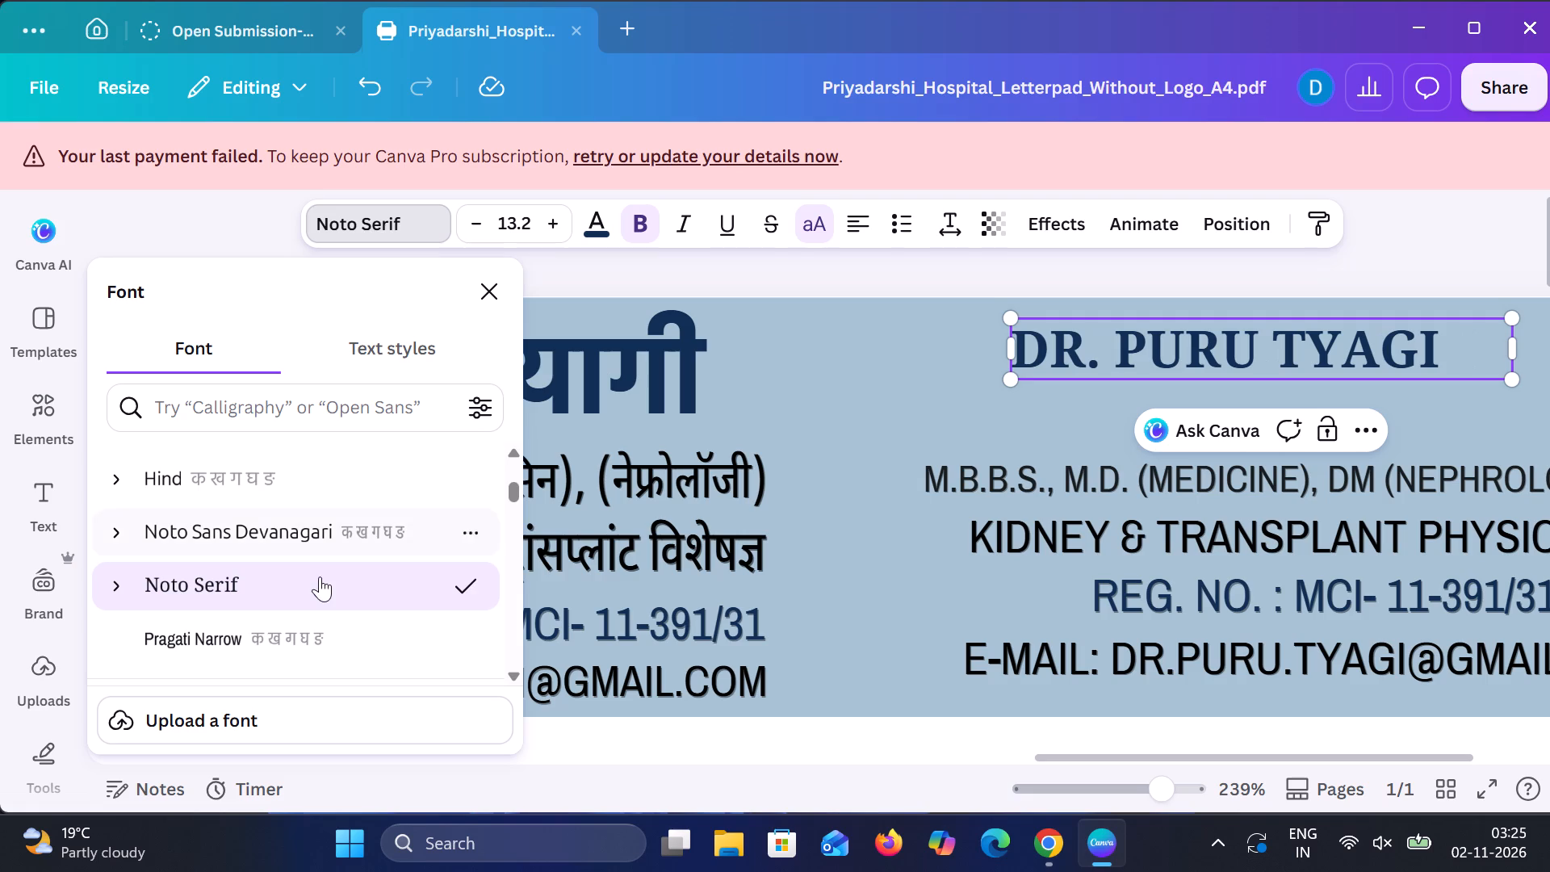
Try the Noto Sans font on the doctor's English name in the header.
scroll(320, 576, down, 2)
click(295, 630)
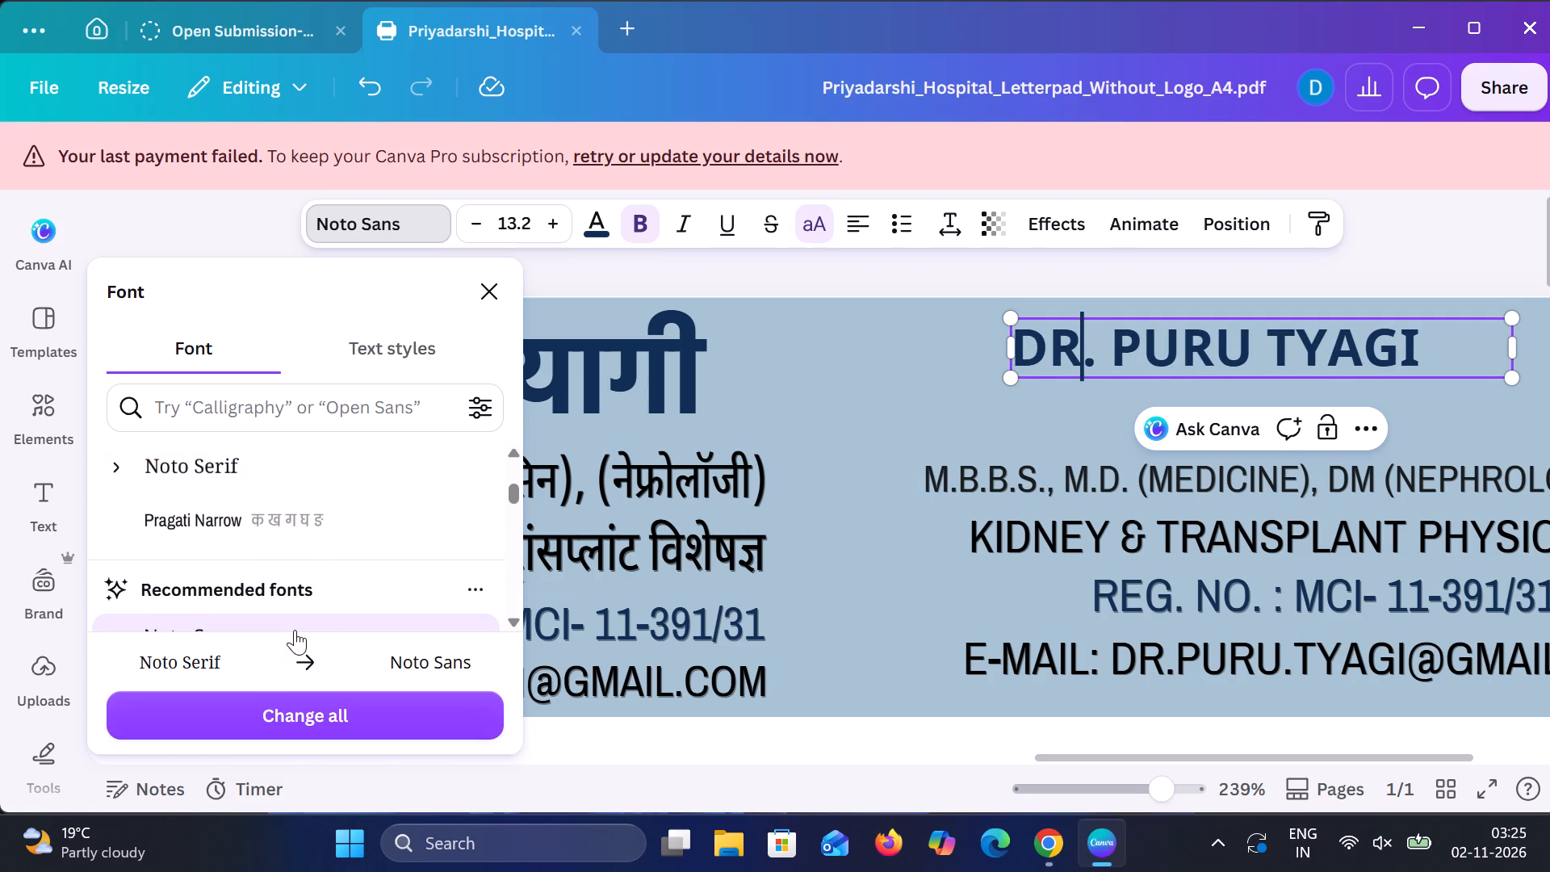
Change the font of the doctor's English name to Montserrat.
scroll(210, 624, down, 1)
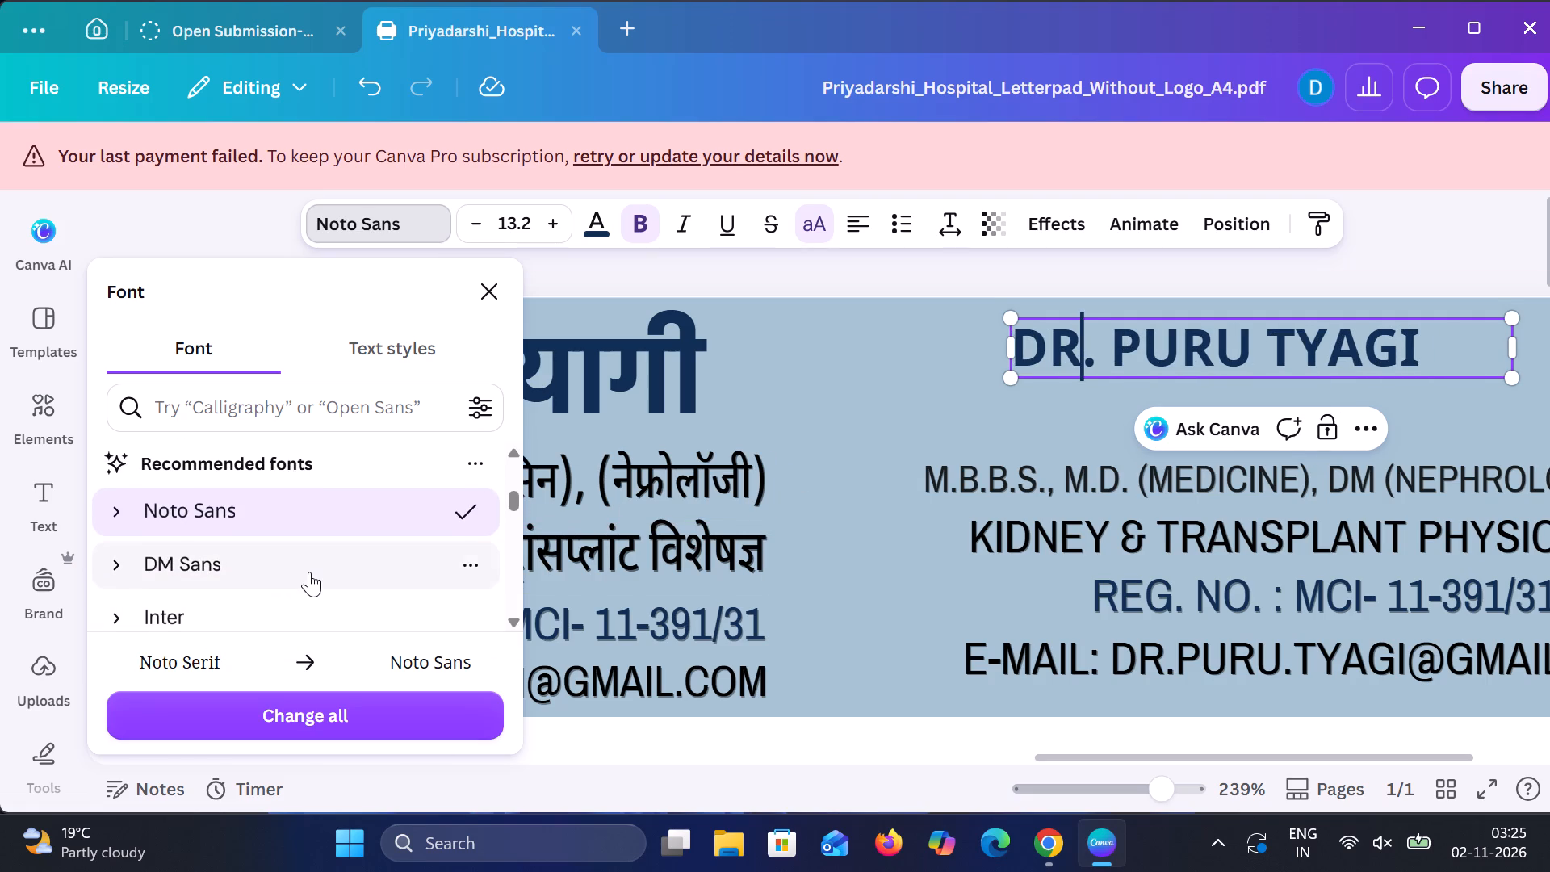
scroll(309, 572, down, 3)
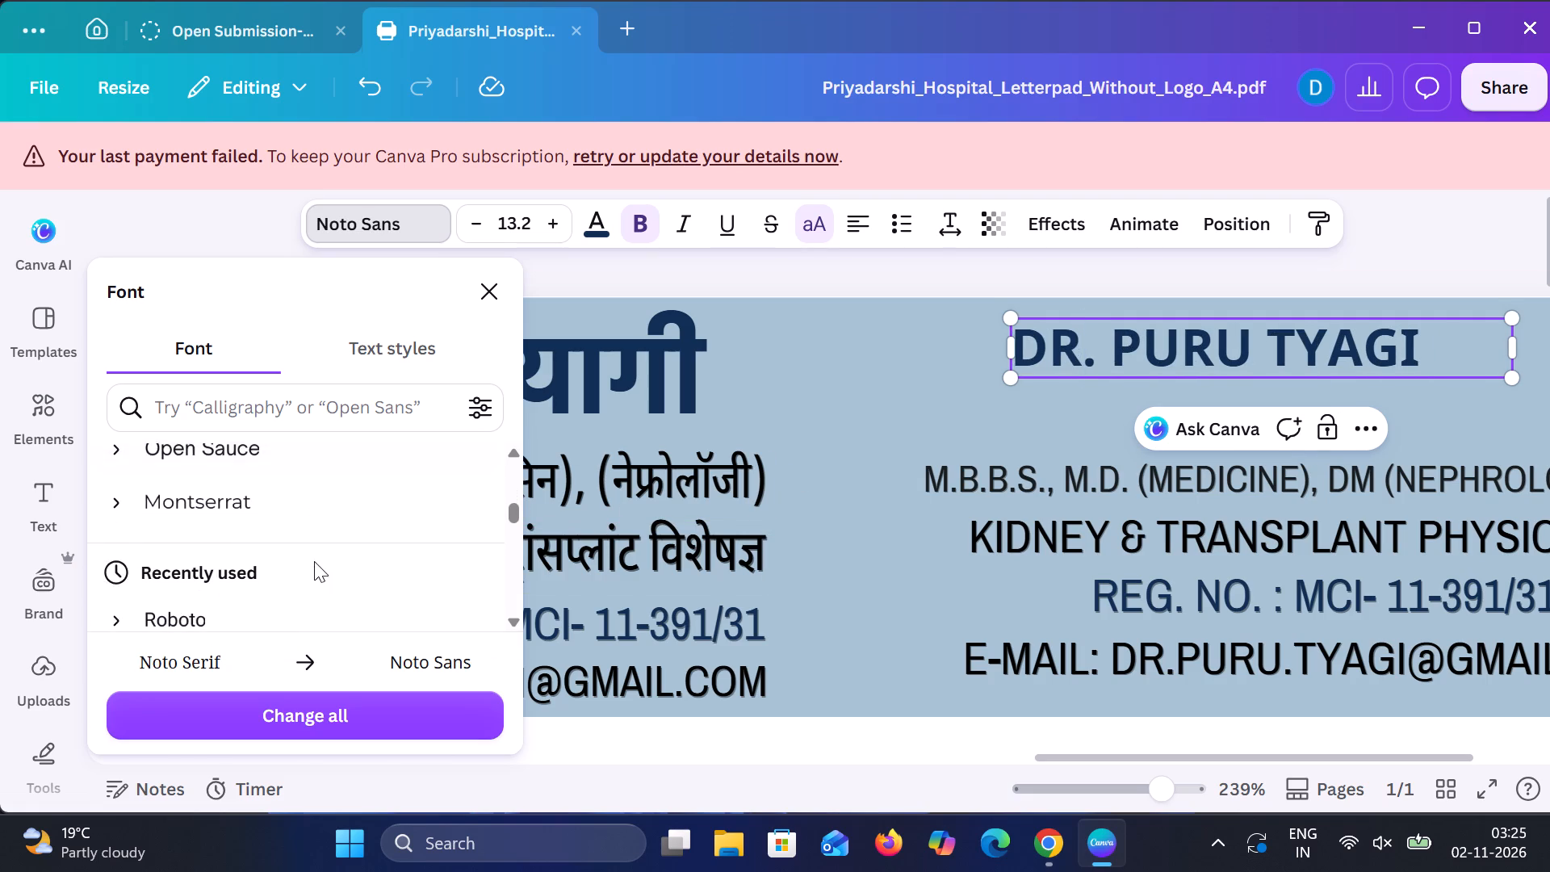
scroll(314, 561, down, 2)
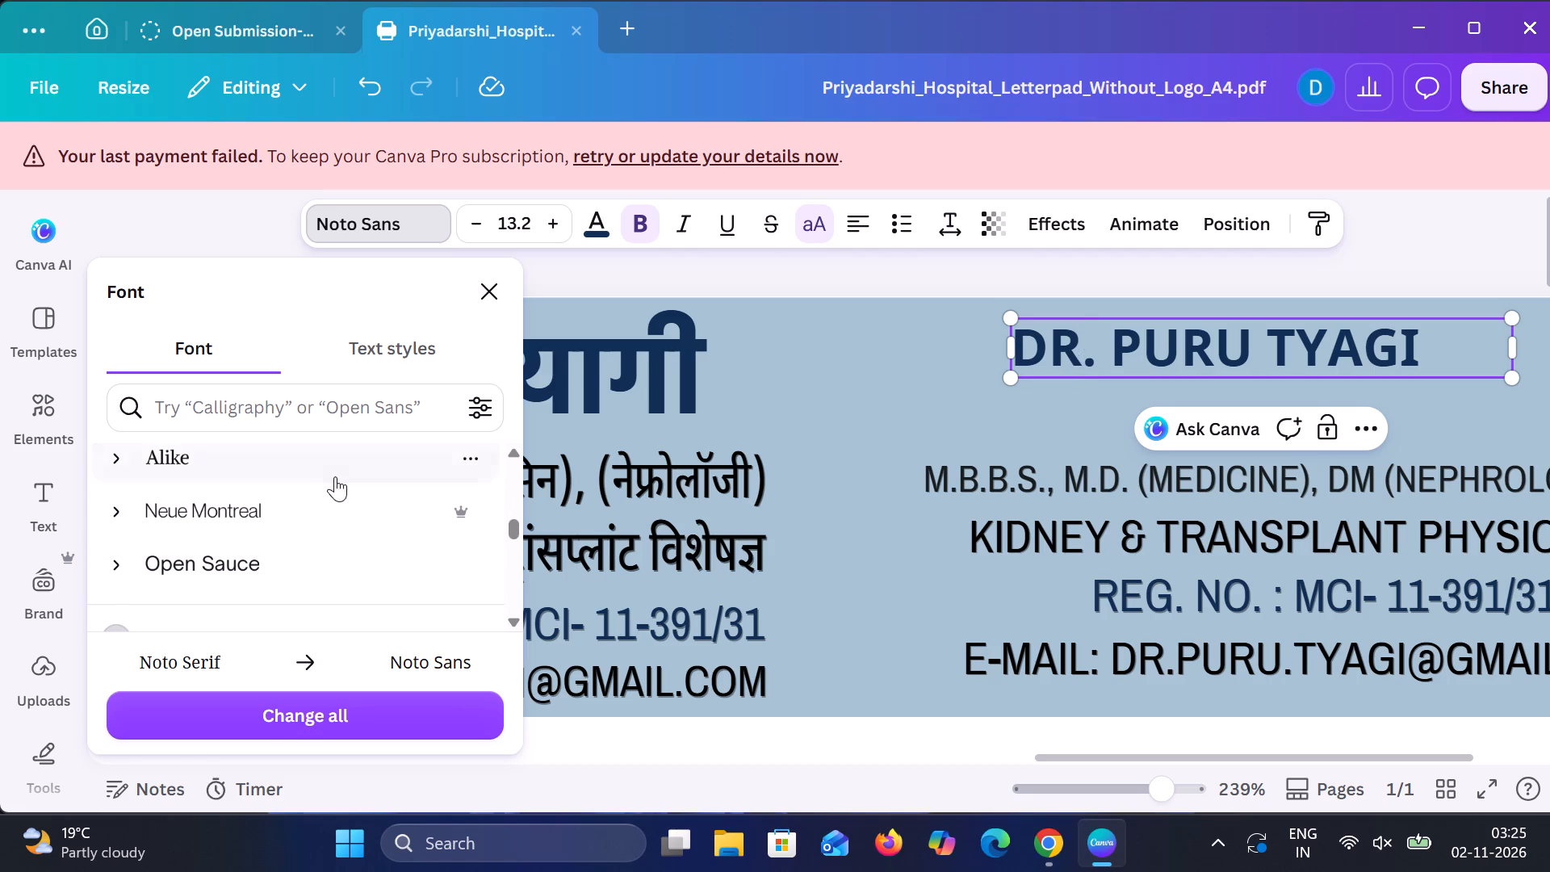
scroll(337, 476, down, 3)
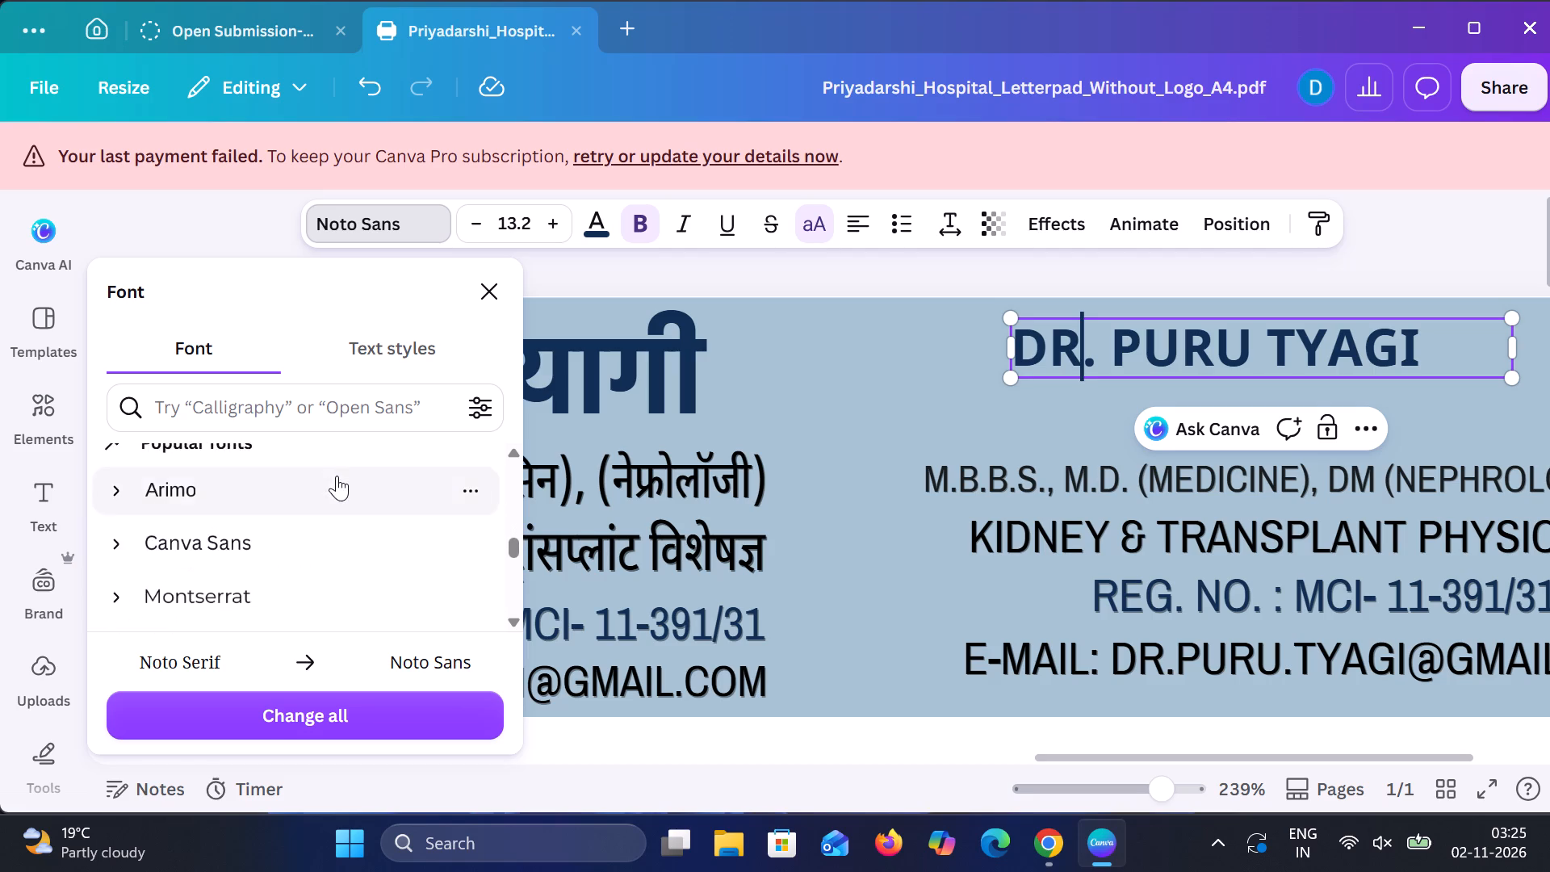
scroll(337, 476, down, 1)
click(331, 514)
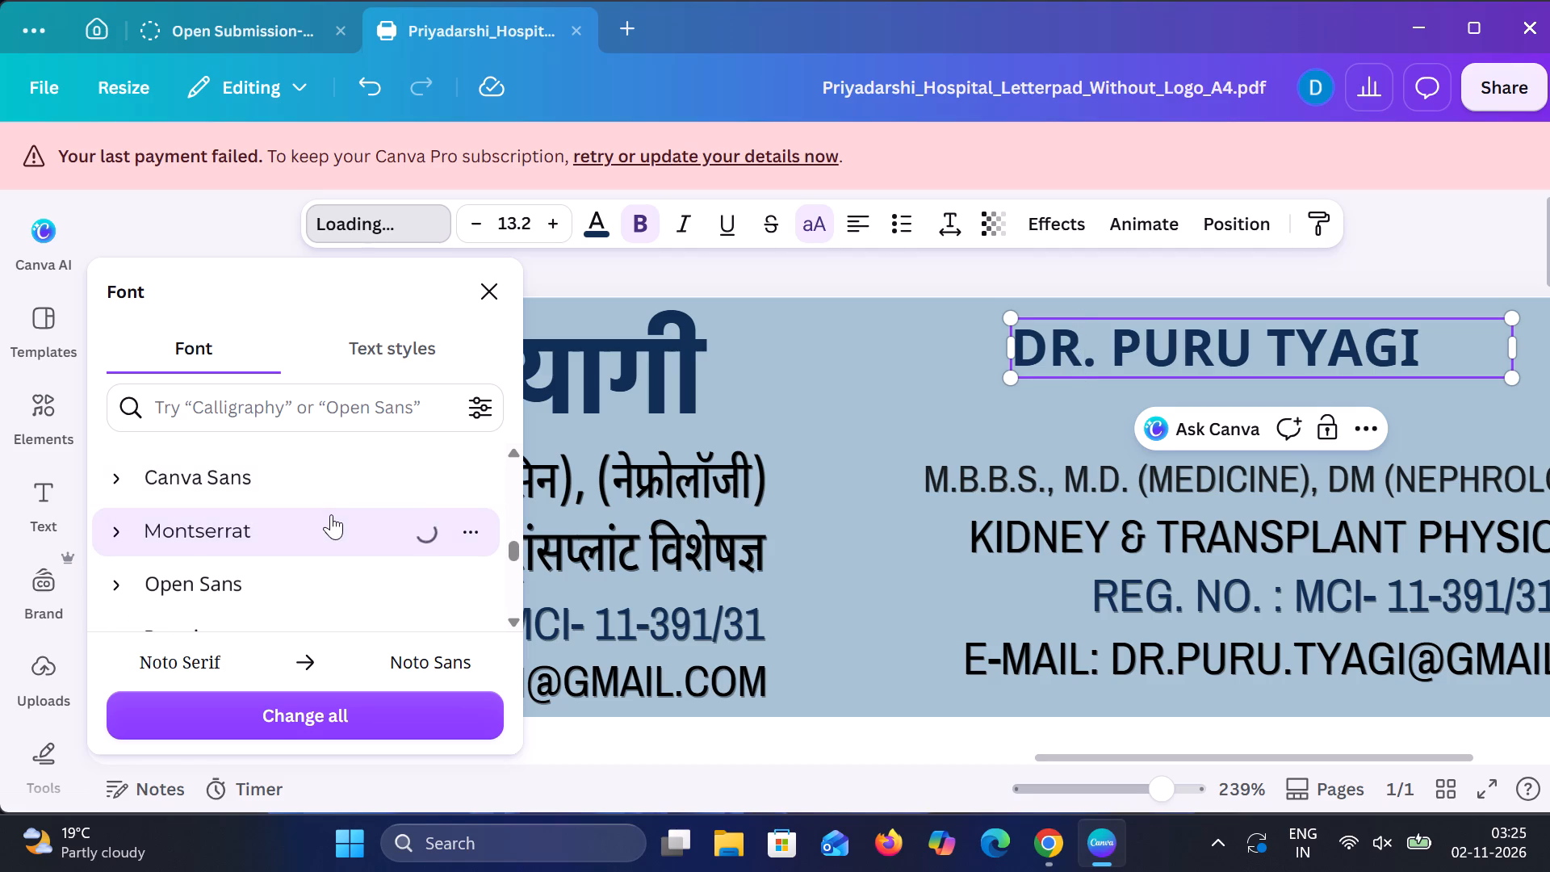
Browse the popular fonts for another typeface for the doctor's English name.
scroll(331, 514, down, 2)
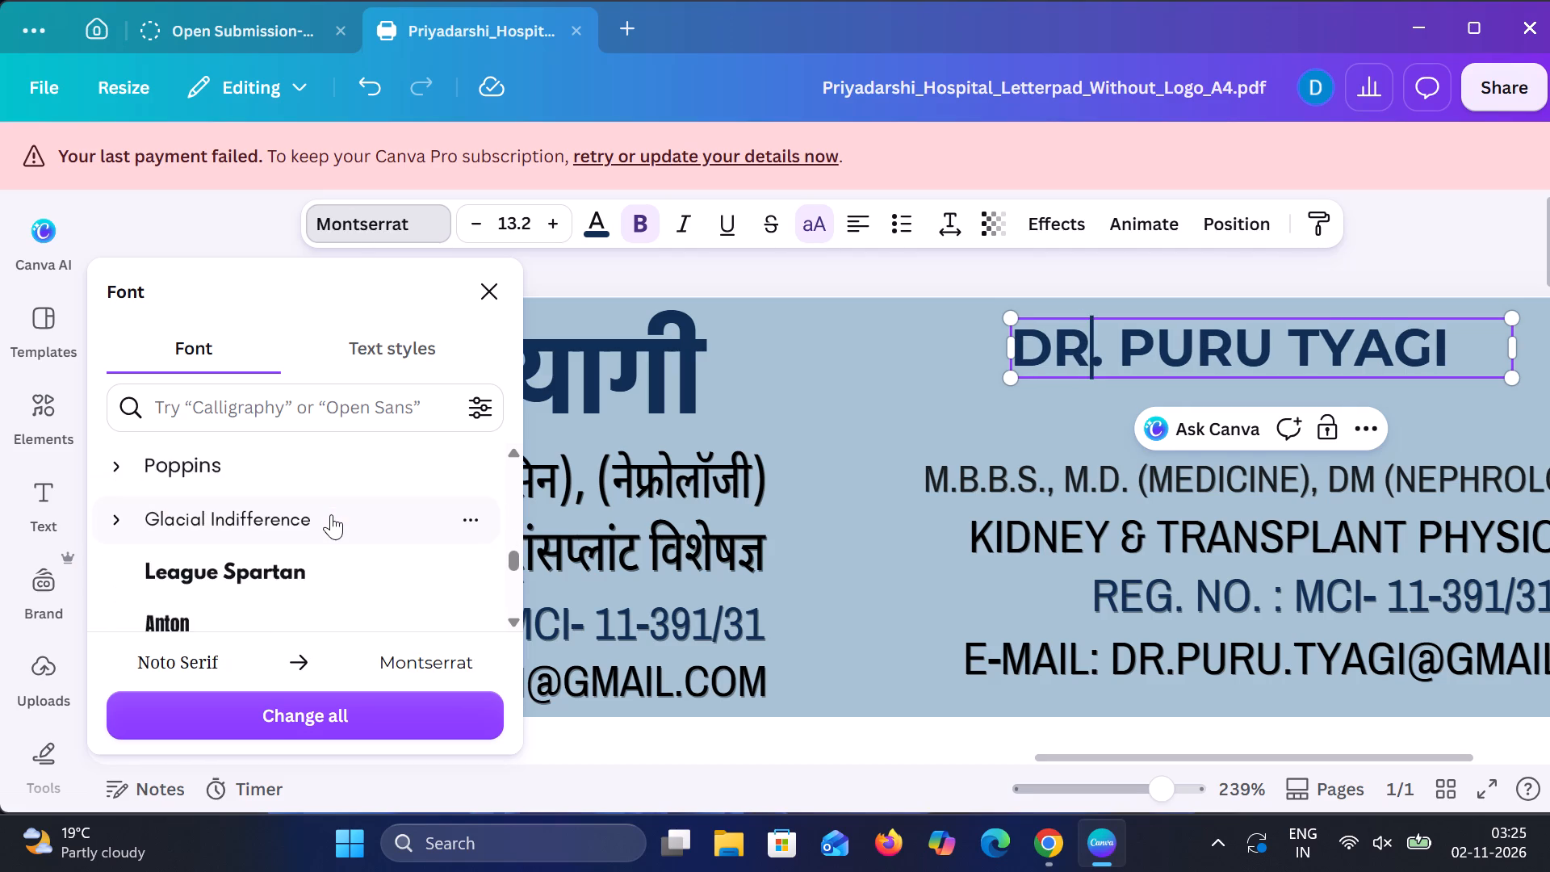
scroll(331, 514, down, 1)
scroll(302, 592, down, 1)
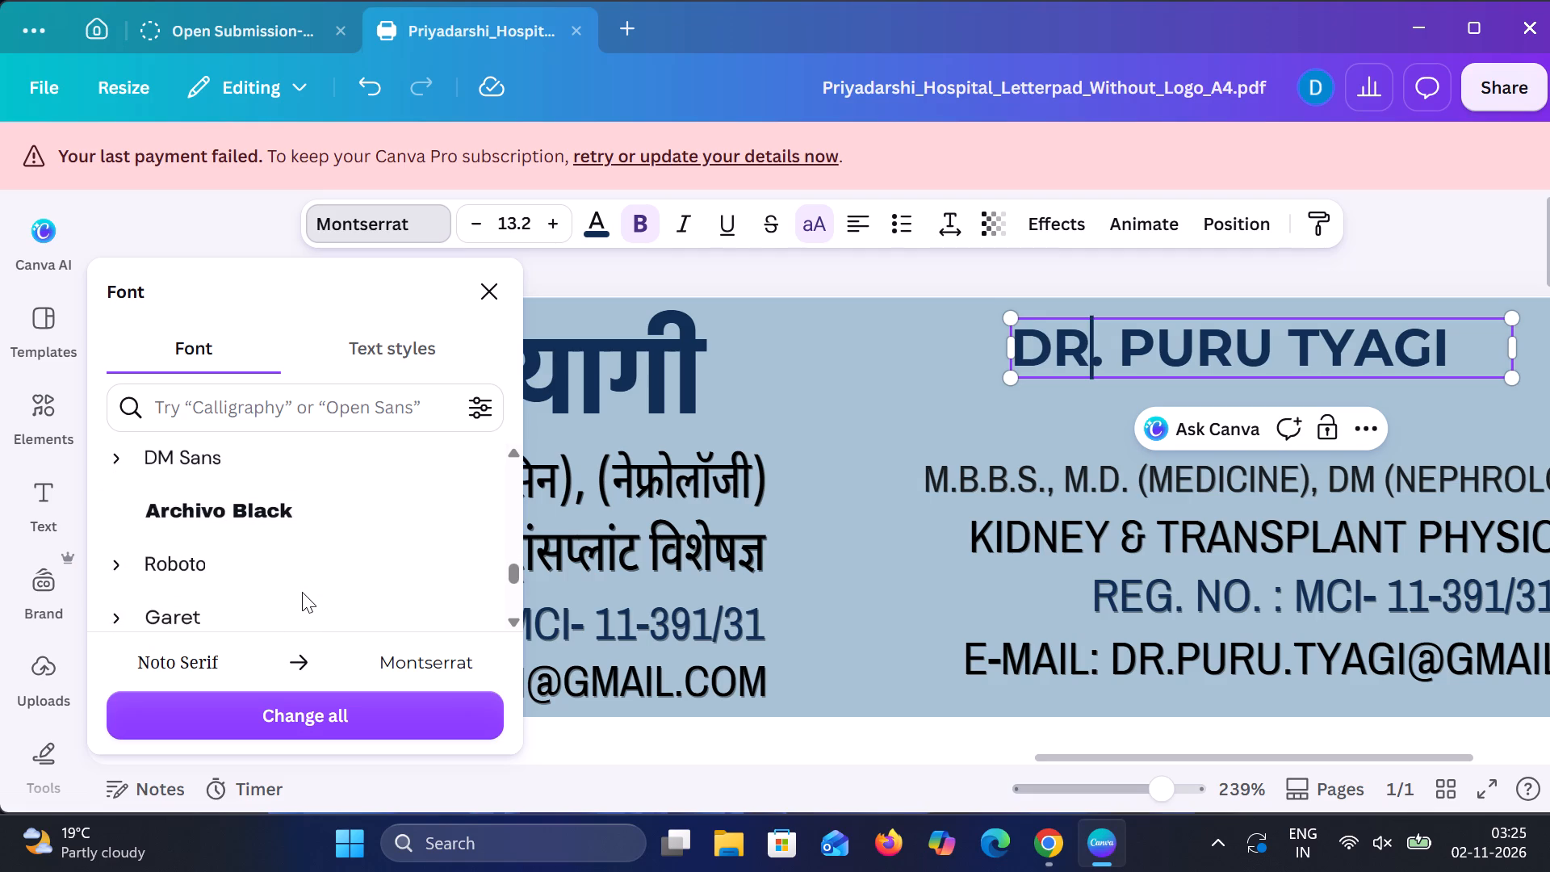
scroll(302, 592, down, 2)
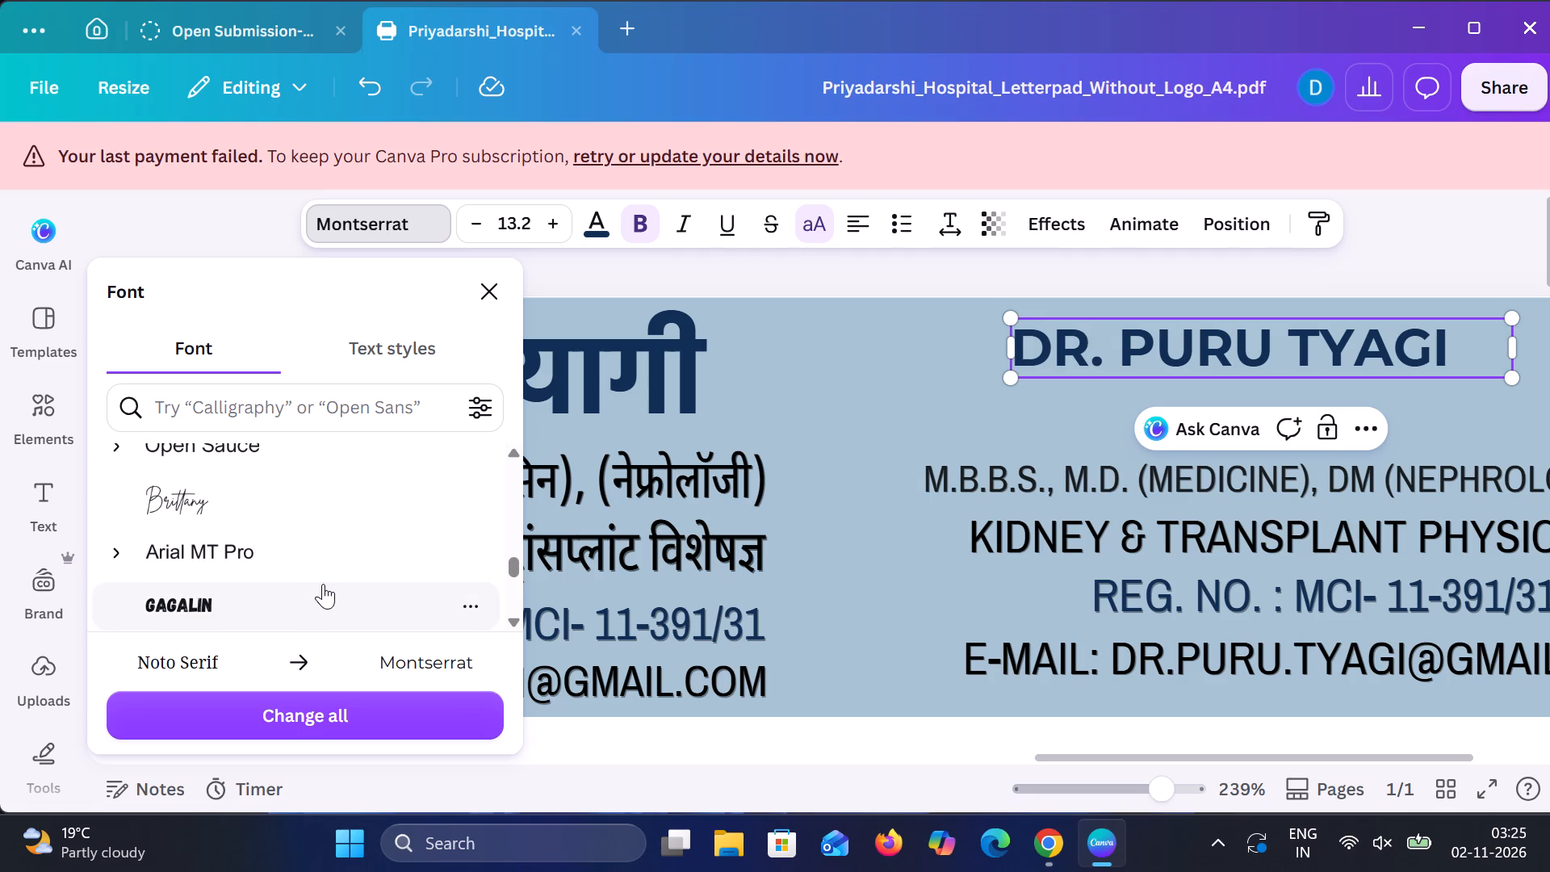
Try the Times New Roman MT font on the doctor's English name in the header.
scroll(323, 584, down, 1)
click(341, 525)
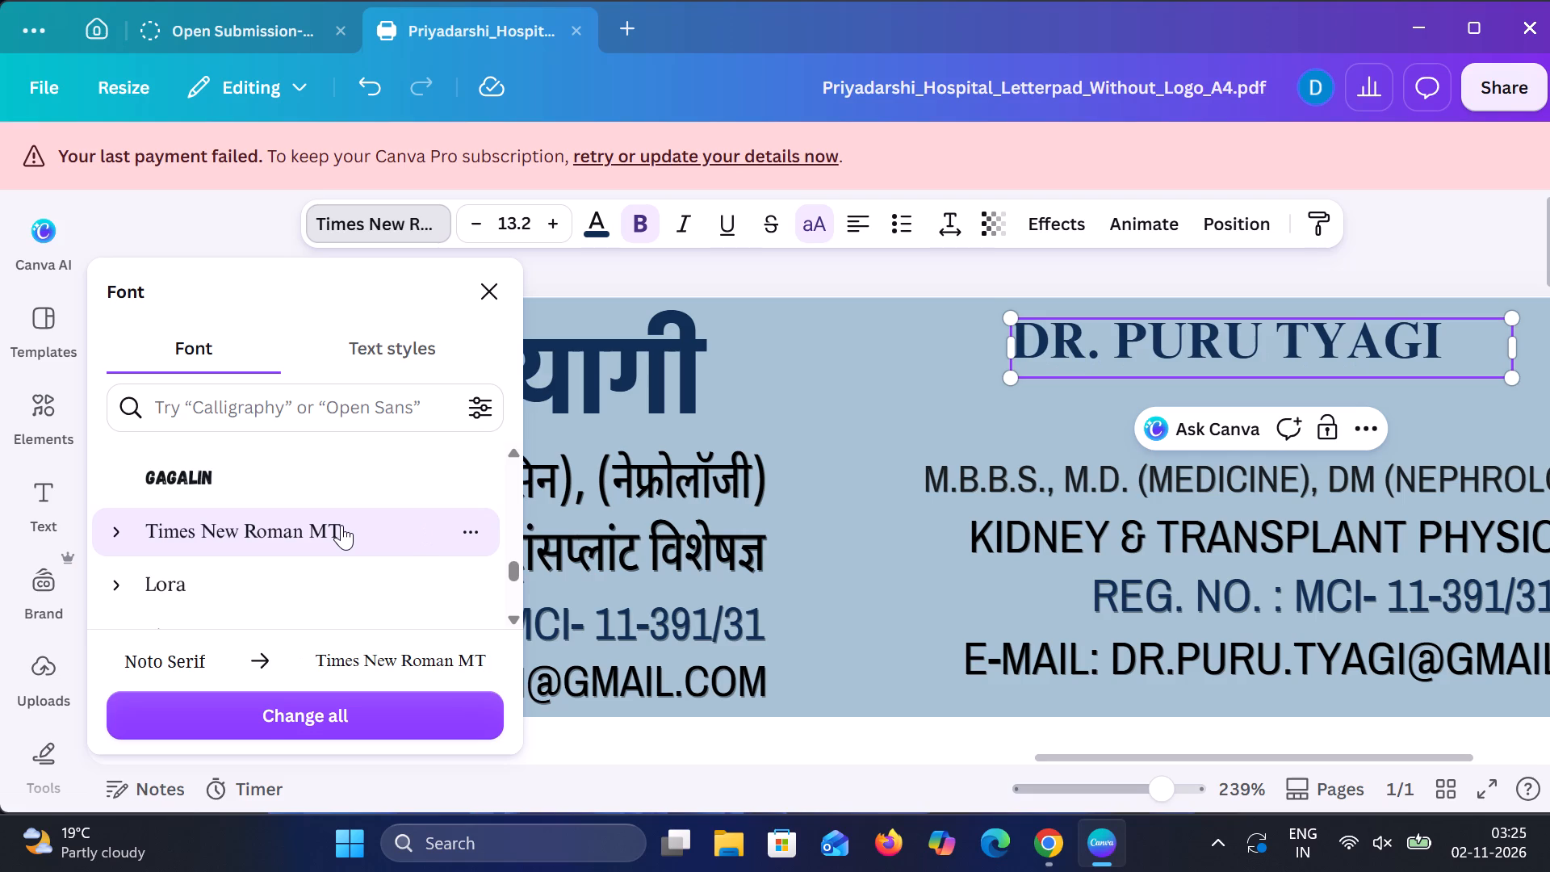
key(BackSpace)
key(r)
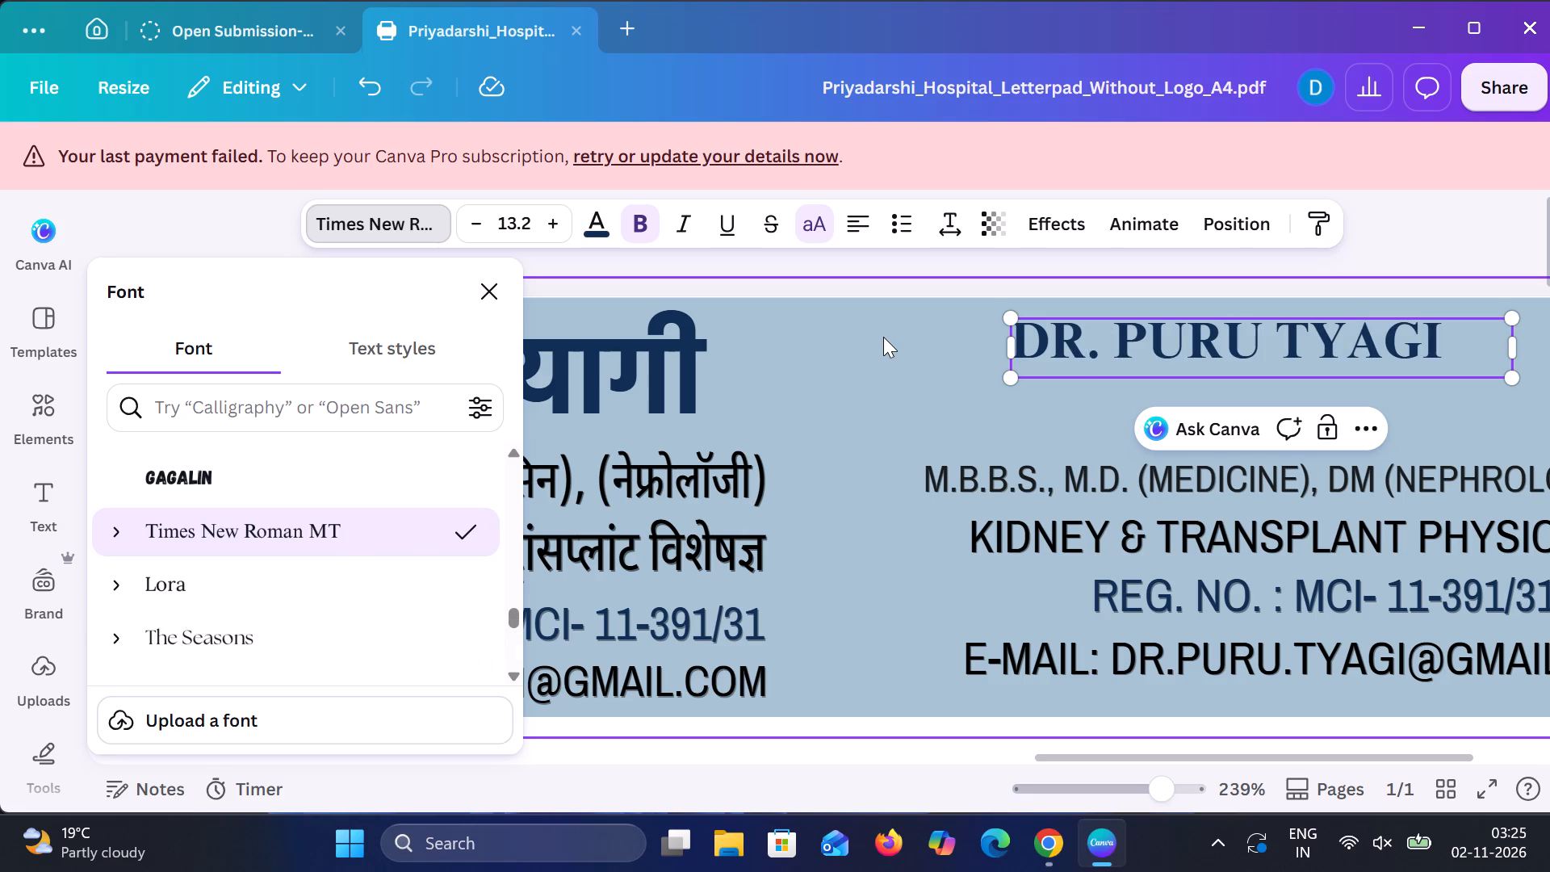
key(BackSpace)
Undo the font trials on the doctor's English name, going back to bold Noto Serif at size 13.2.
key(ctrl+z)
key(ctrl+z)
key(ctrl+z)
key(ctrl+z)
key(ctrl+z)
key(ctrl+z)
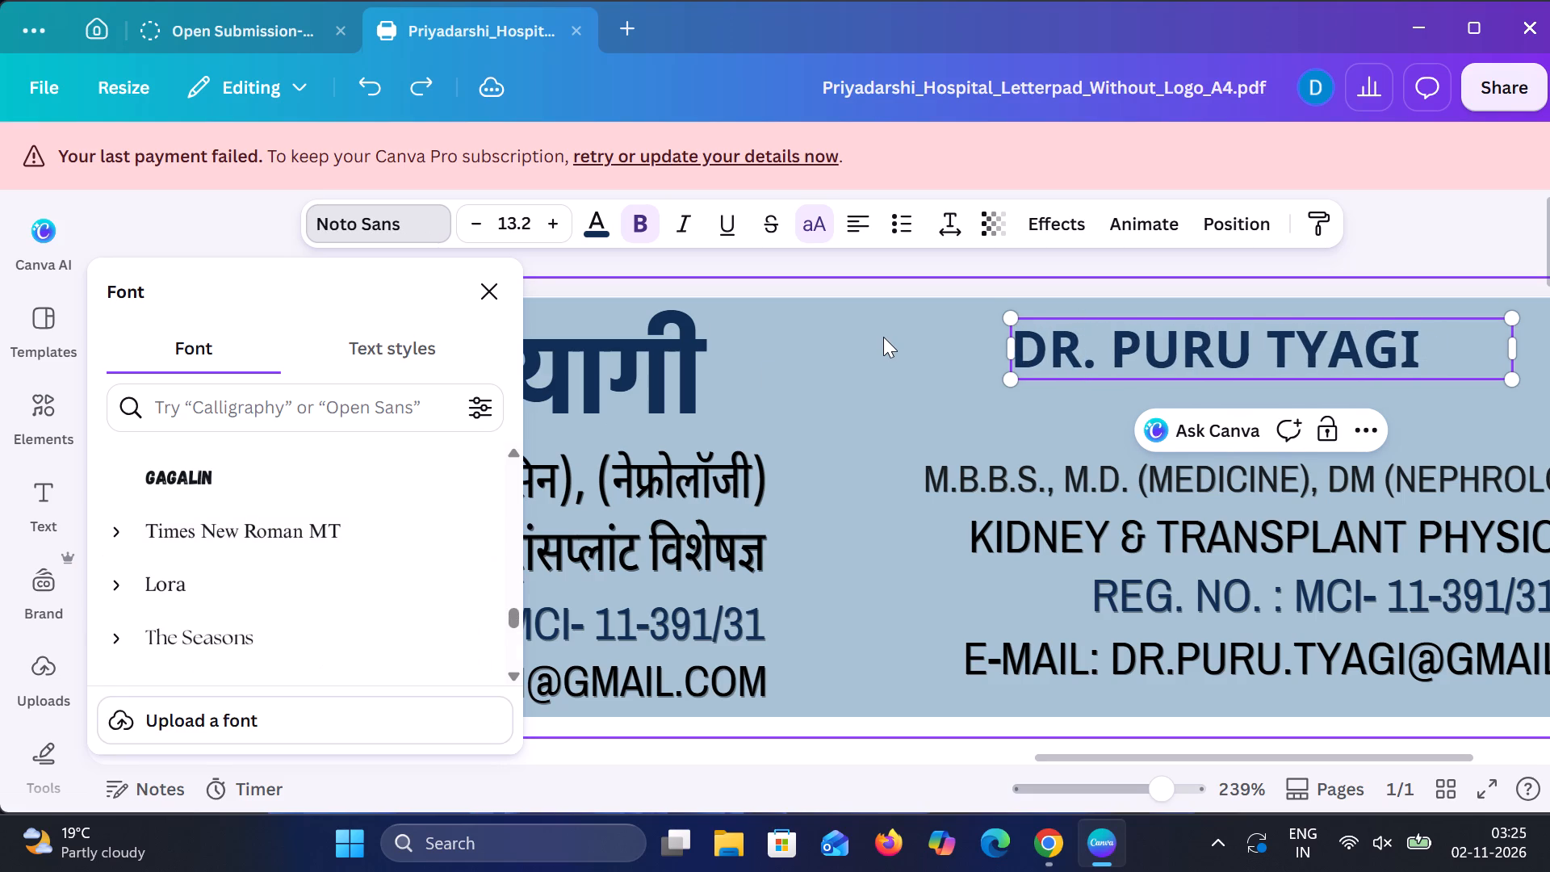
key(ctrl+z)
key(ctrl+z)
key(ctrl+z)
key(ctrl+z)
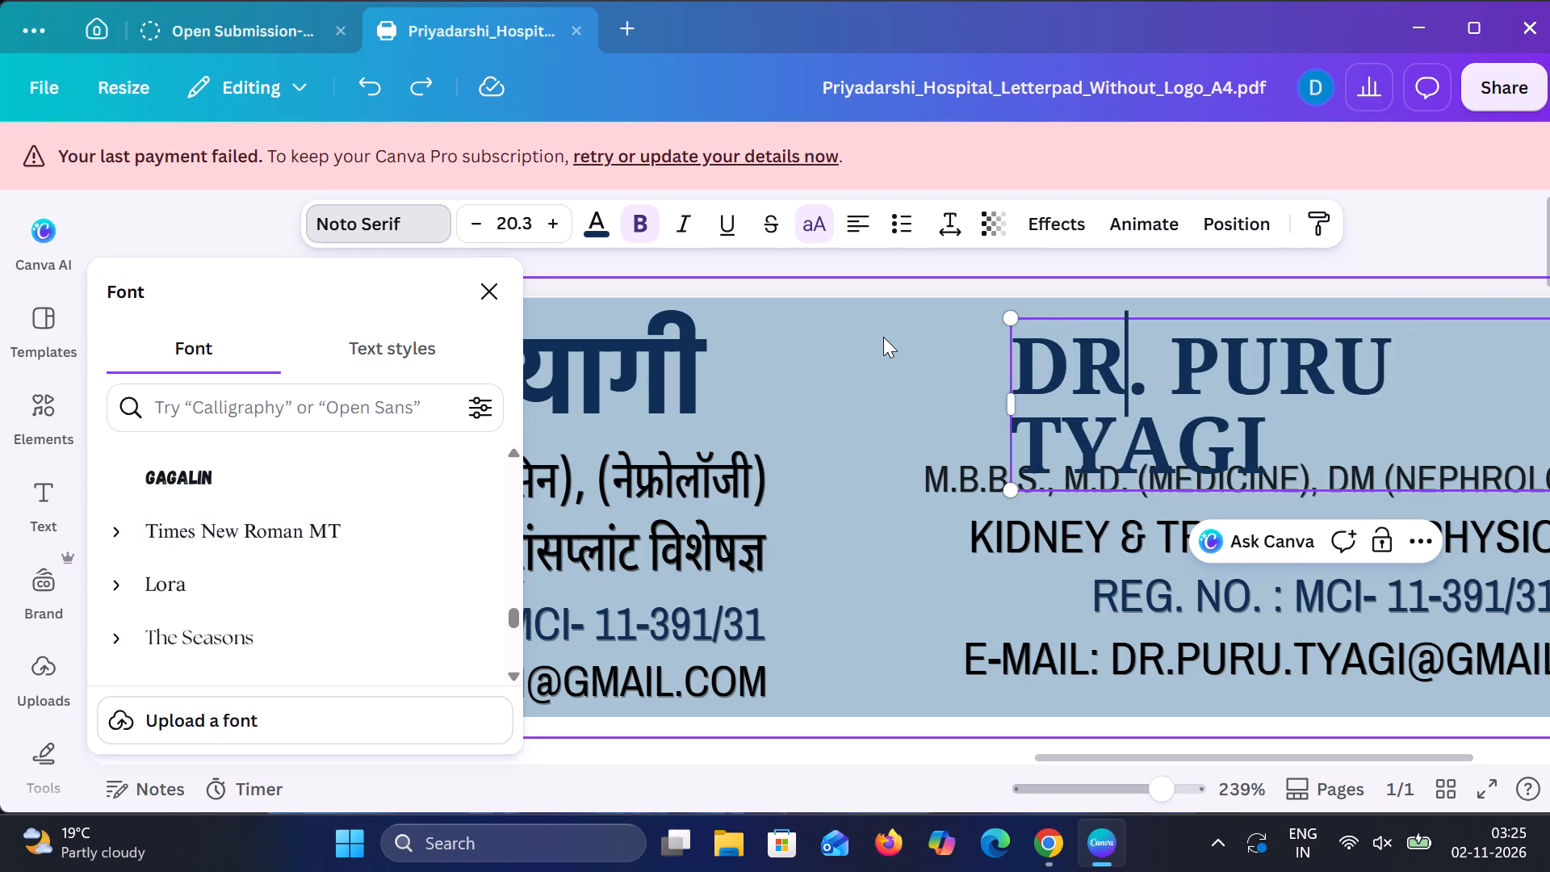
key(ctrl+y)
key(ctrl+y)
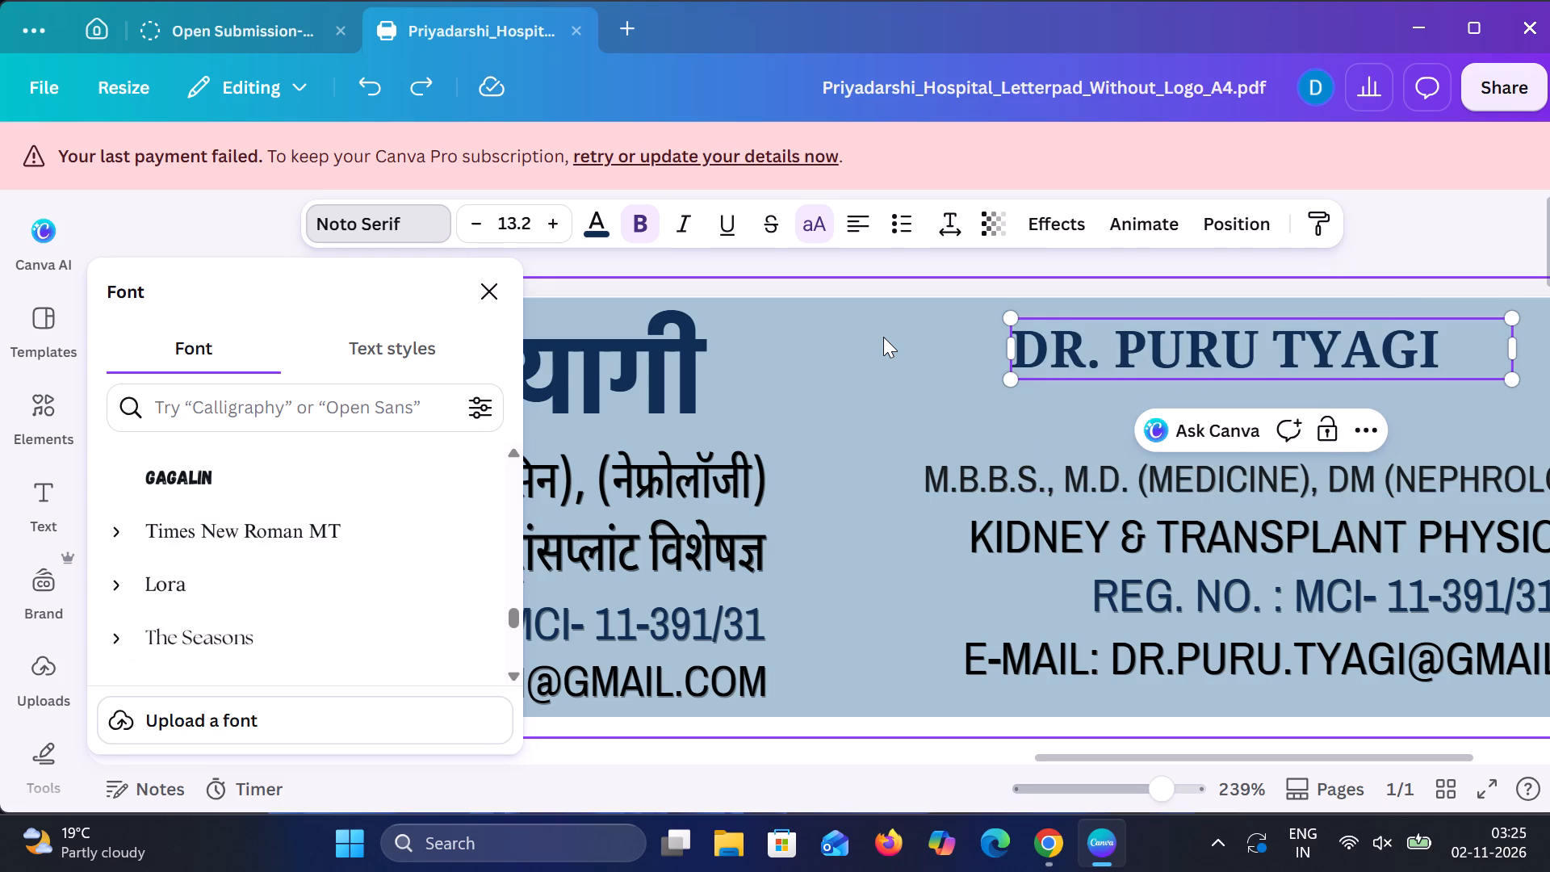
Turn off the all-caps formatting on the doctor's English name.
click(806, 224)
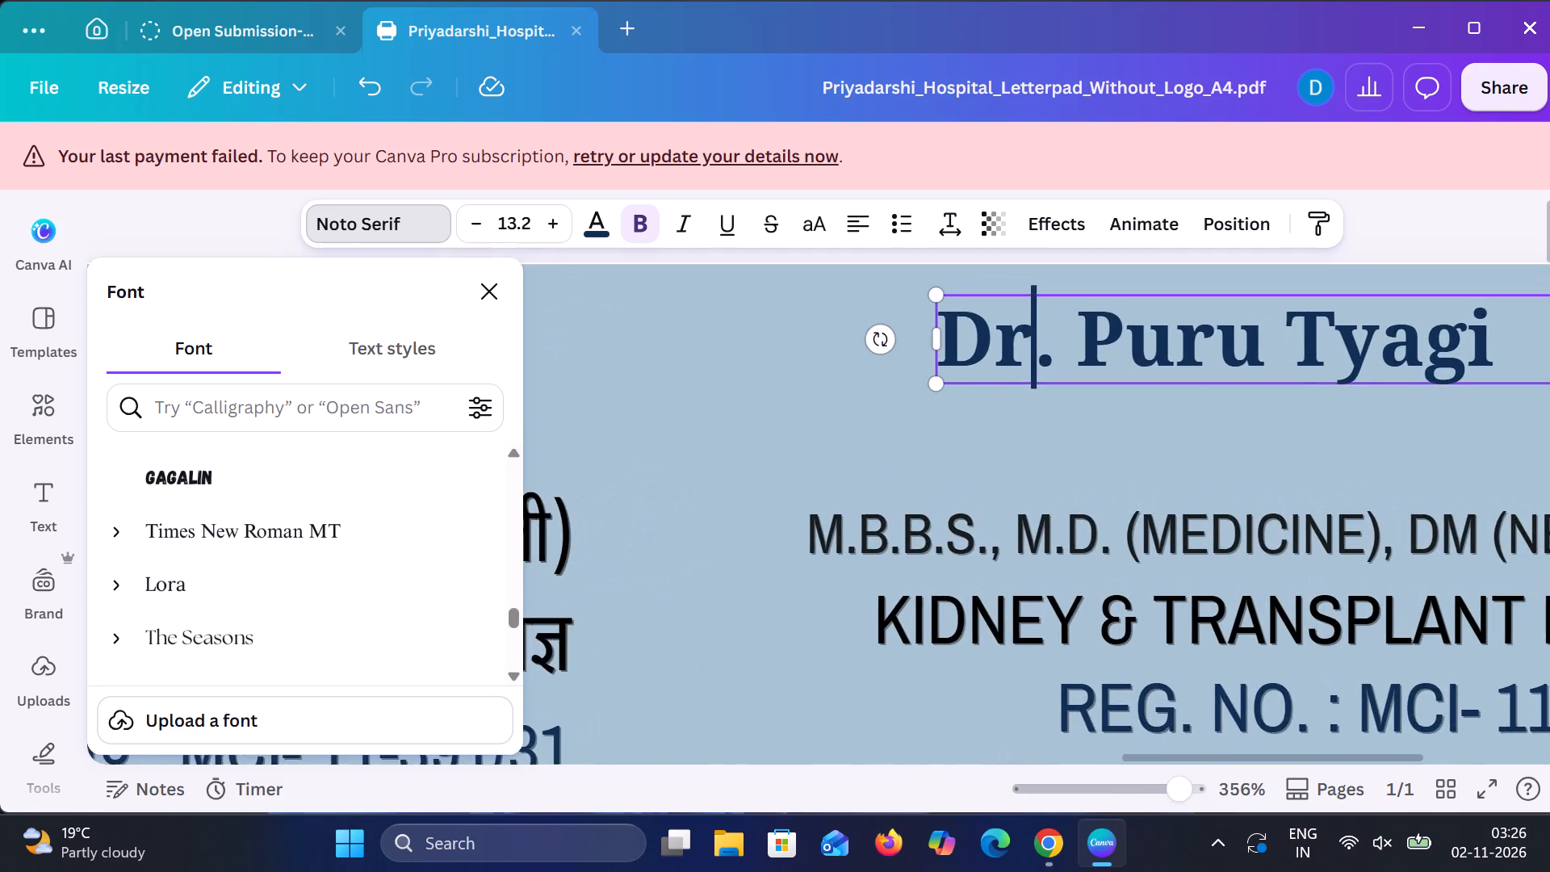
Replace the lowercase letters of the doctor's English first name in the header with capitals.
scroll(1281, 421, left, 1)
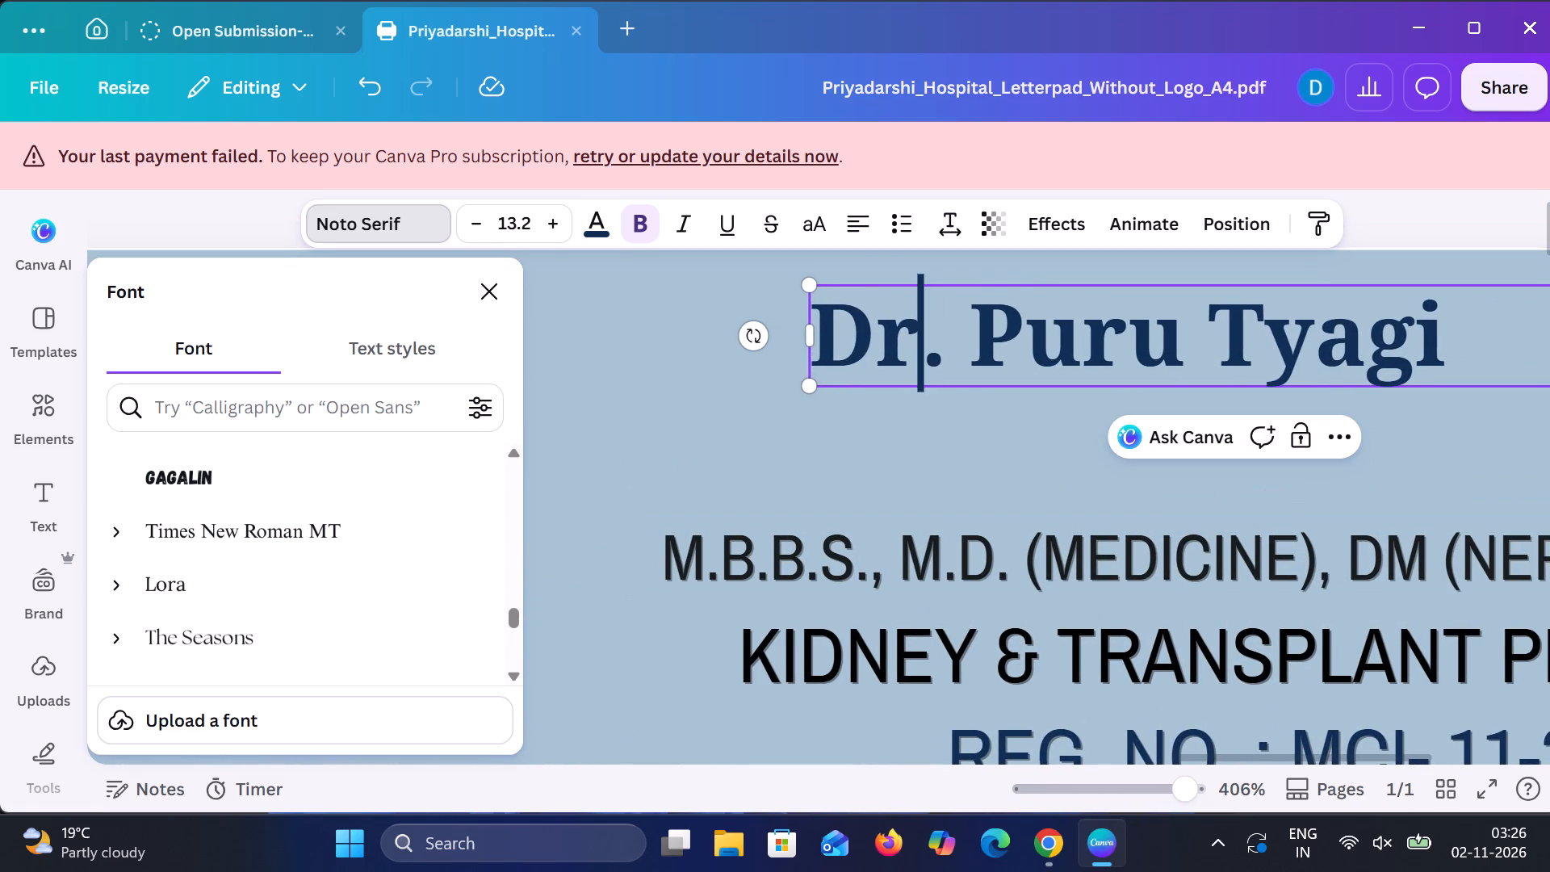
click(1075, 353)
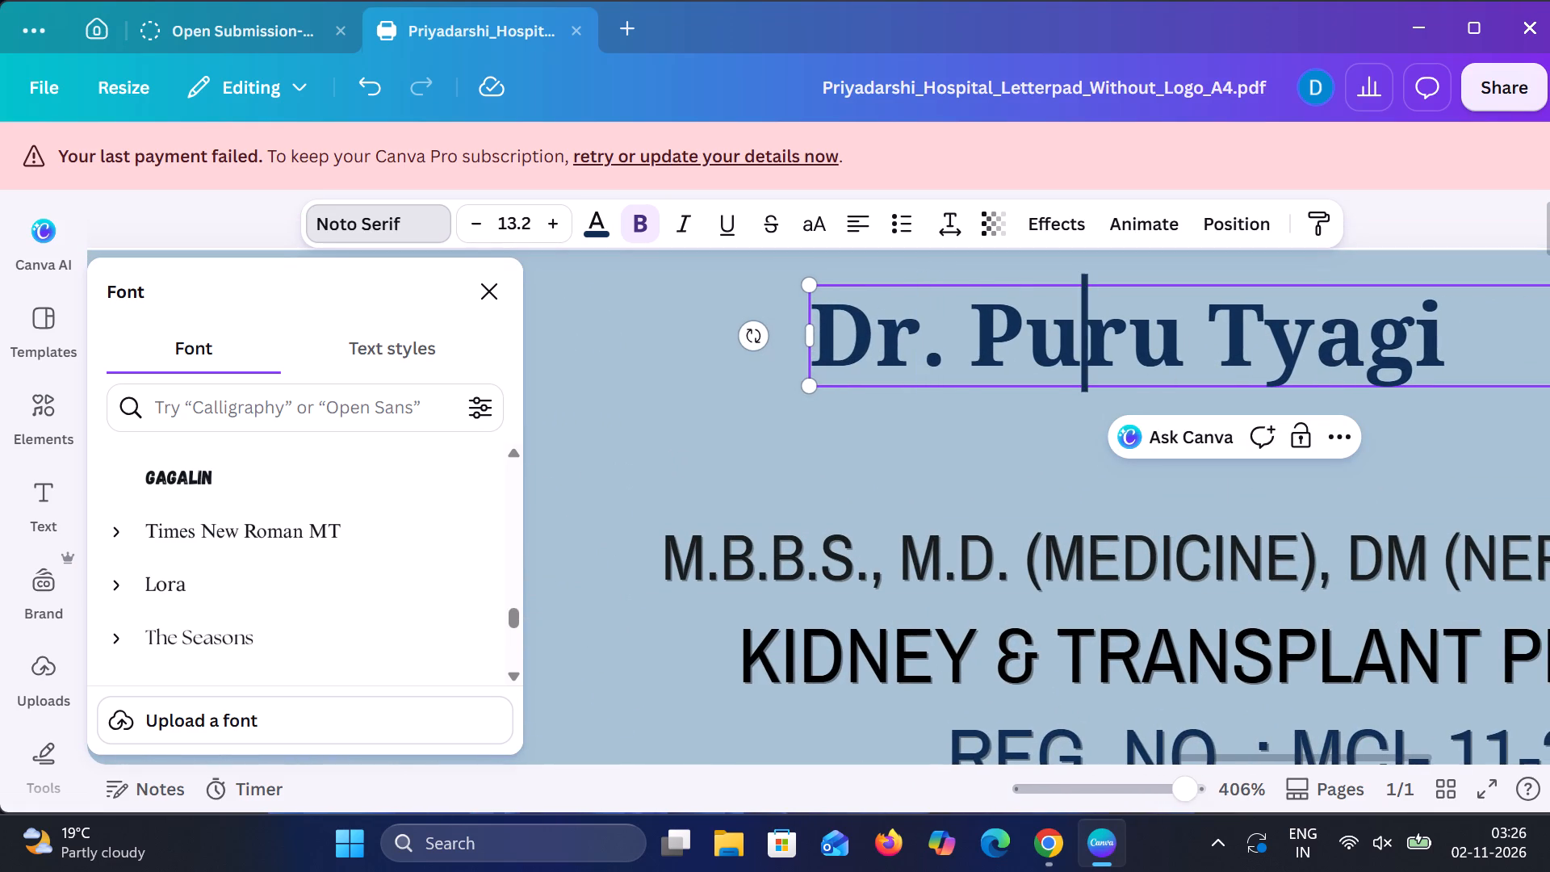
key(Right)
key(Right)
key(BackSpace)
key(BackSpace)
key(BackSpace)
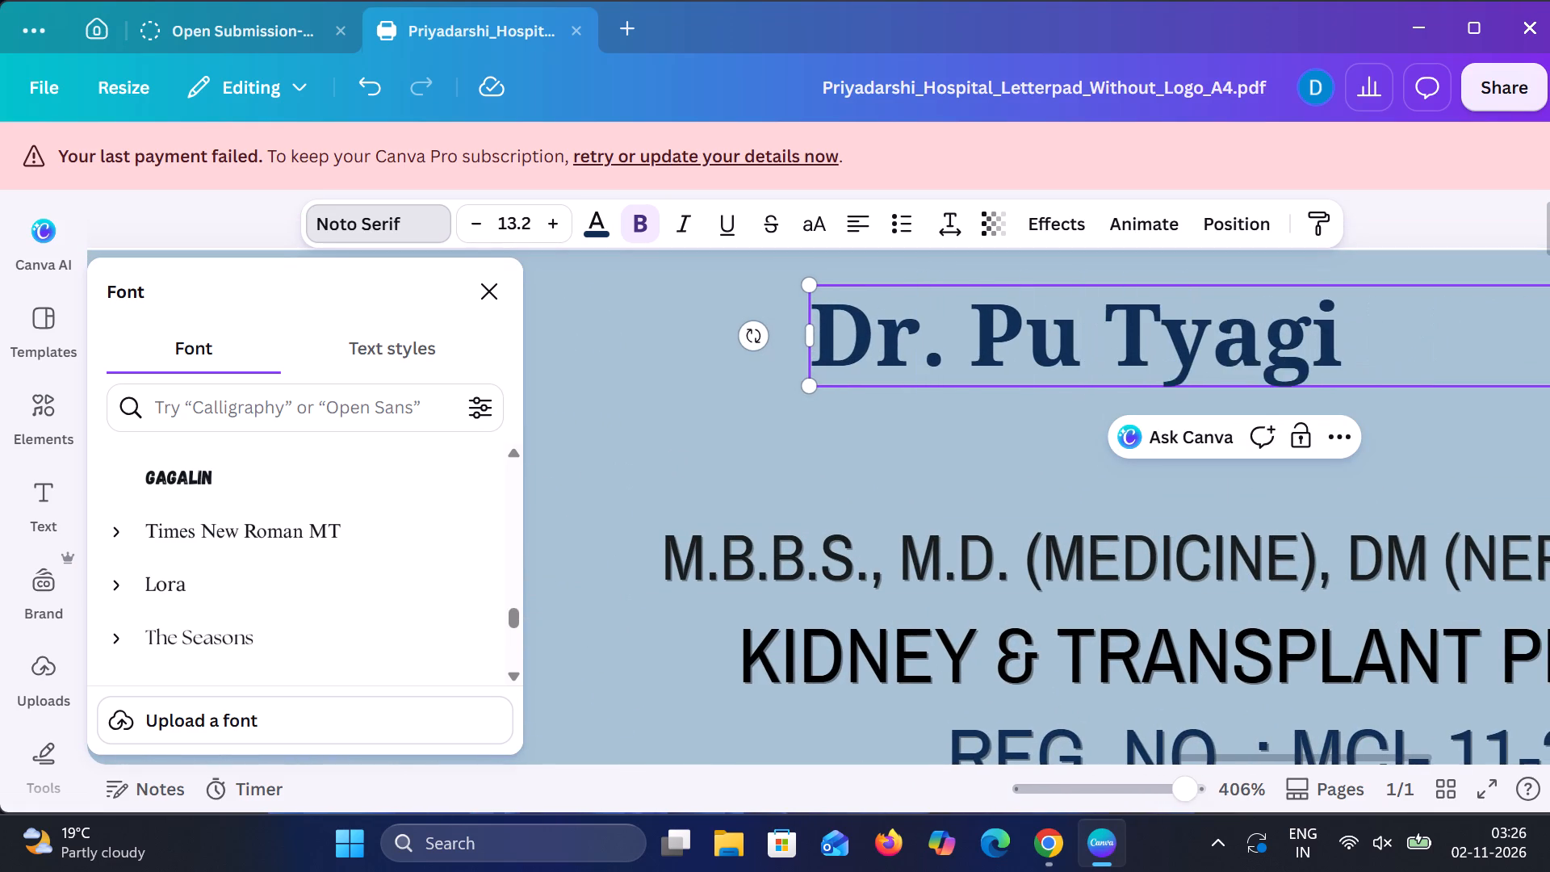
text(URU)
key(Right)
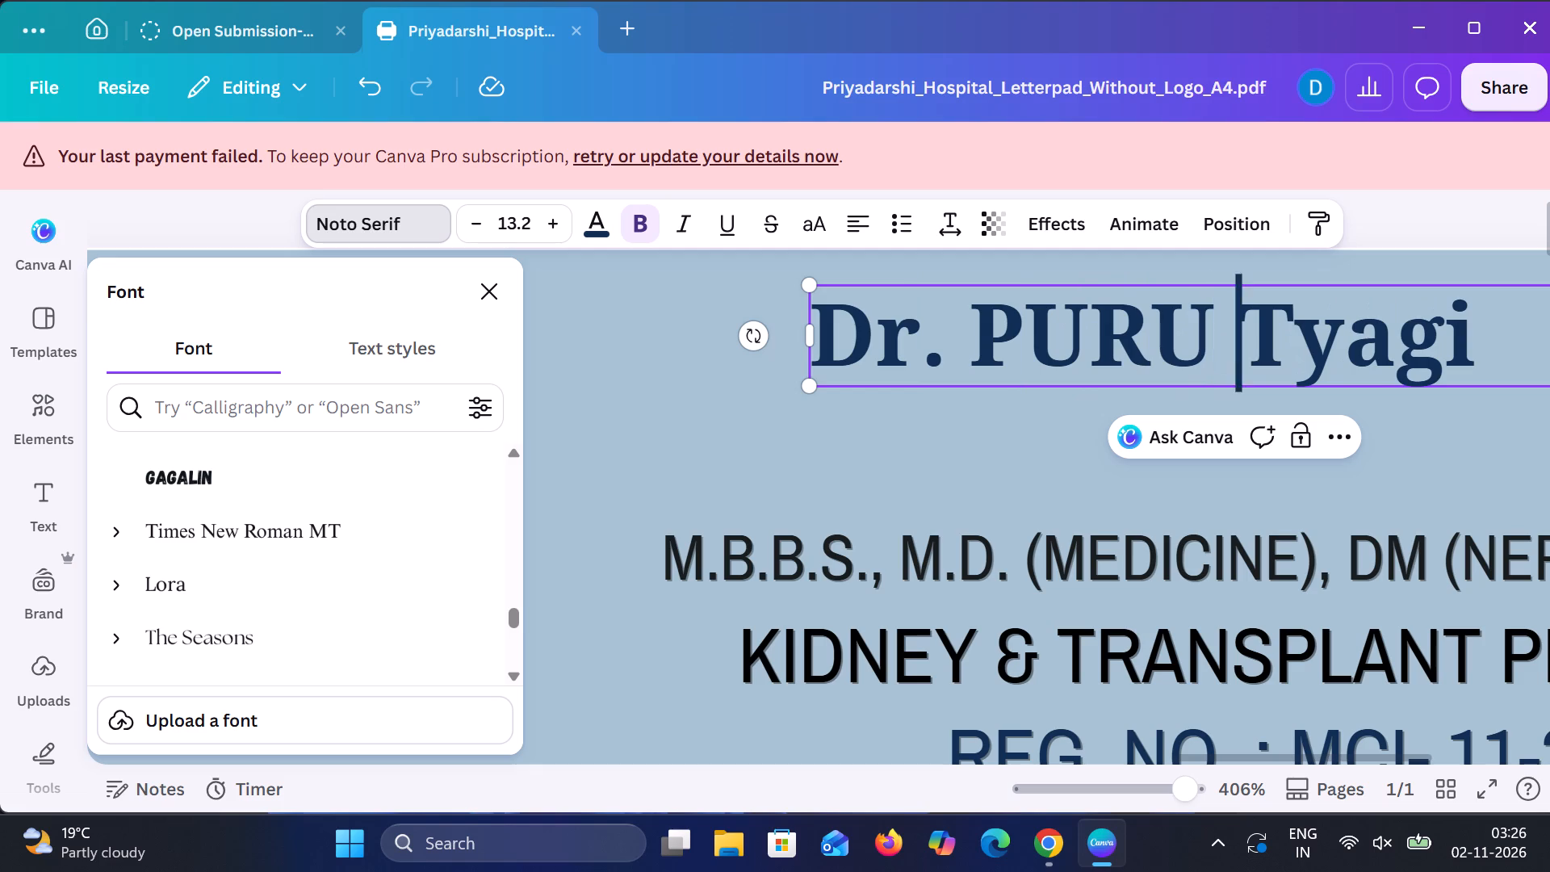
Replace the lowercase letters of the doctor's English surname with capitals, starting by removing its last letter.
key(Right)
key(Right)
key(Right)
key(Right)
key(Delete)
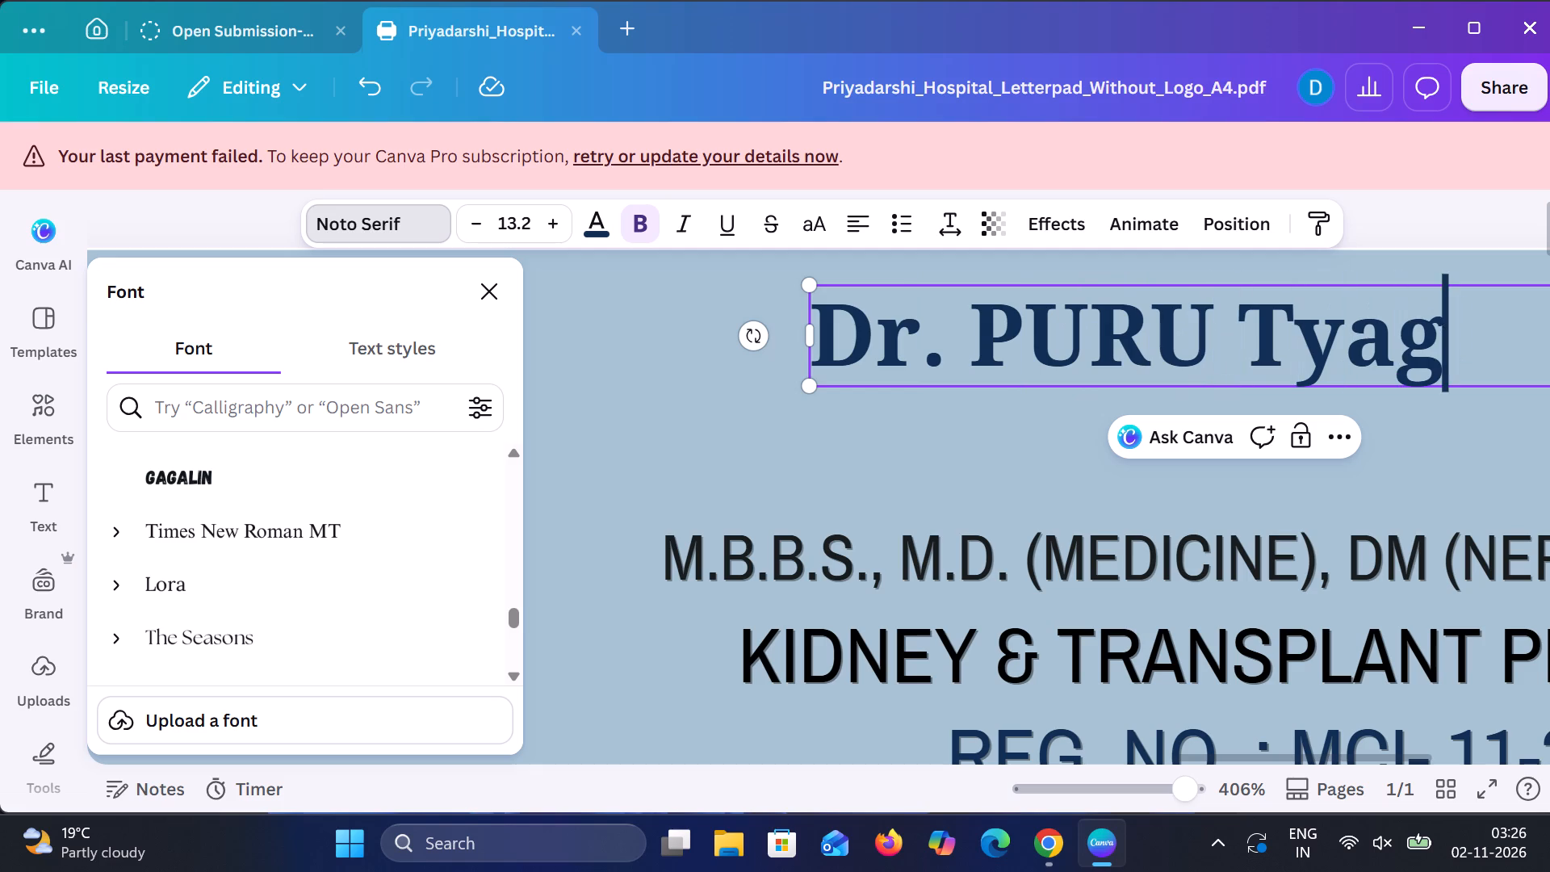
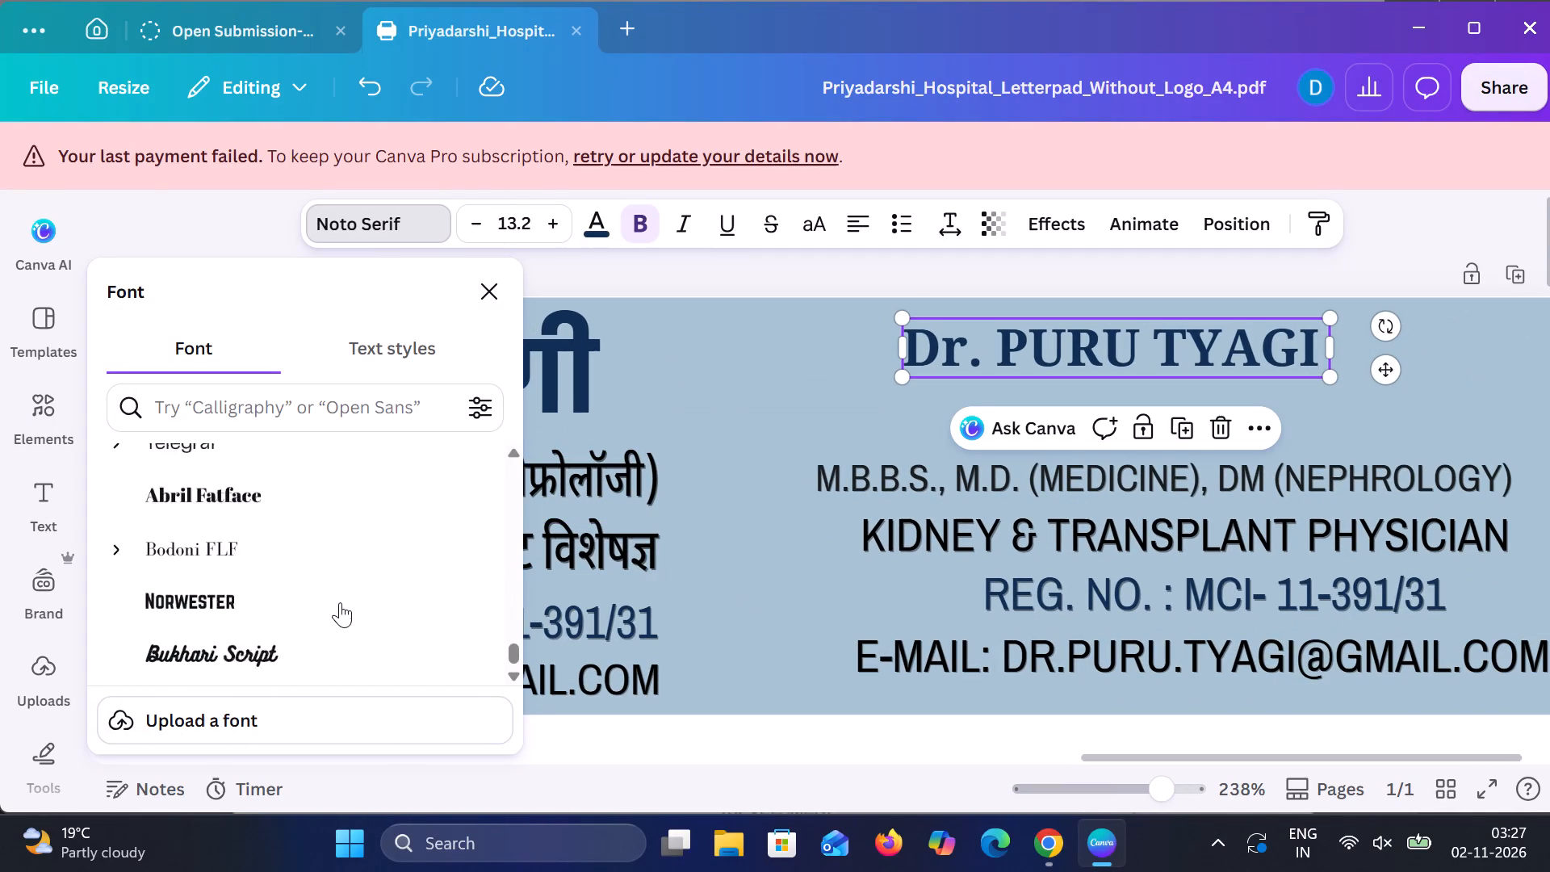
Browse further through the font list for another typeface for the doctor's English name.
scroll(340, 602, down, 3)
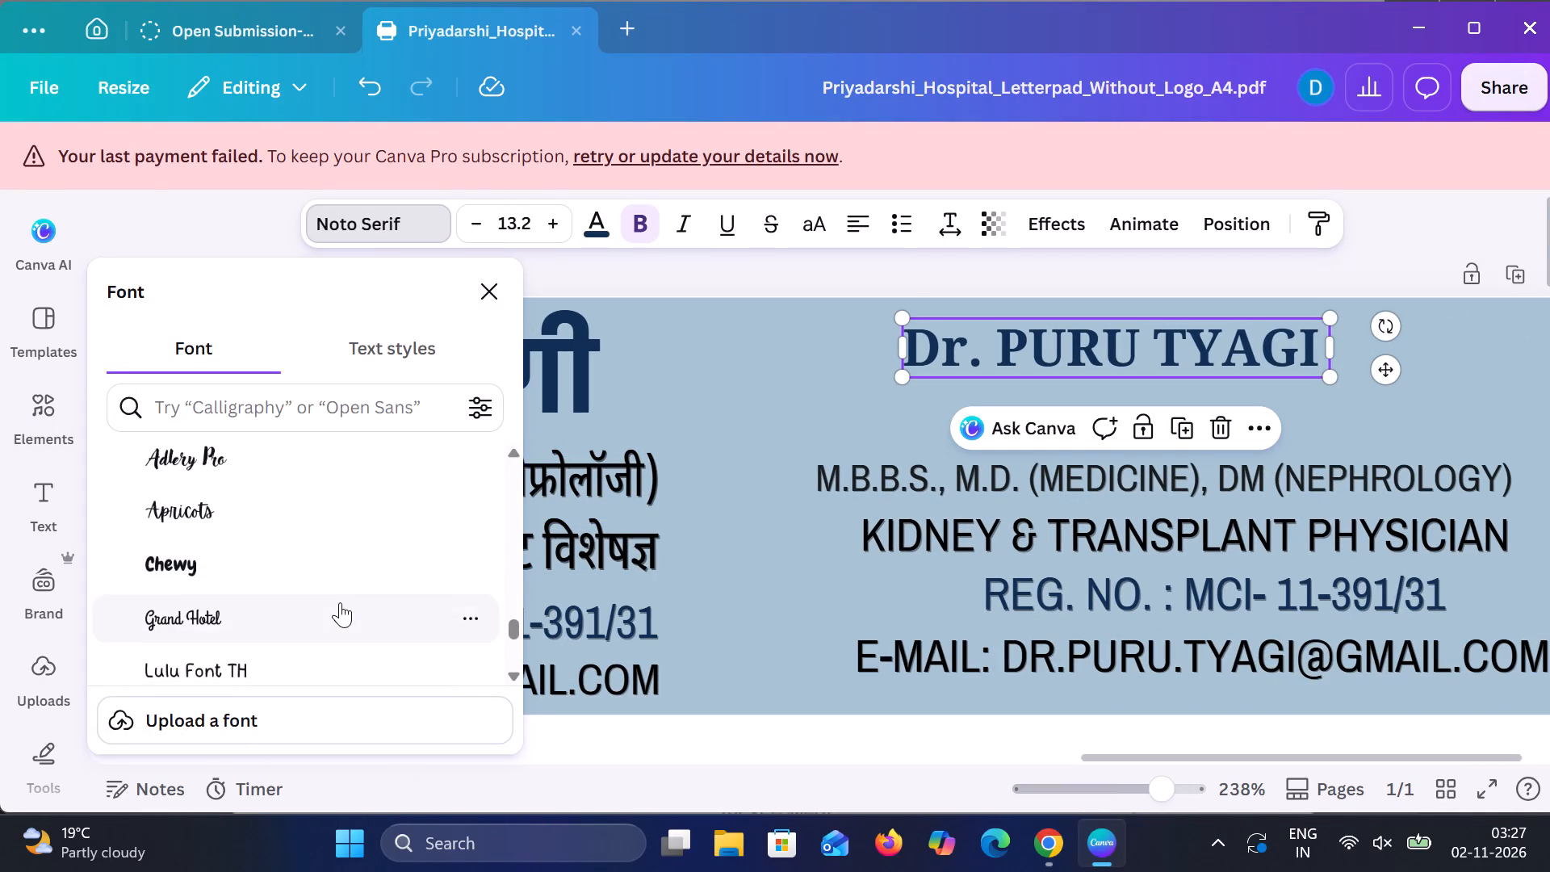
scroll(340, 602, down, 4)
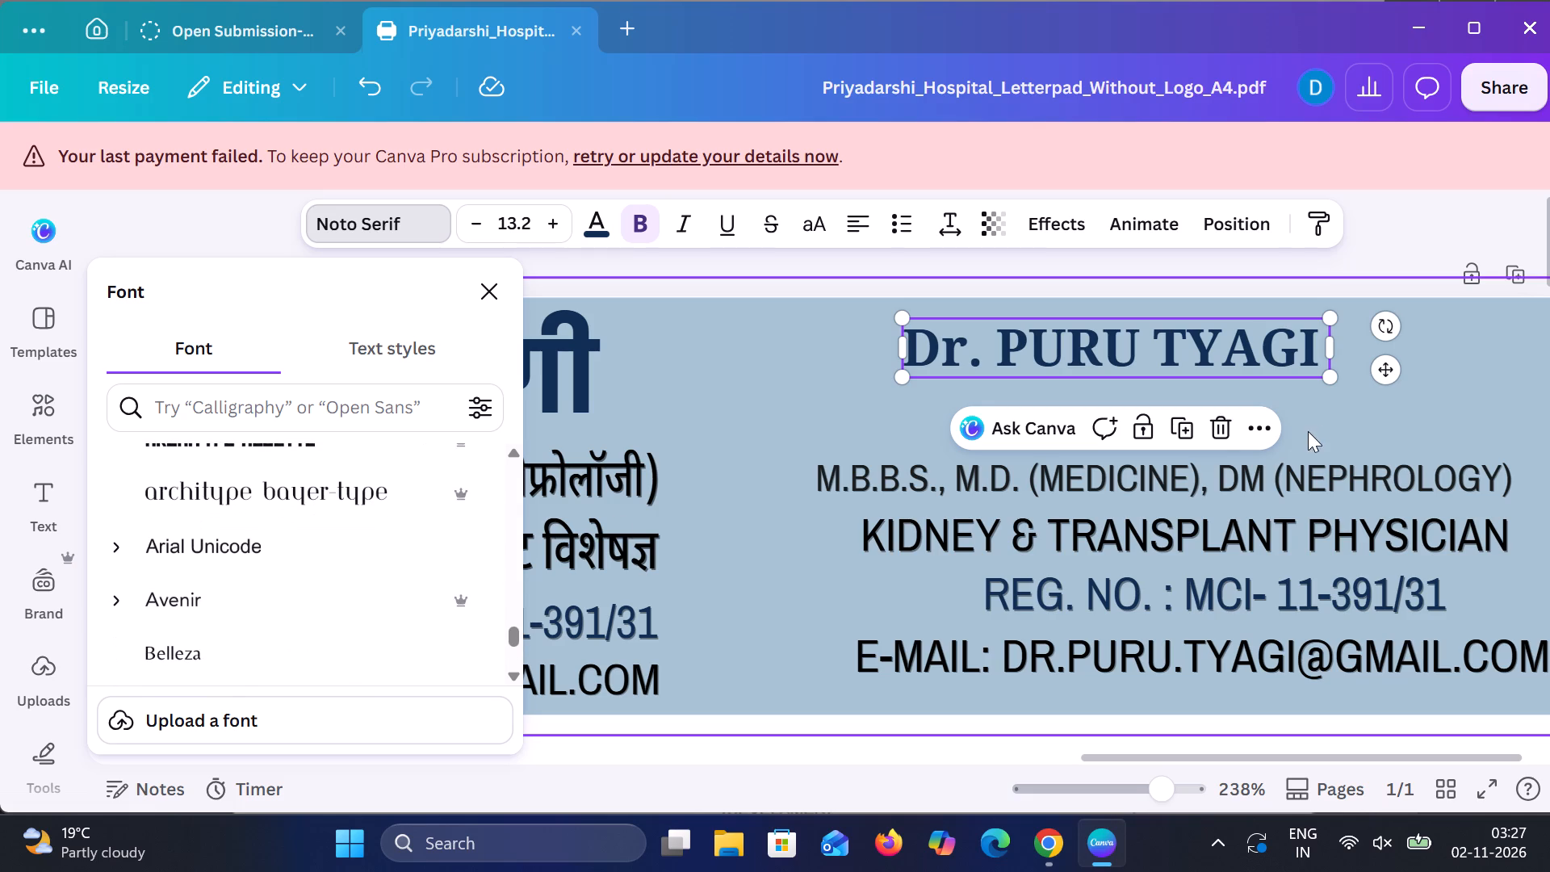
Enlarge the doctor's English name to a font size of about 19.6 and shift it slightly above the English credentials.
drag(1328, 379, 1406, 449)
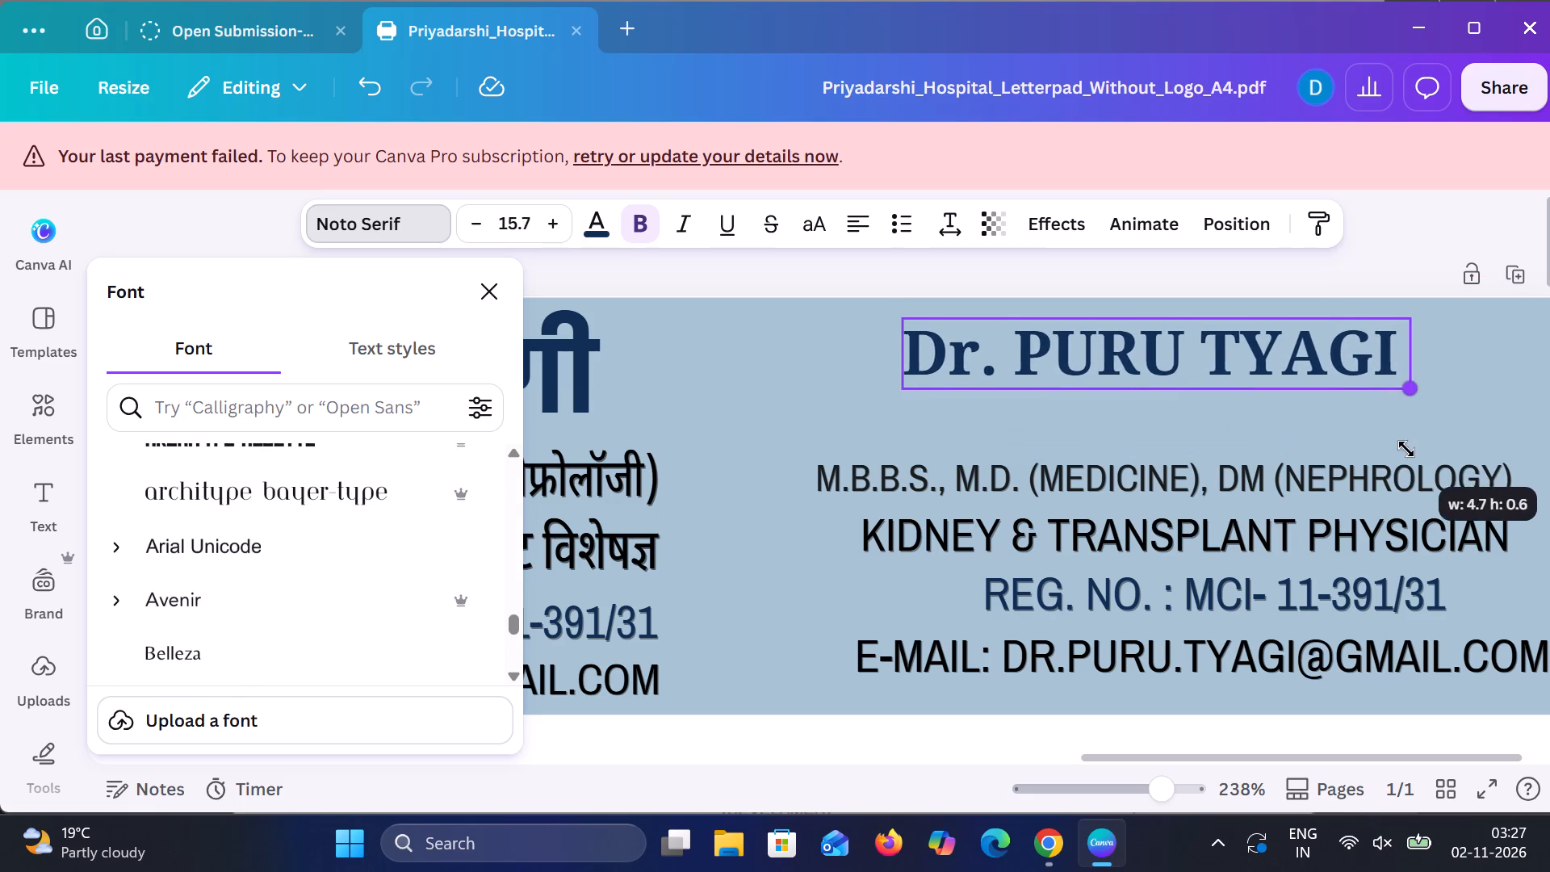
drag(1406, 449, 1421, 459)
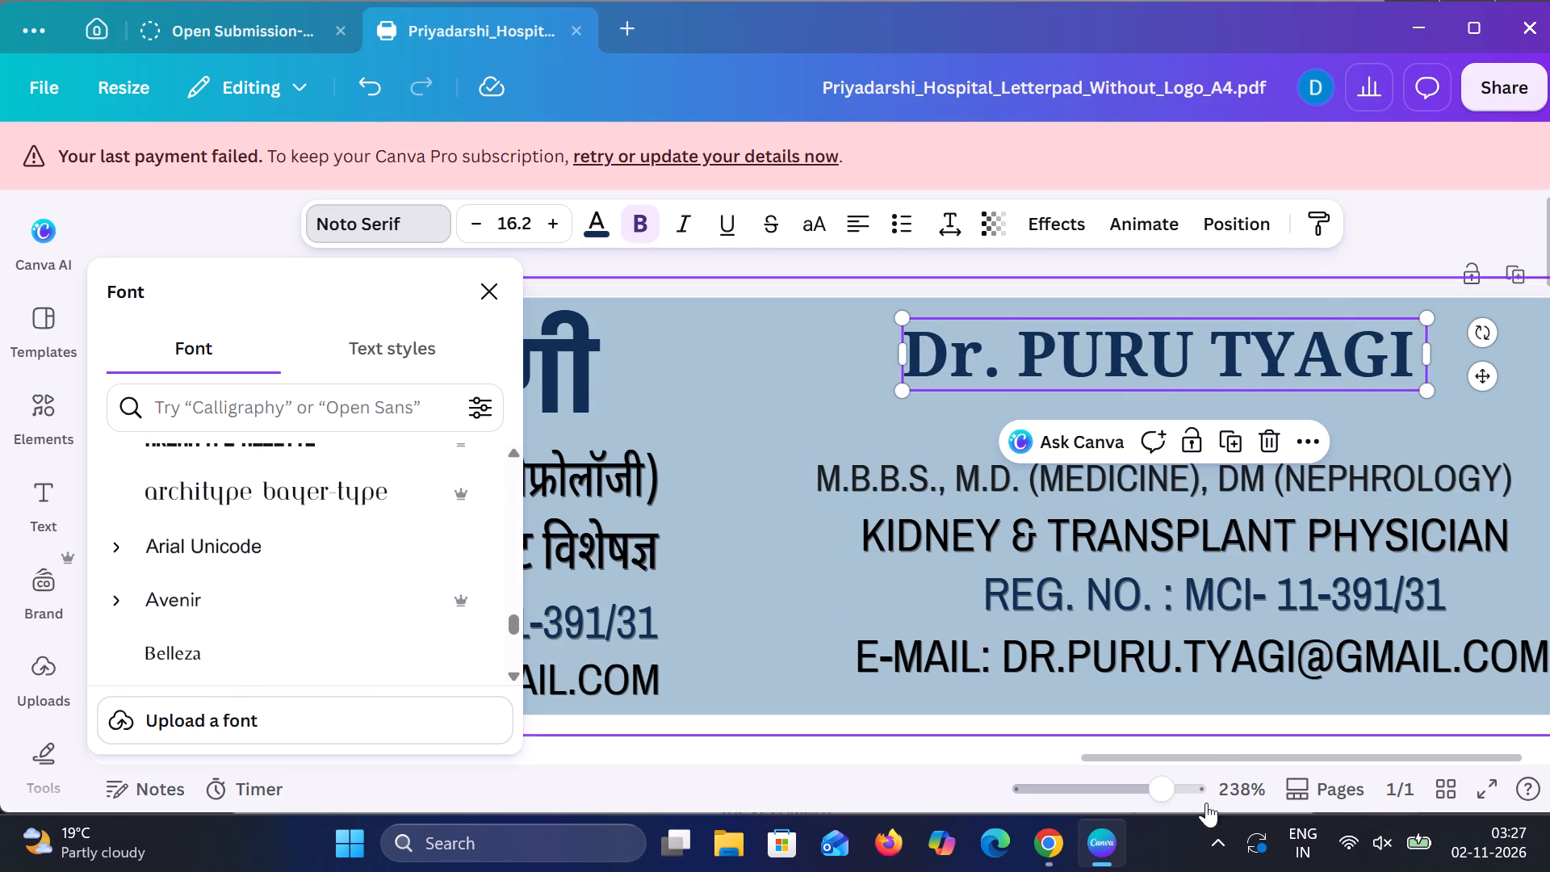
drag(1429, 391, 1509, 503)
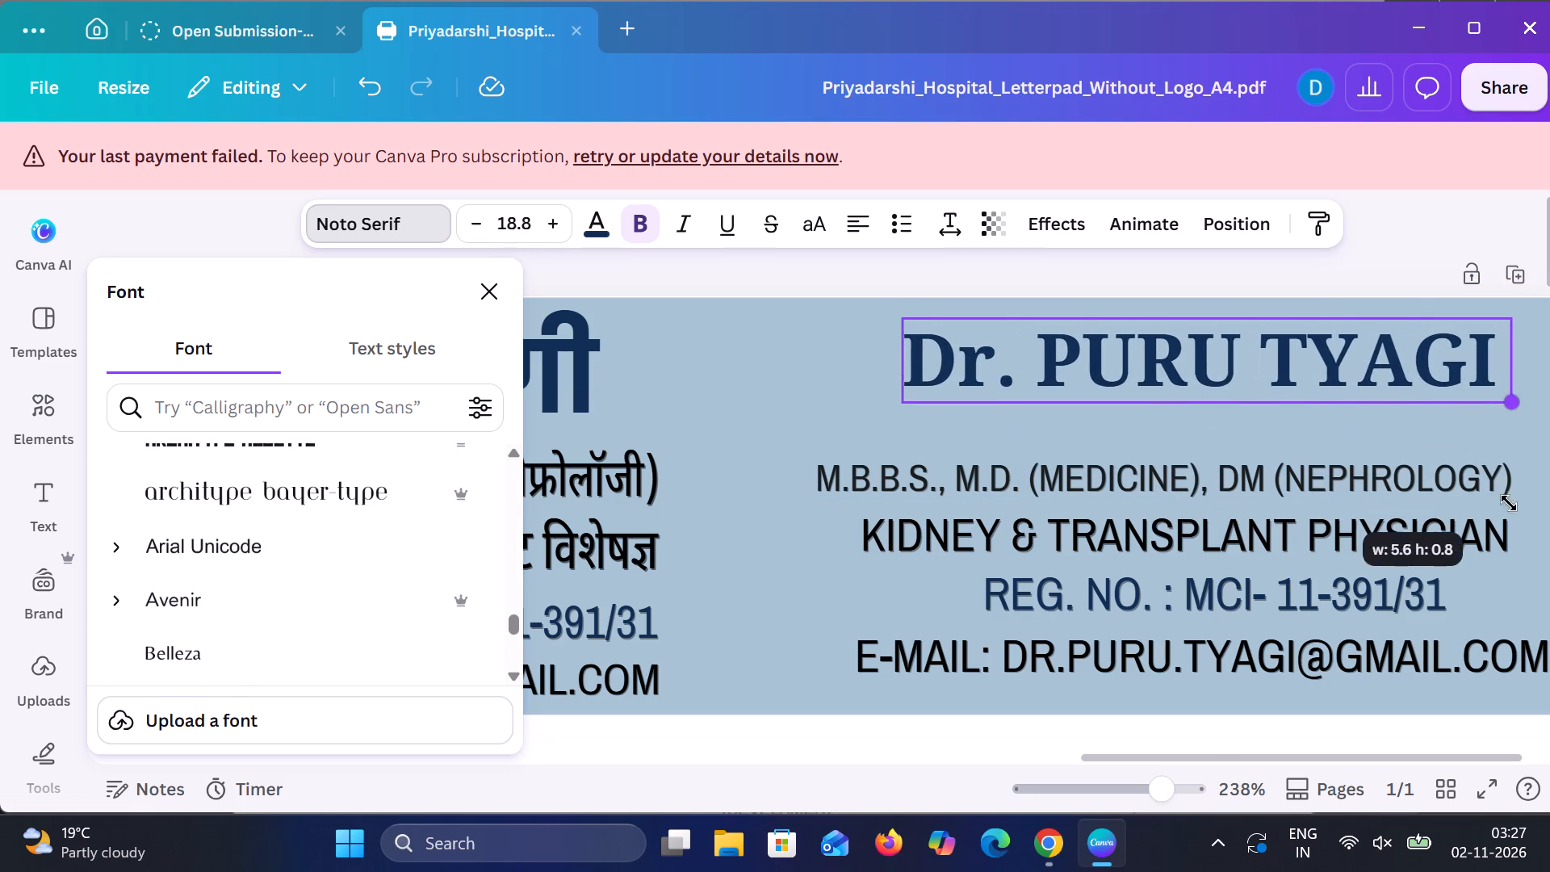
drag(1509, 503, 1523, 524)
drag(1401, 384, 1393, 386)
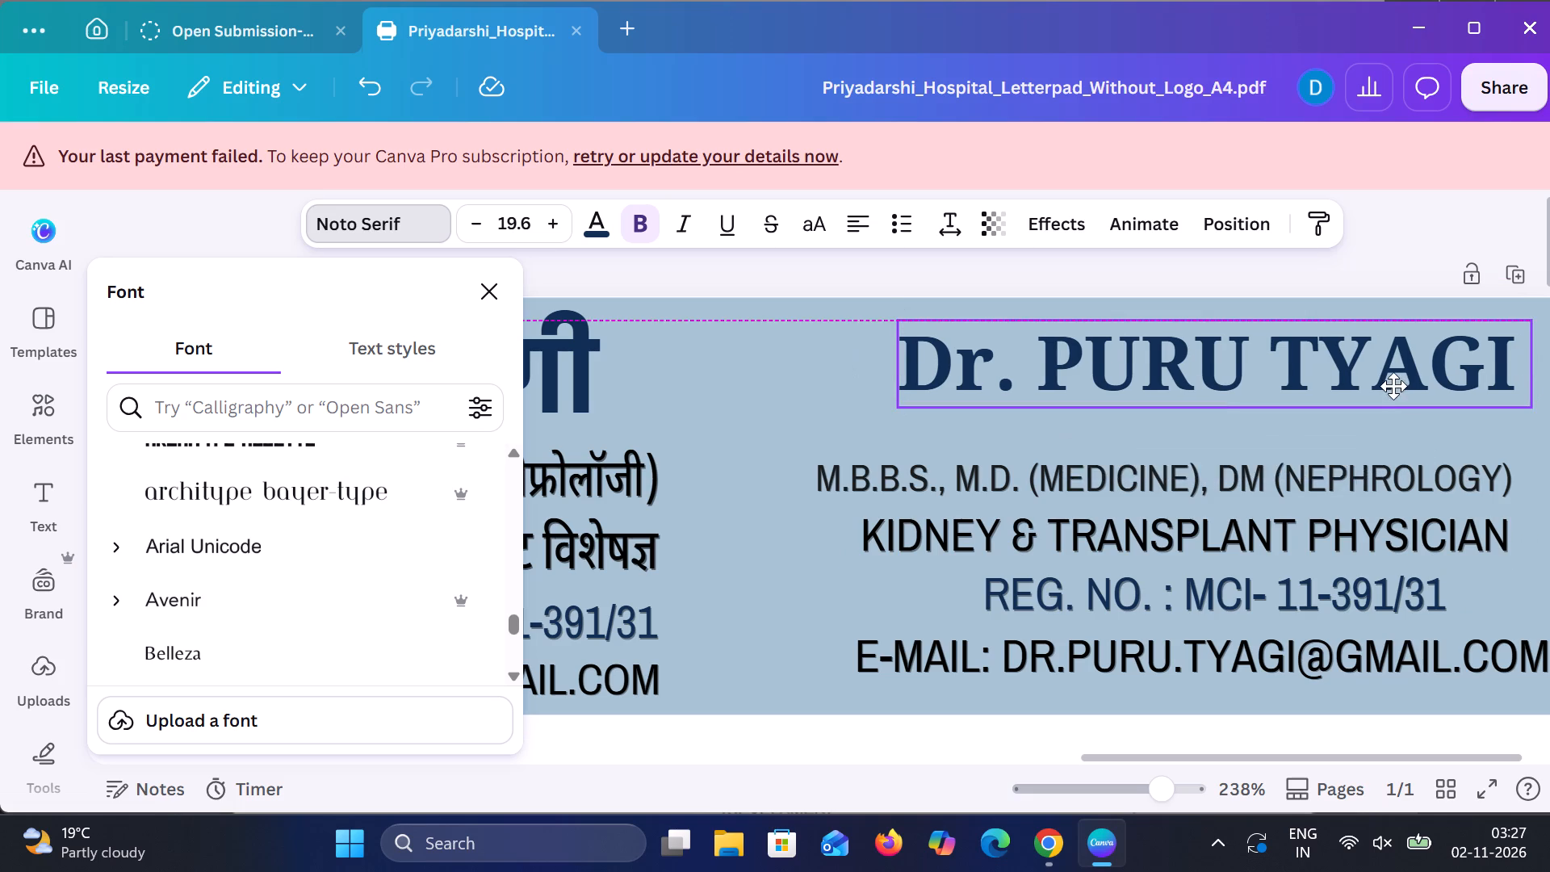
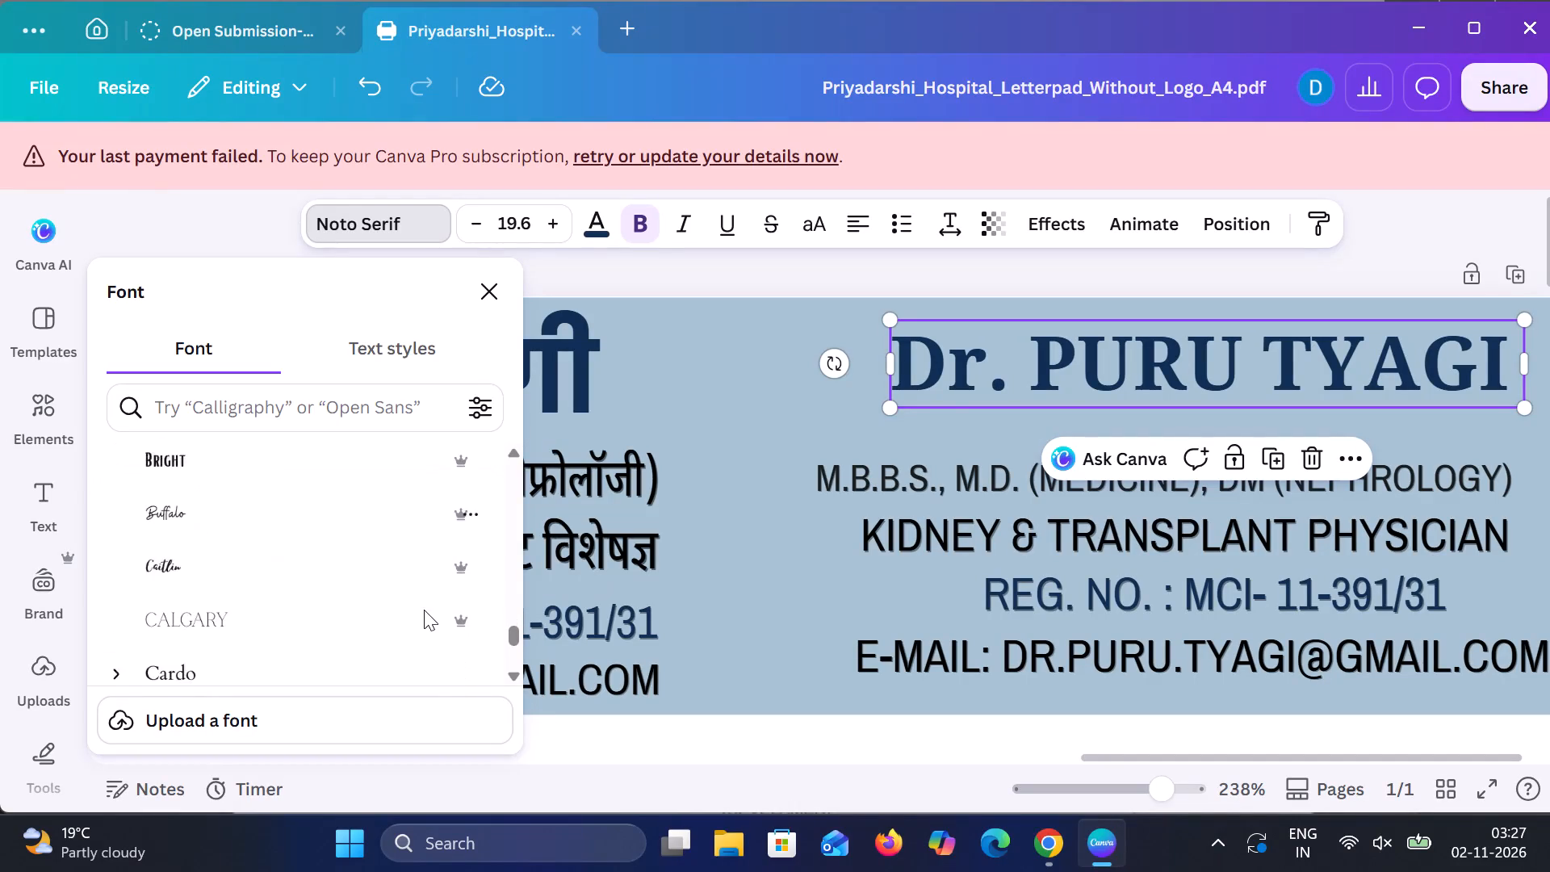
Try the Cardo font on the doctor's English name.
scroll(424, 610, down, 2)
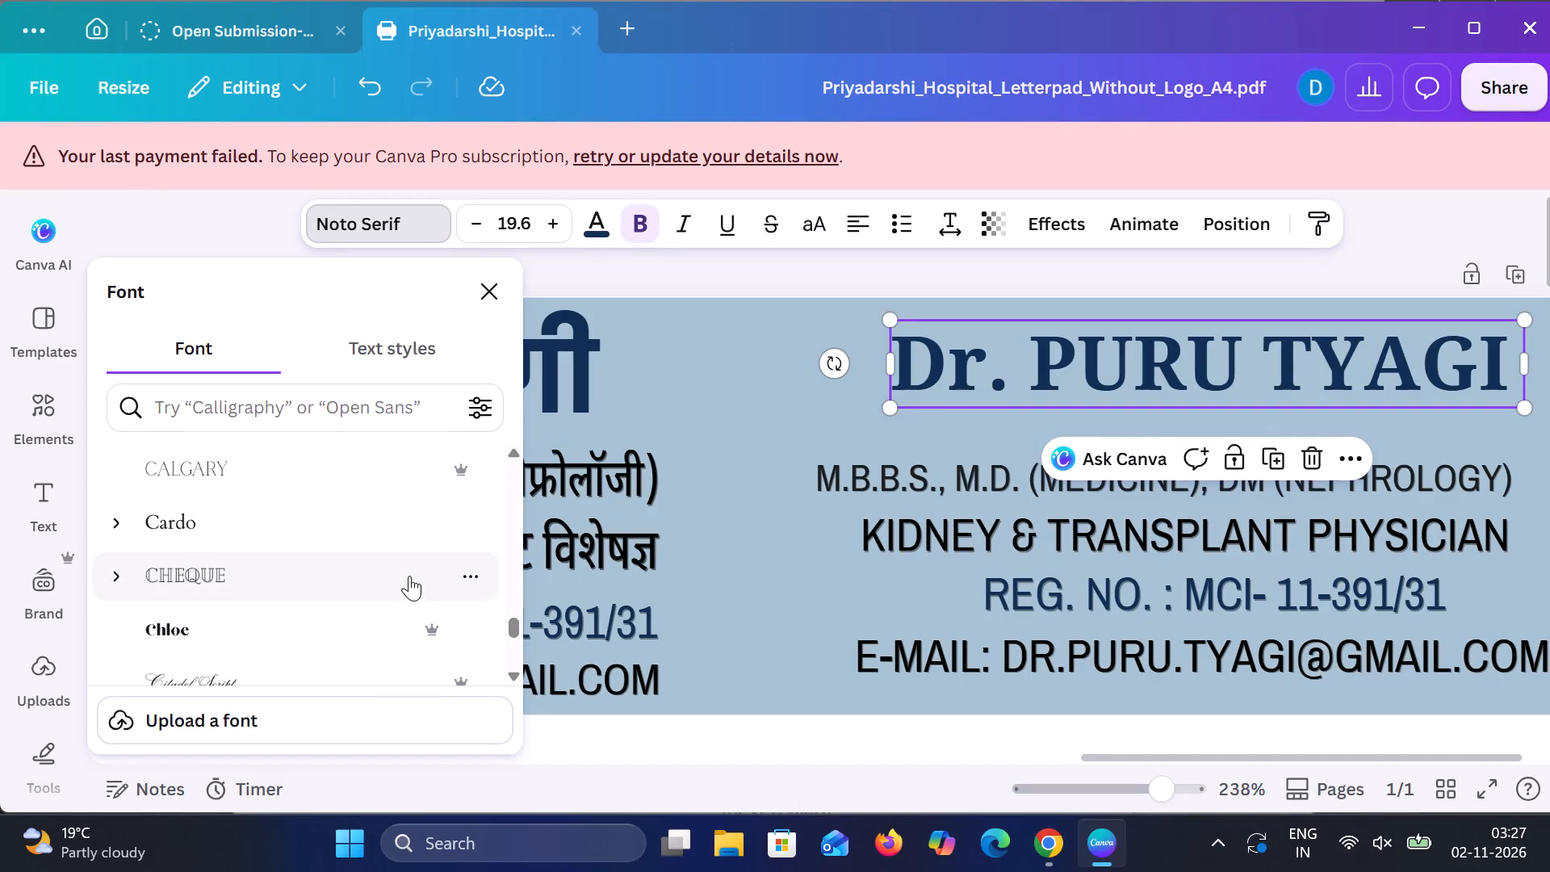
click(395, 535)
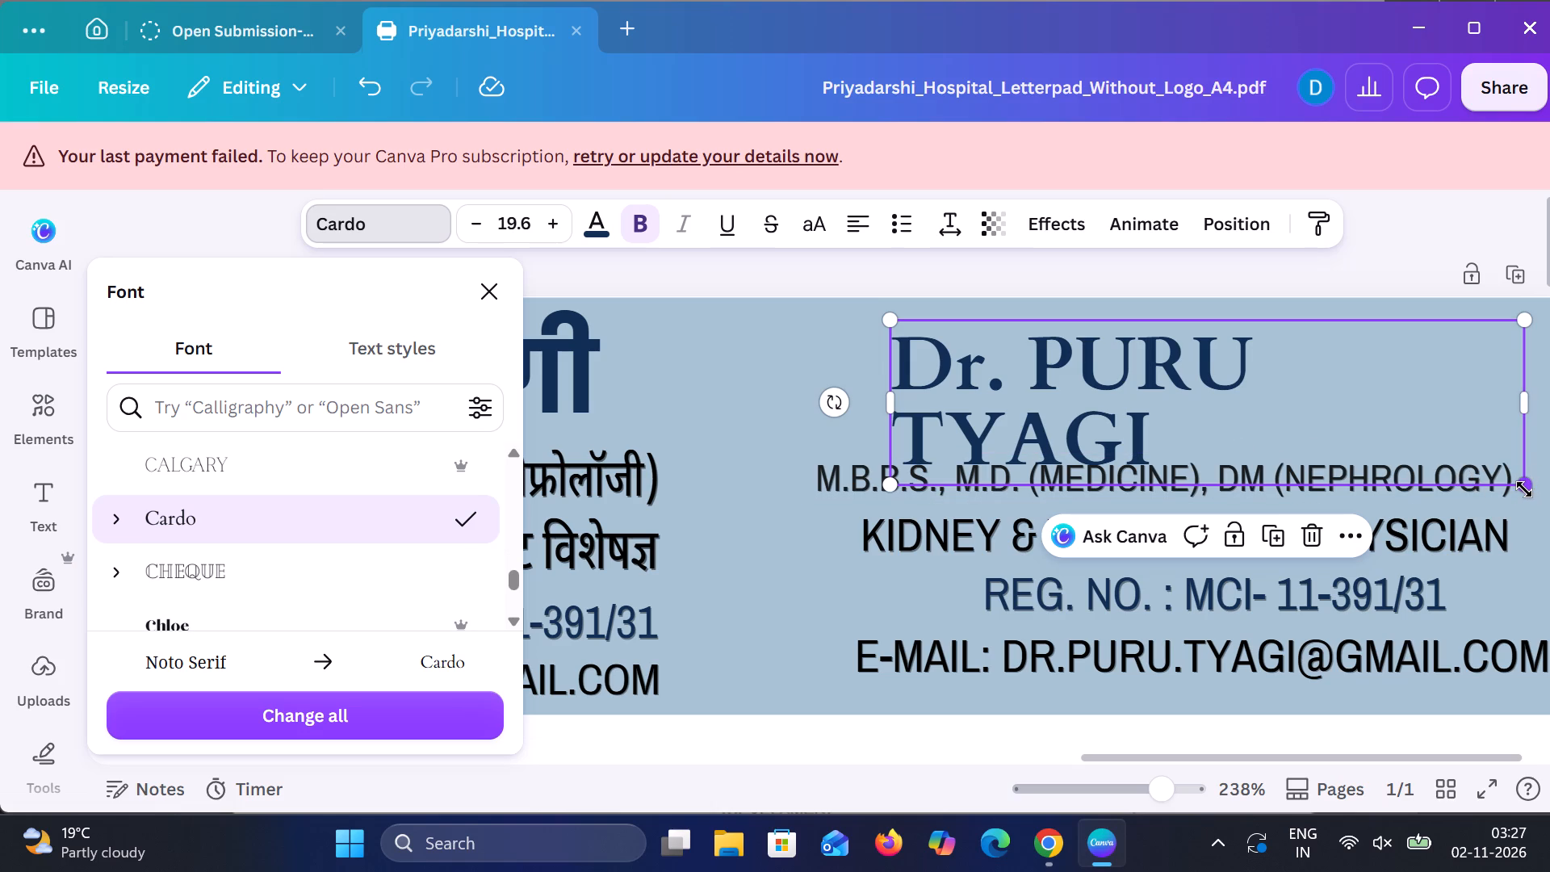
Shrink the doctor's English name to a font size of about 13.4 and widen its text box to fit one line.
drag(1524, 489, 1351, 350)
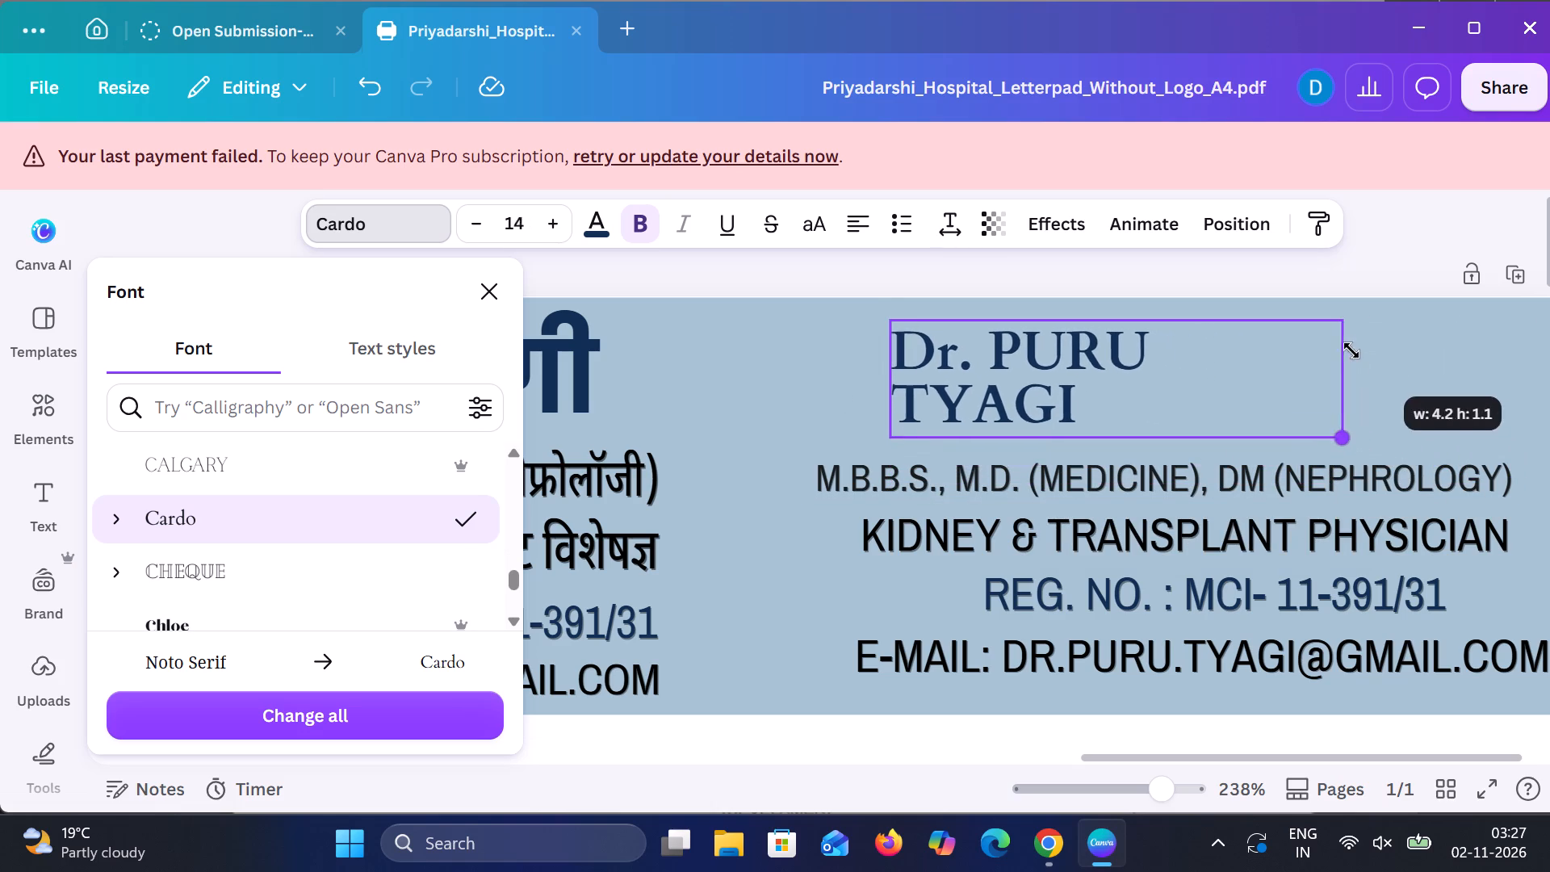
drag(1351, 350, 1347, 350)
drag(1333, 379, 1448, 346)
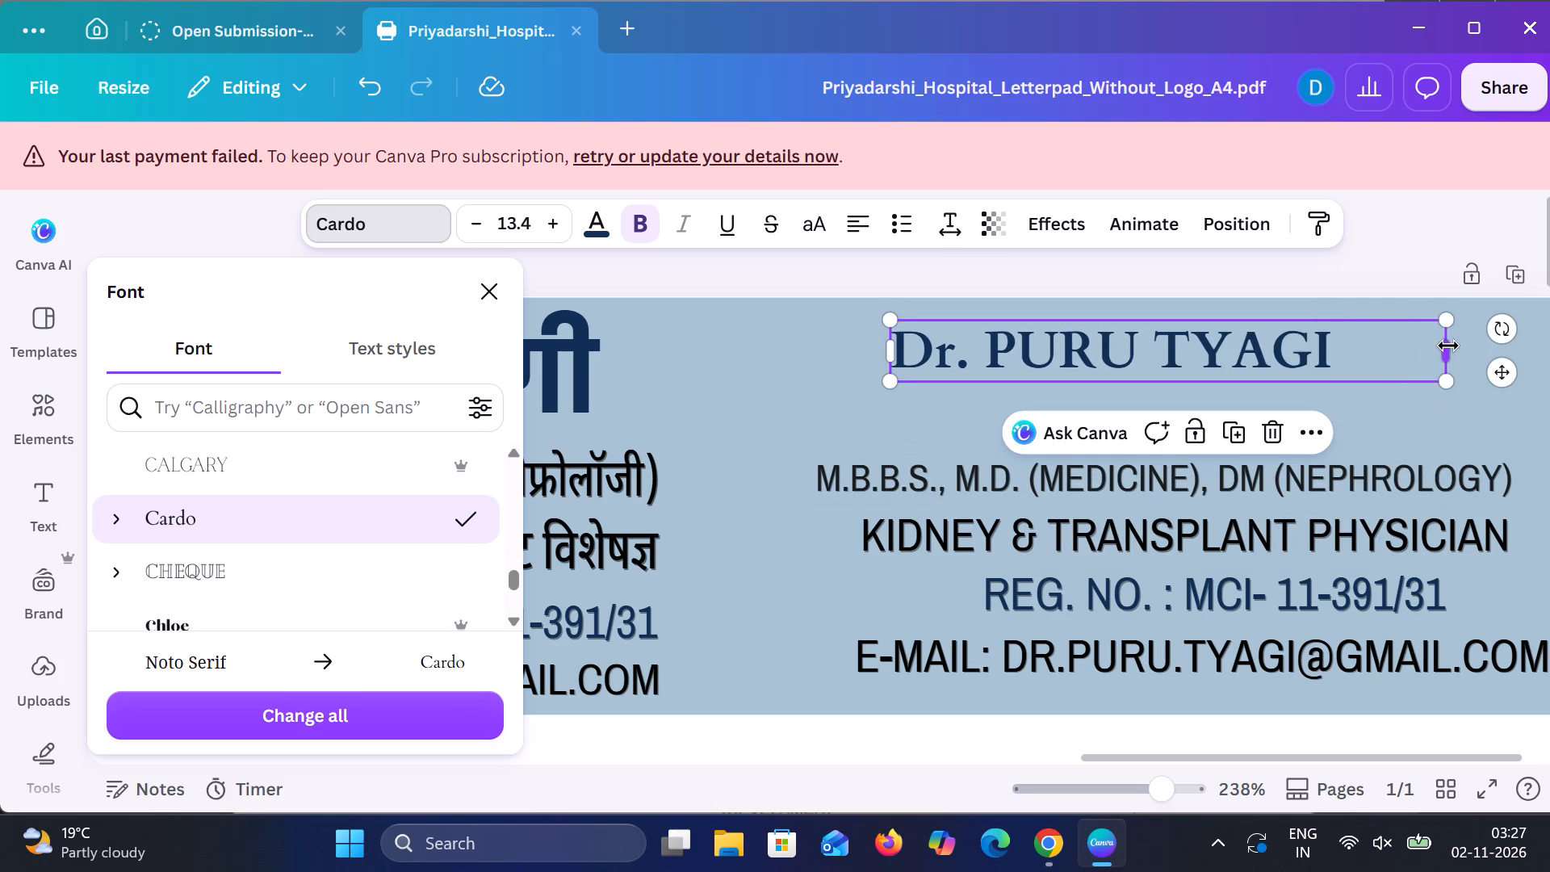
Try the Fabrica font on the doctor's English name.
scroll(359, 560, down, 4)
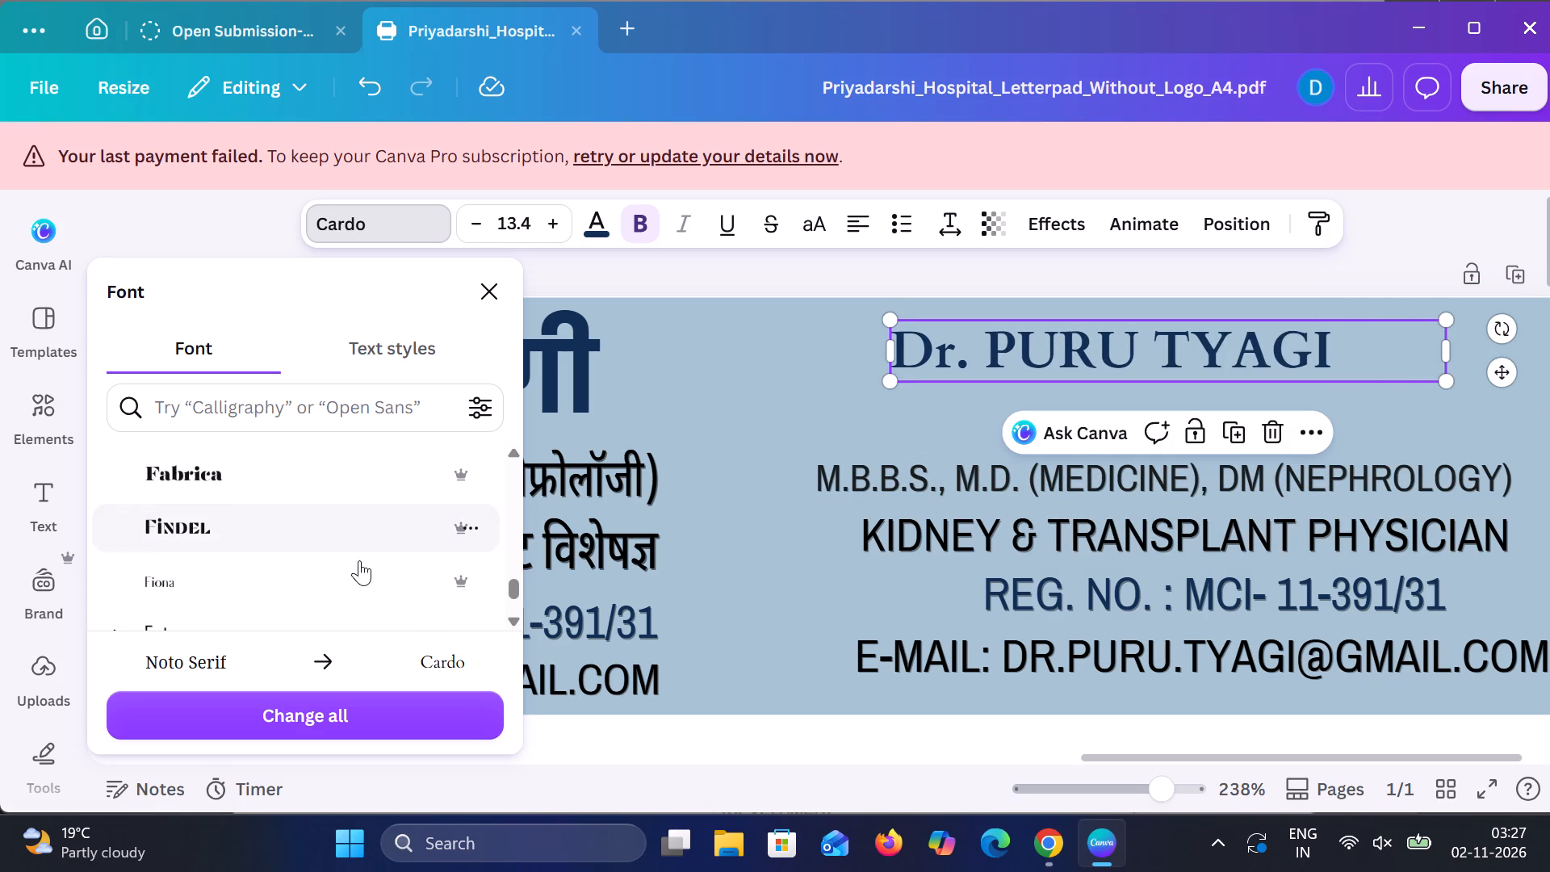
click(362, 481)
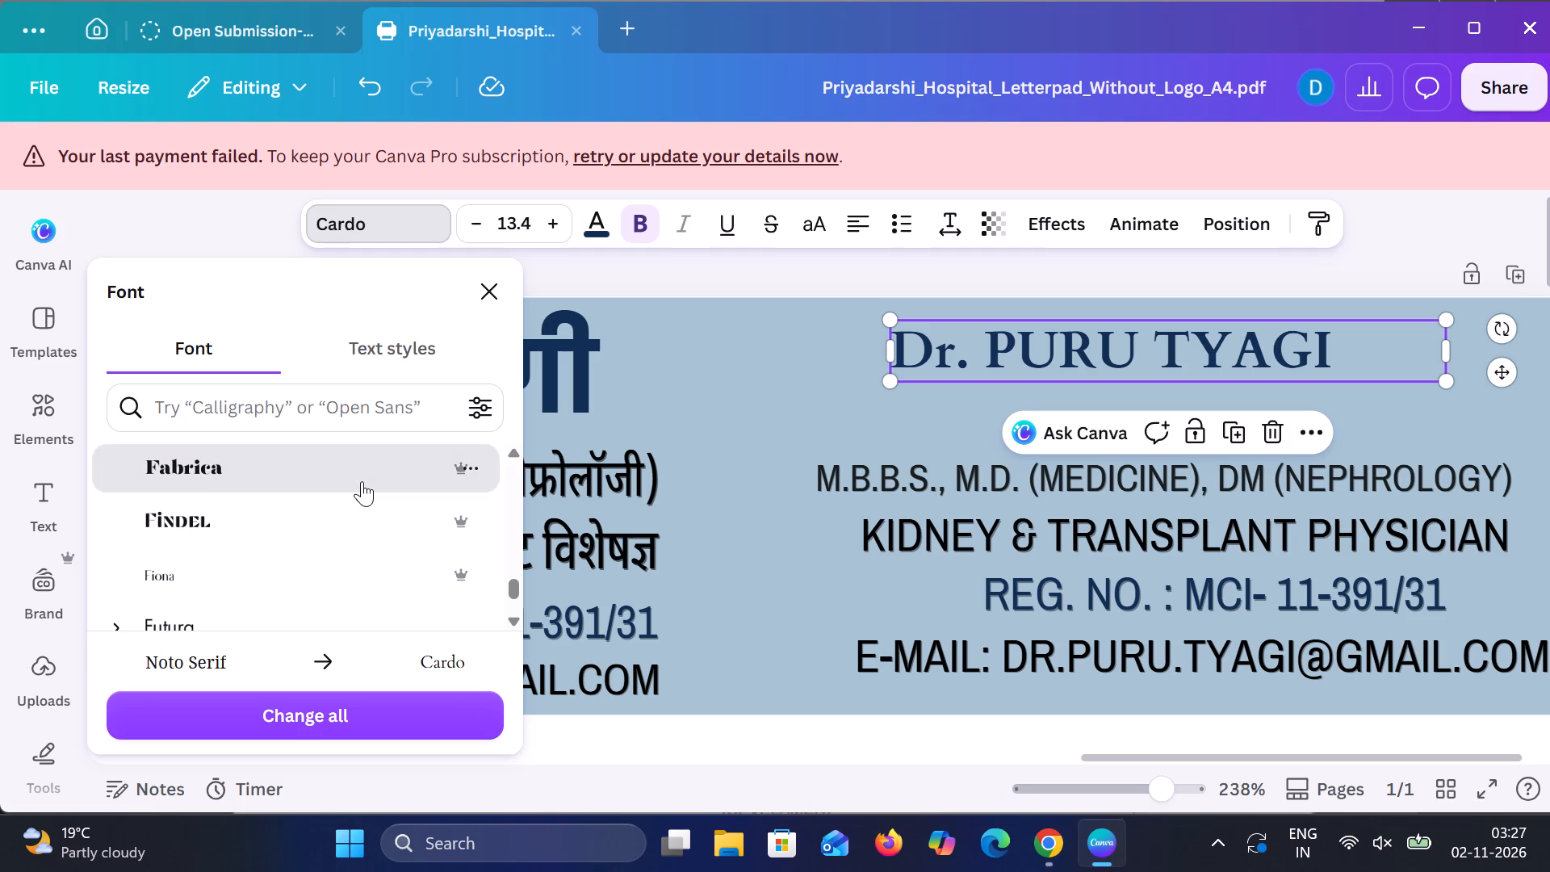
Change the font of the doctor's English name to Georgia Pro.
scroll(291, 538, down, 1)
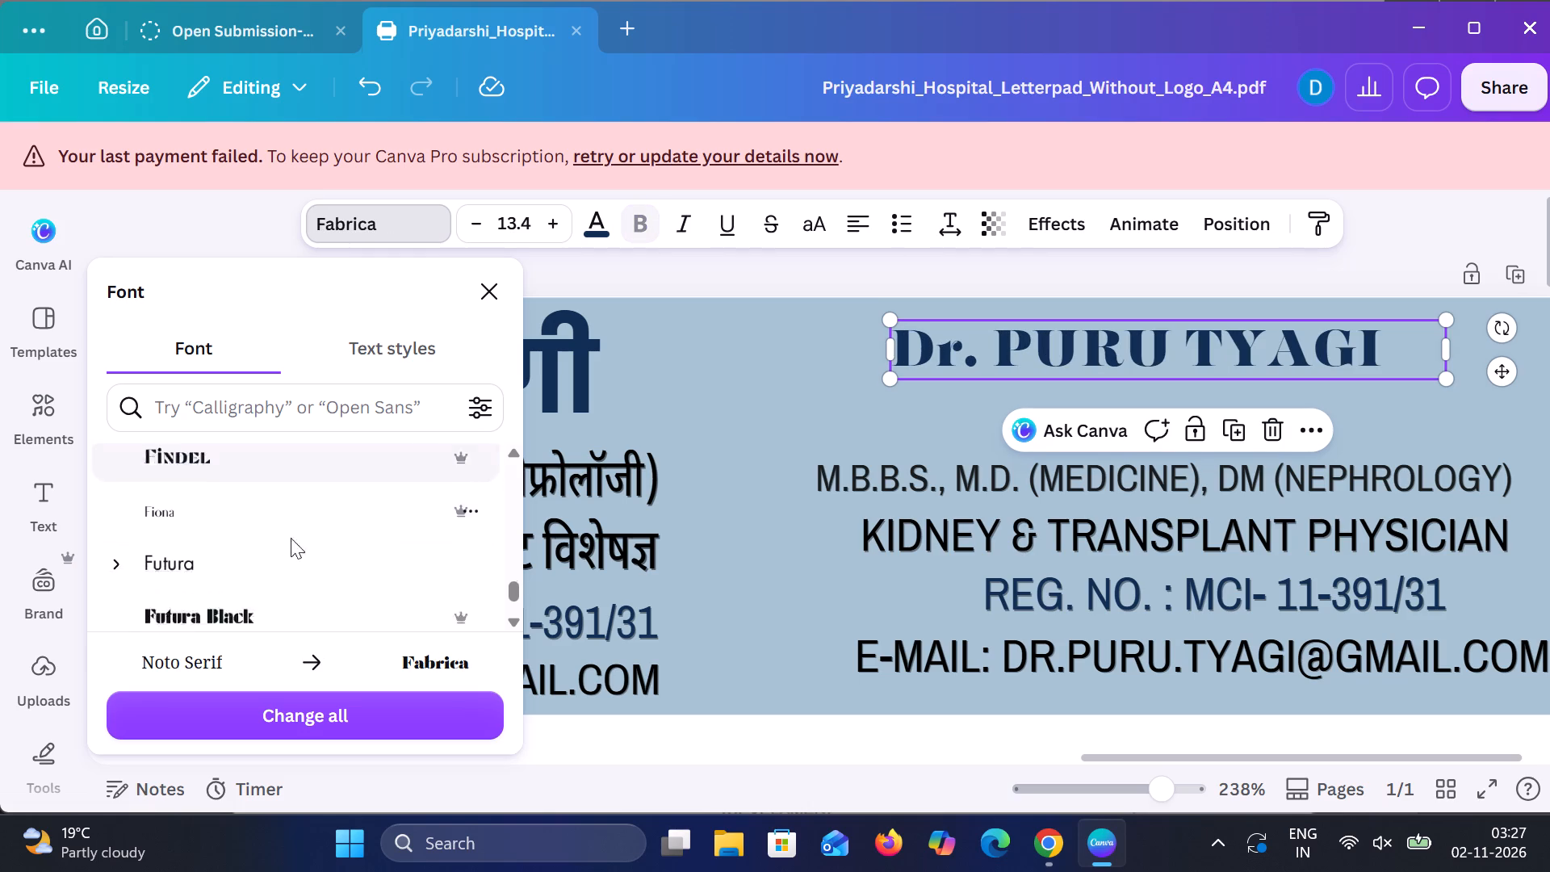
scroll(291, 538, down, 2)
scroll(291, 538, up, 2)
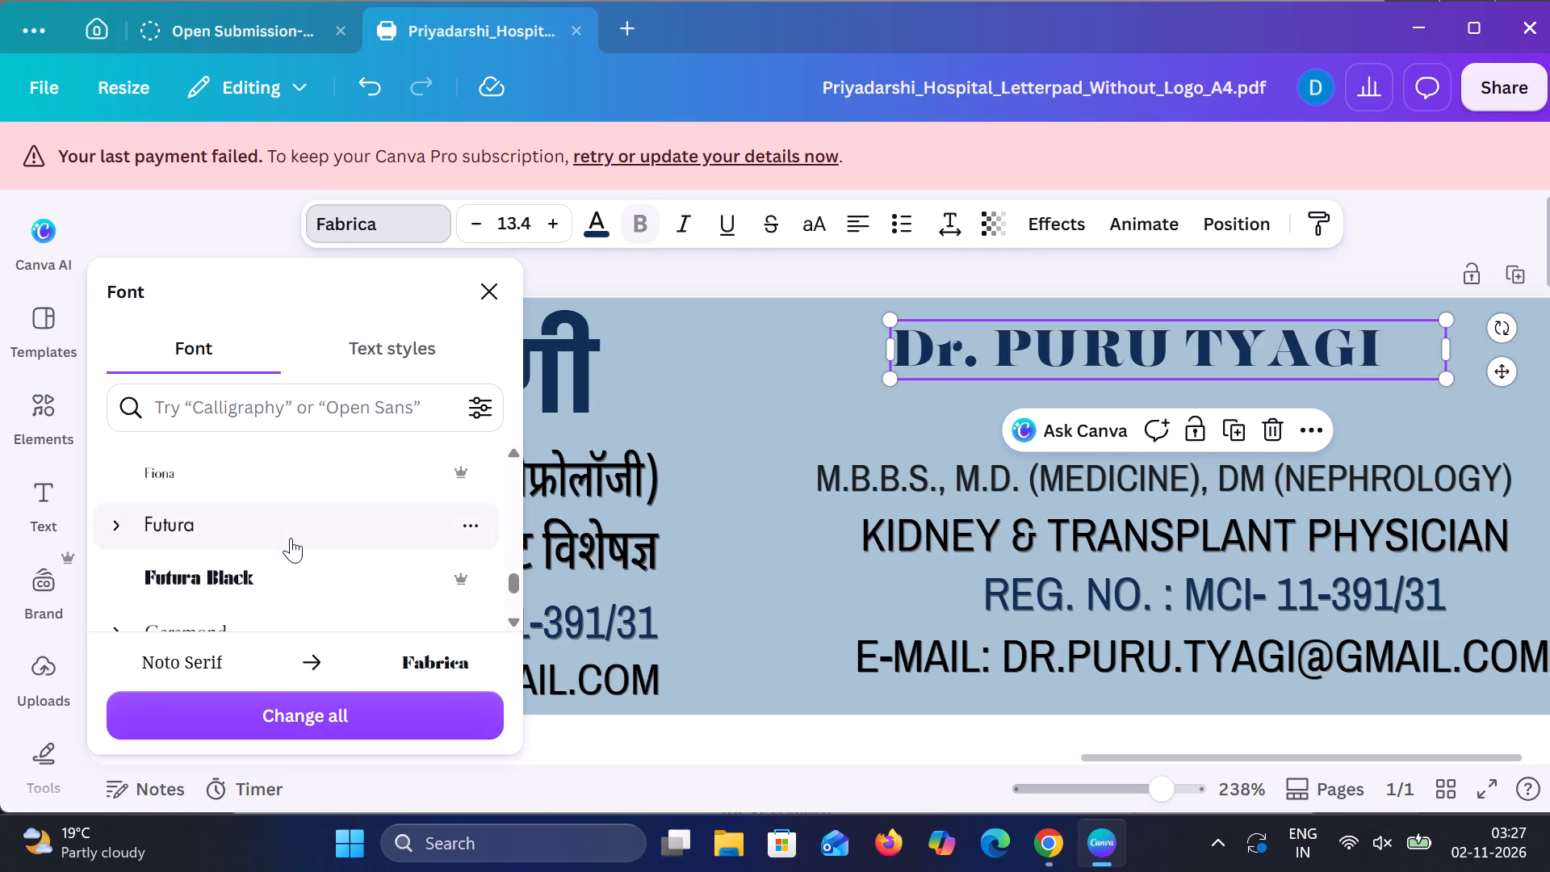
scroll(291, 538, down, 2)
click(281, 575)
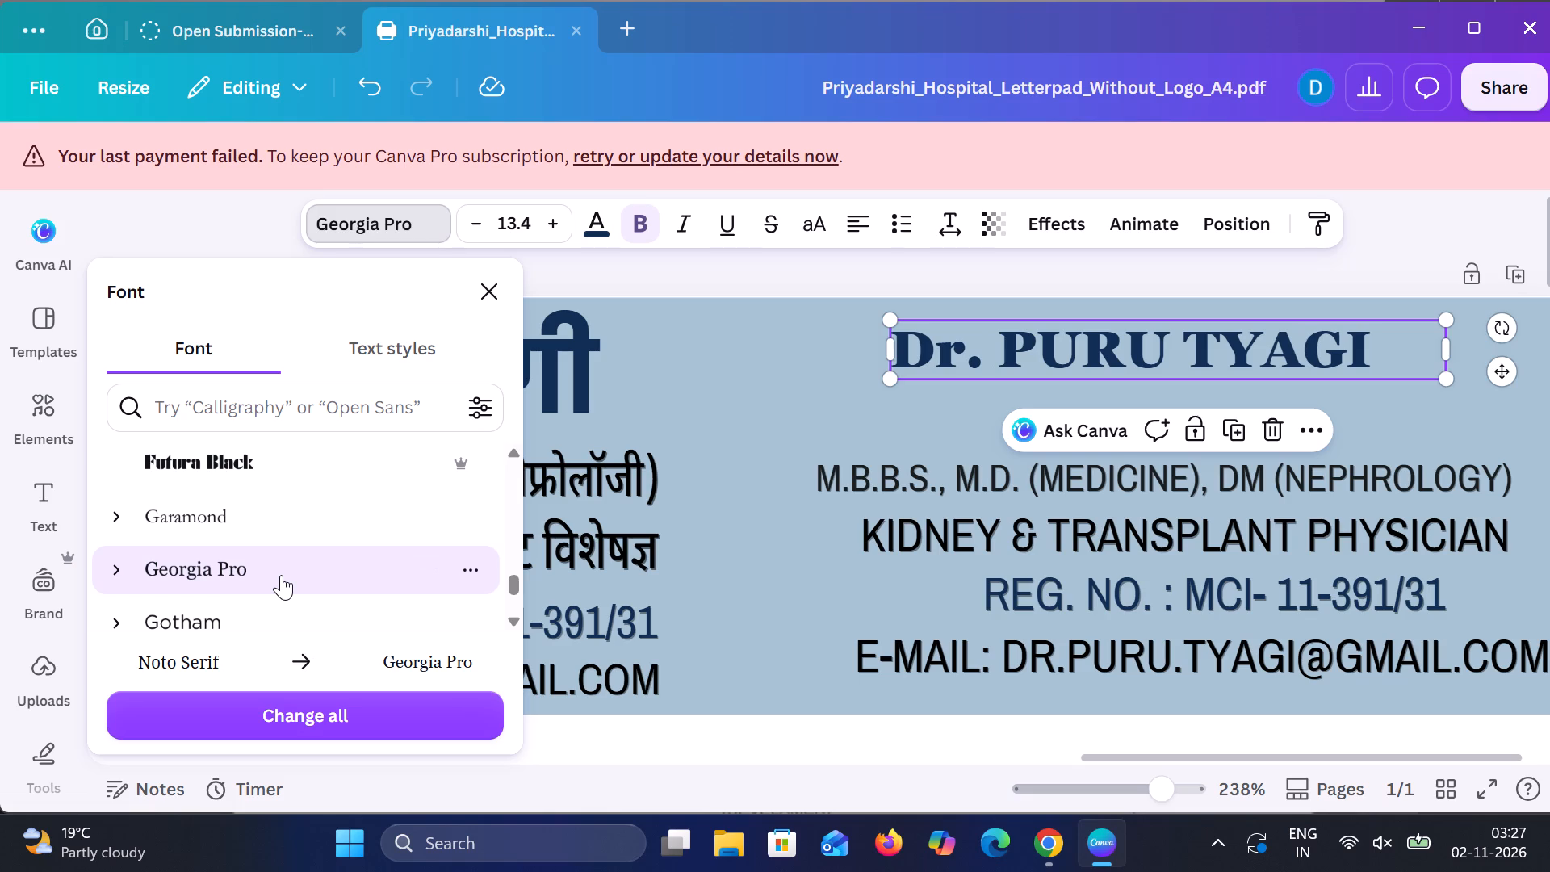
Browse the rest of the font list beyond Georgia Pro for a closer typeface match for the doctor's English name.
scroll(281, 575, down, 1)
scroll(286, 543, up, 1)
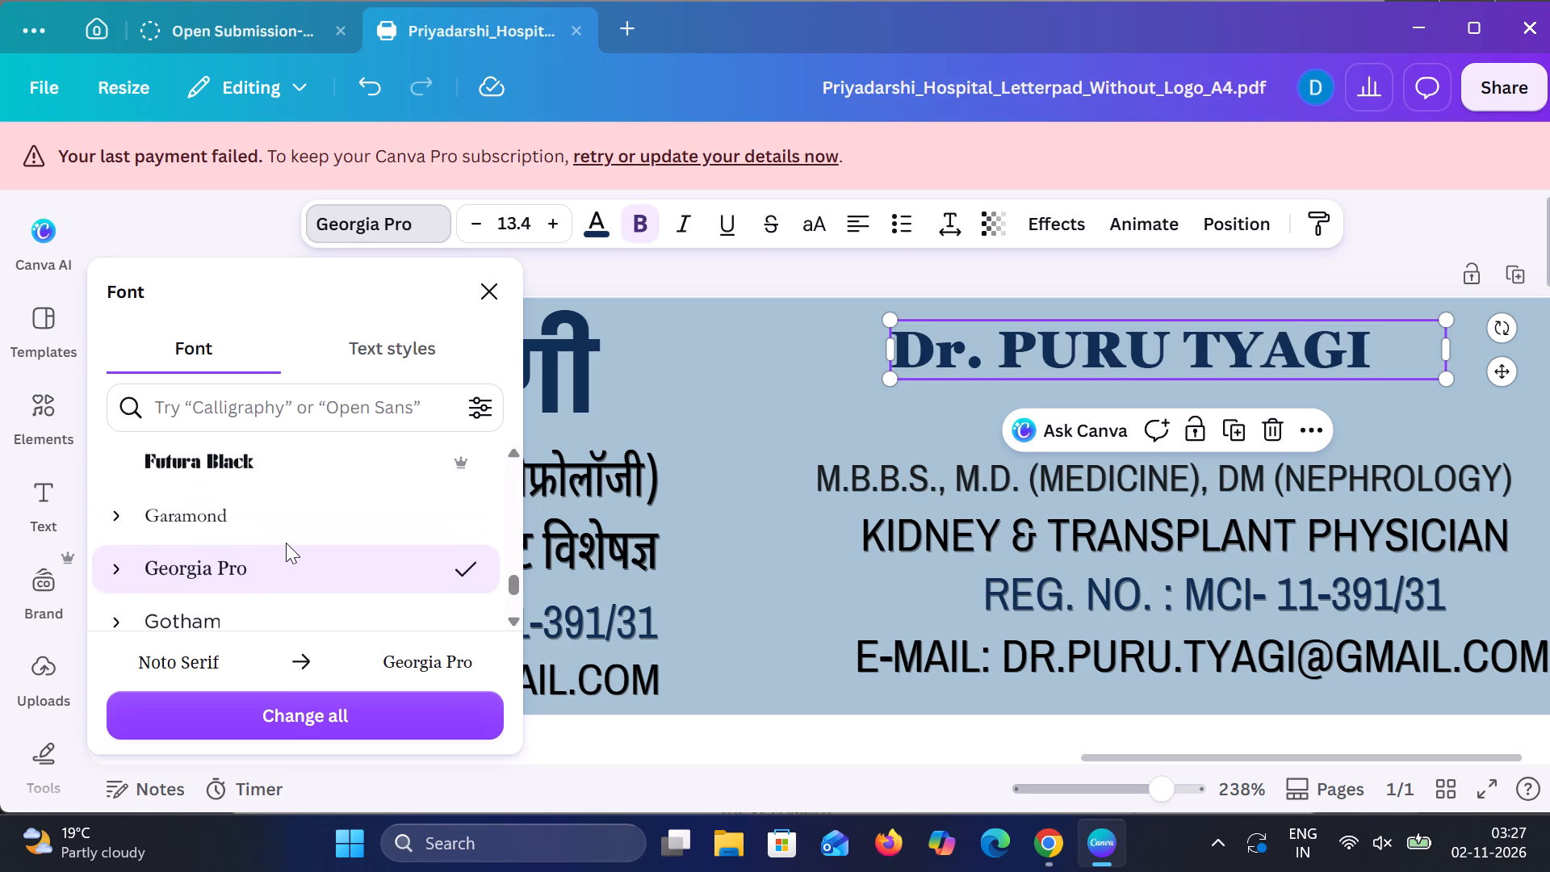
scroll(286, 543, down, 4)
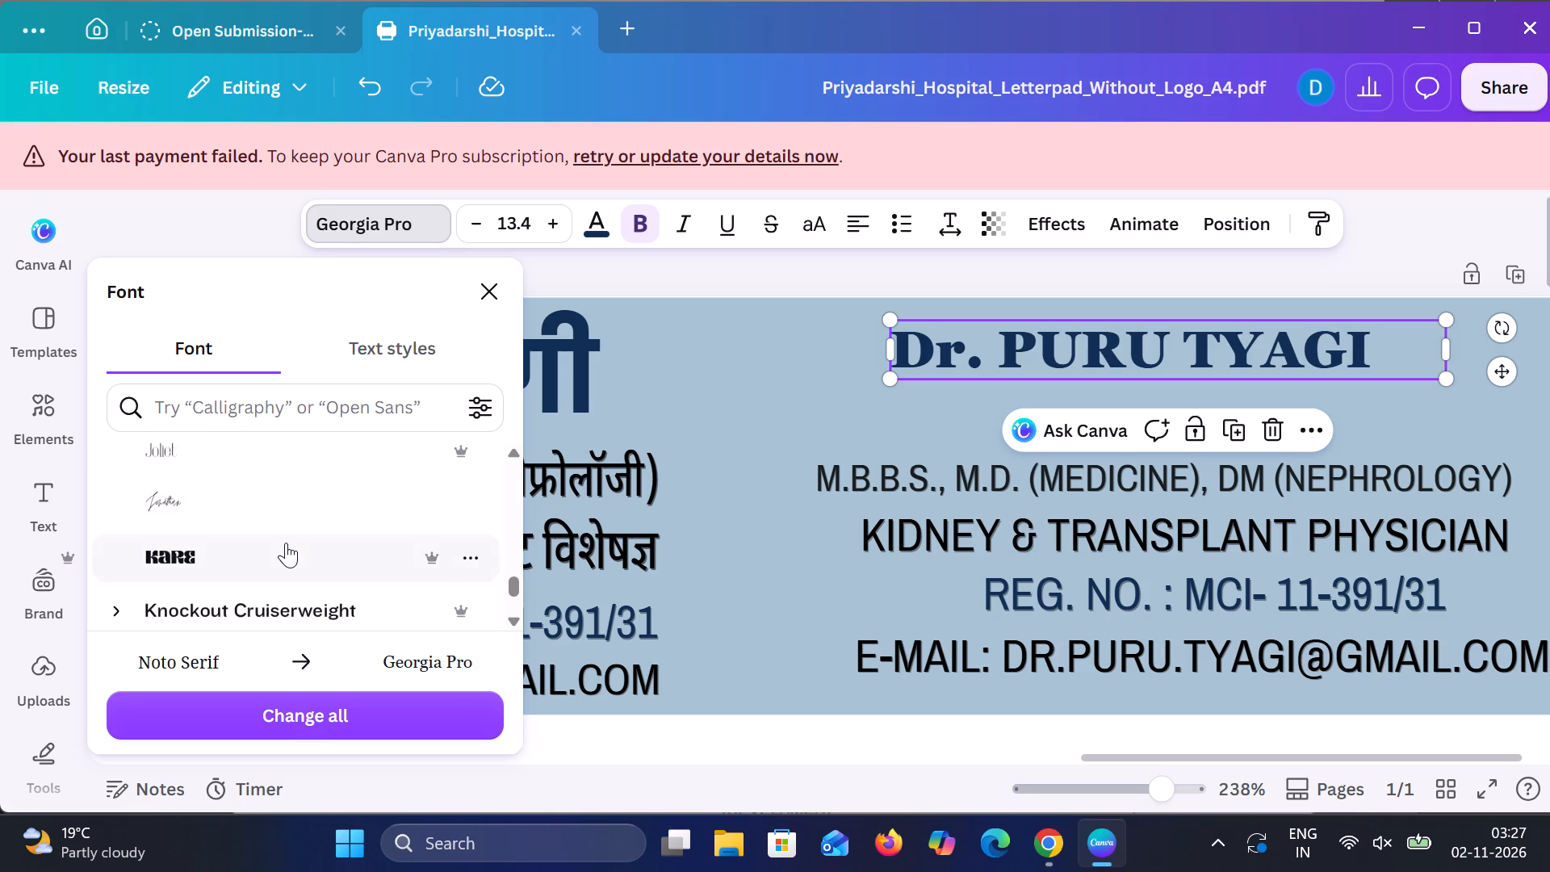
scroll(286, 543, down, 3)
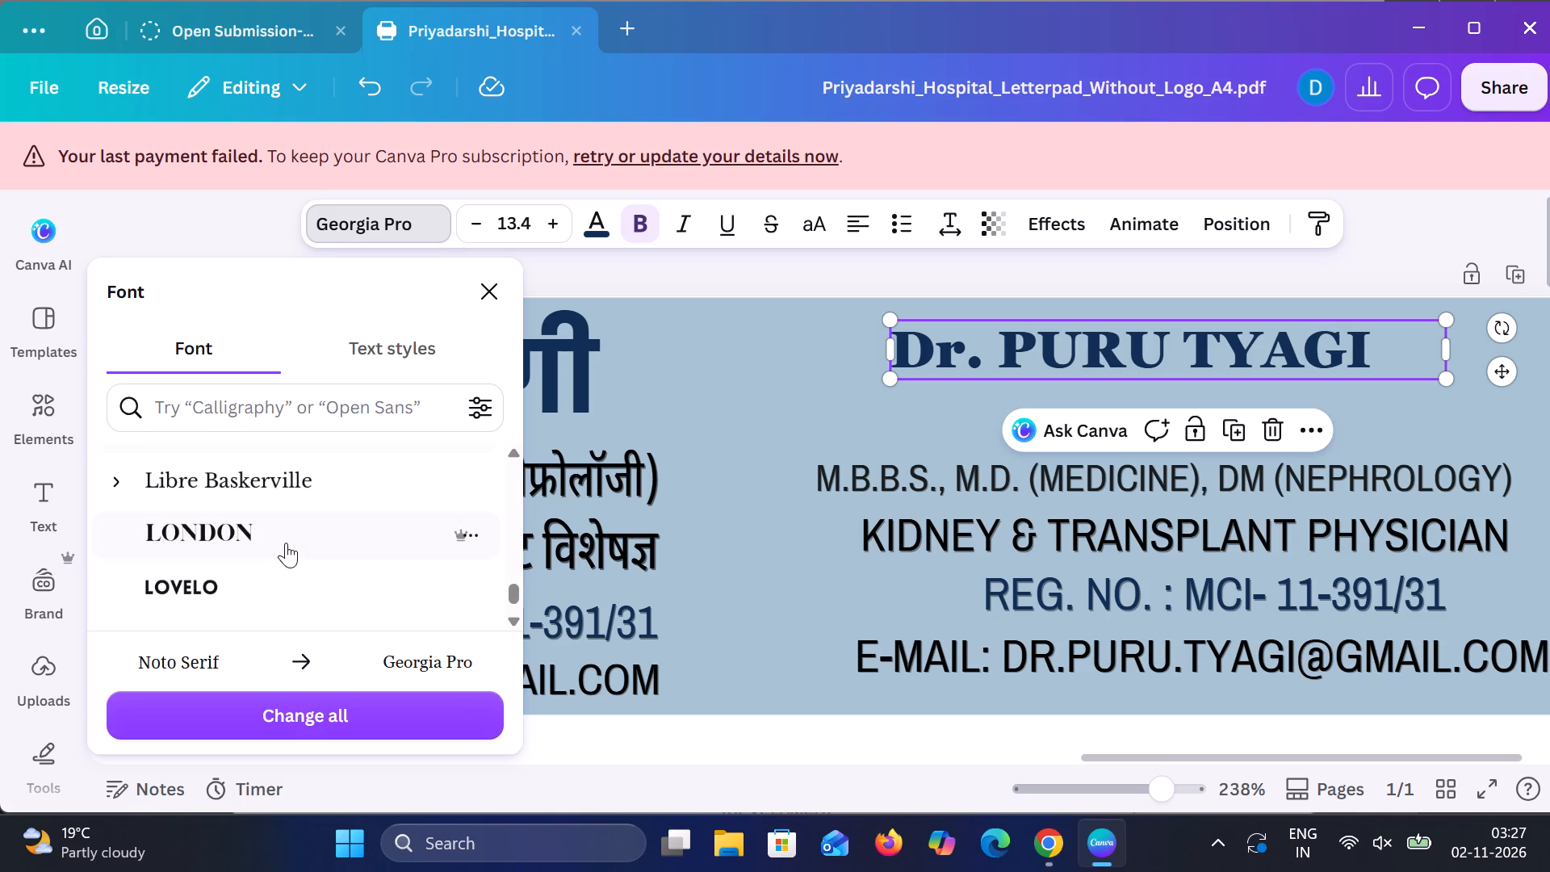
scroll(286, 543, down, 3)
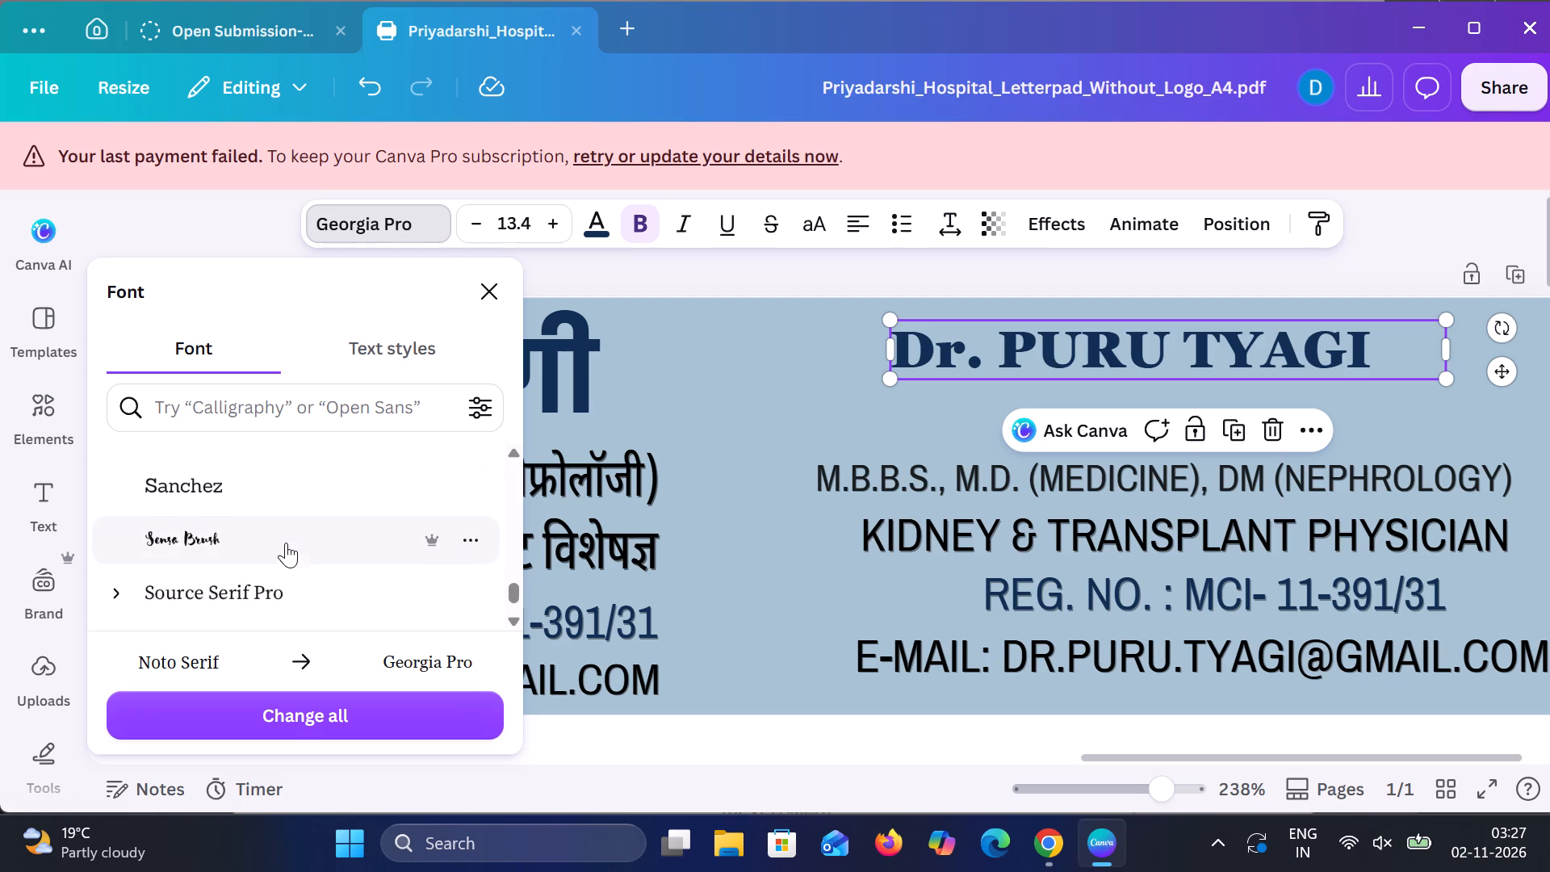
scroll(286, 543, down, 1)
scroll(286, 543, up, 1)
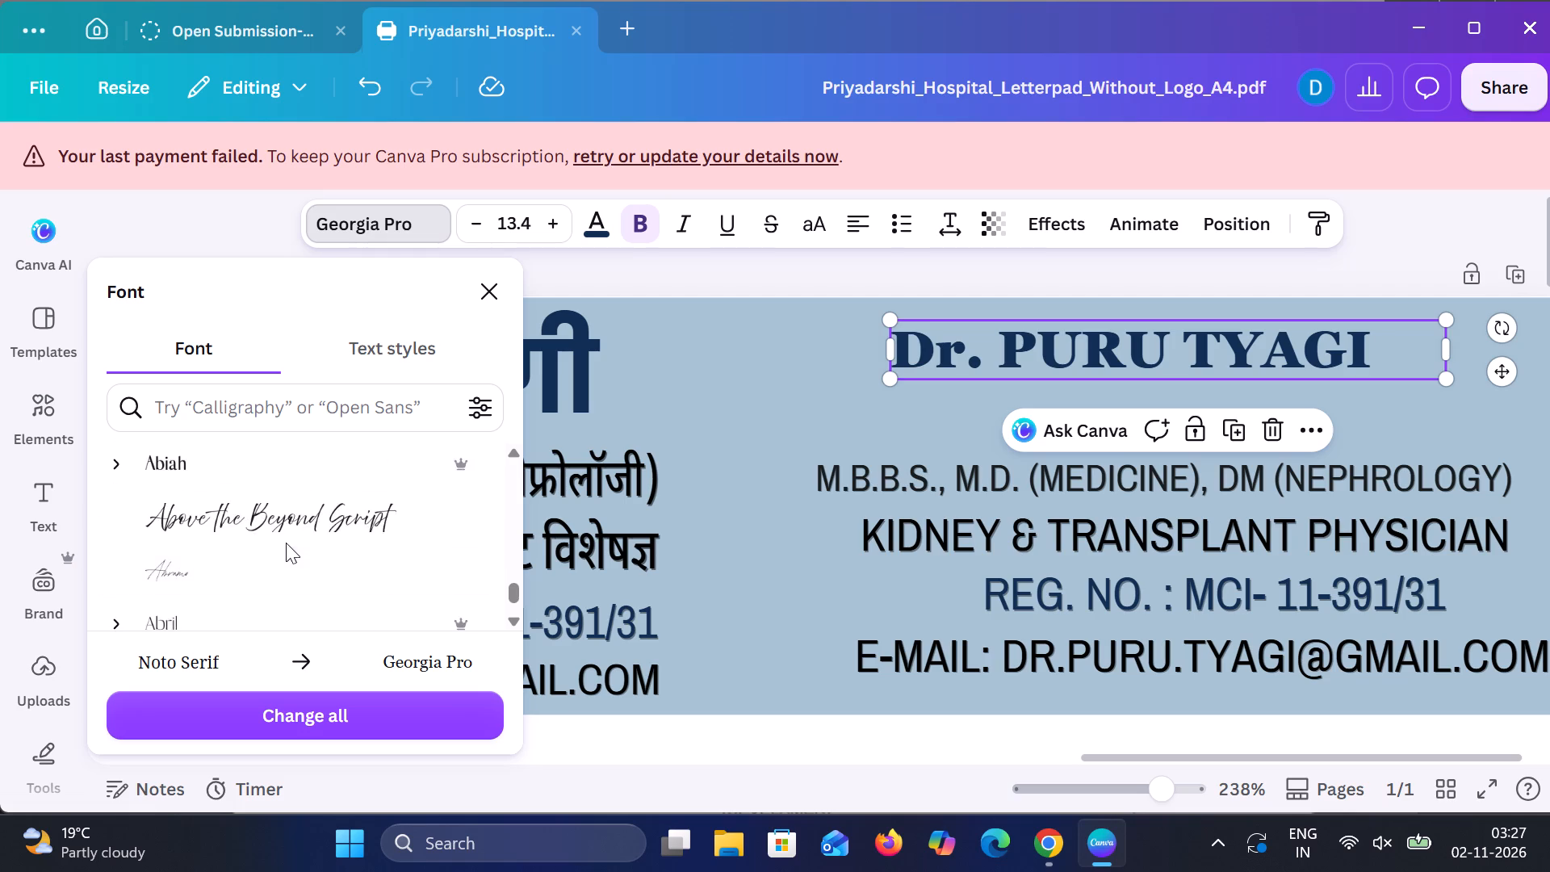
scroll(286, 543, down, 2)
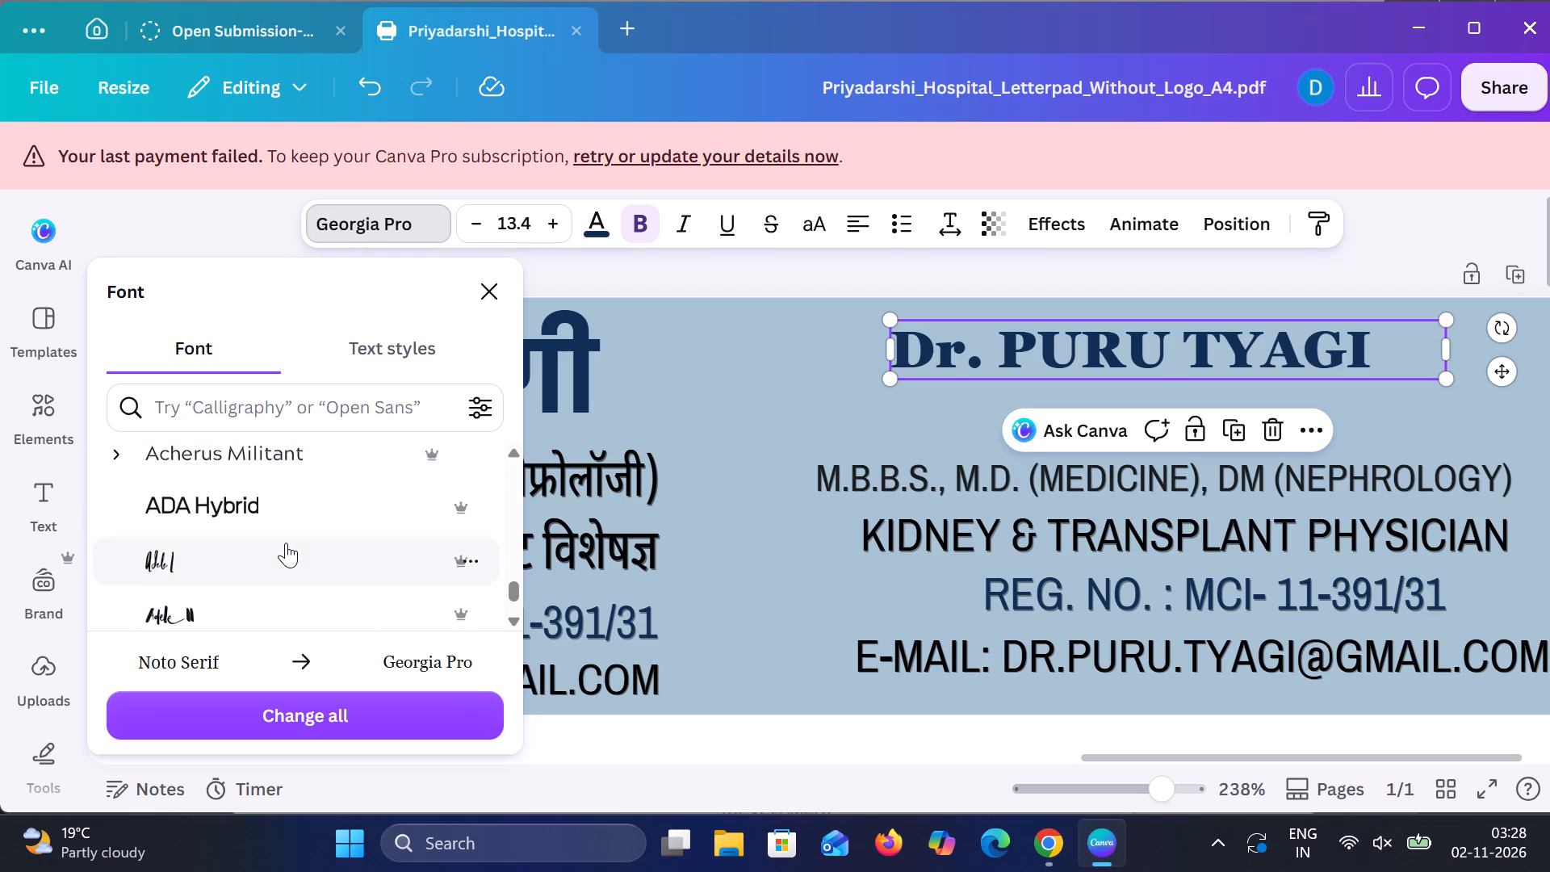
scroll(286, 543, down, 3)
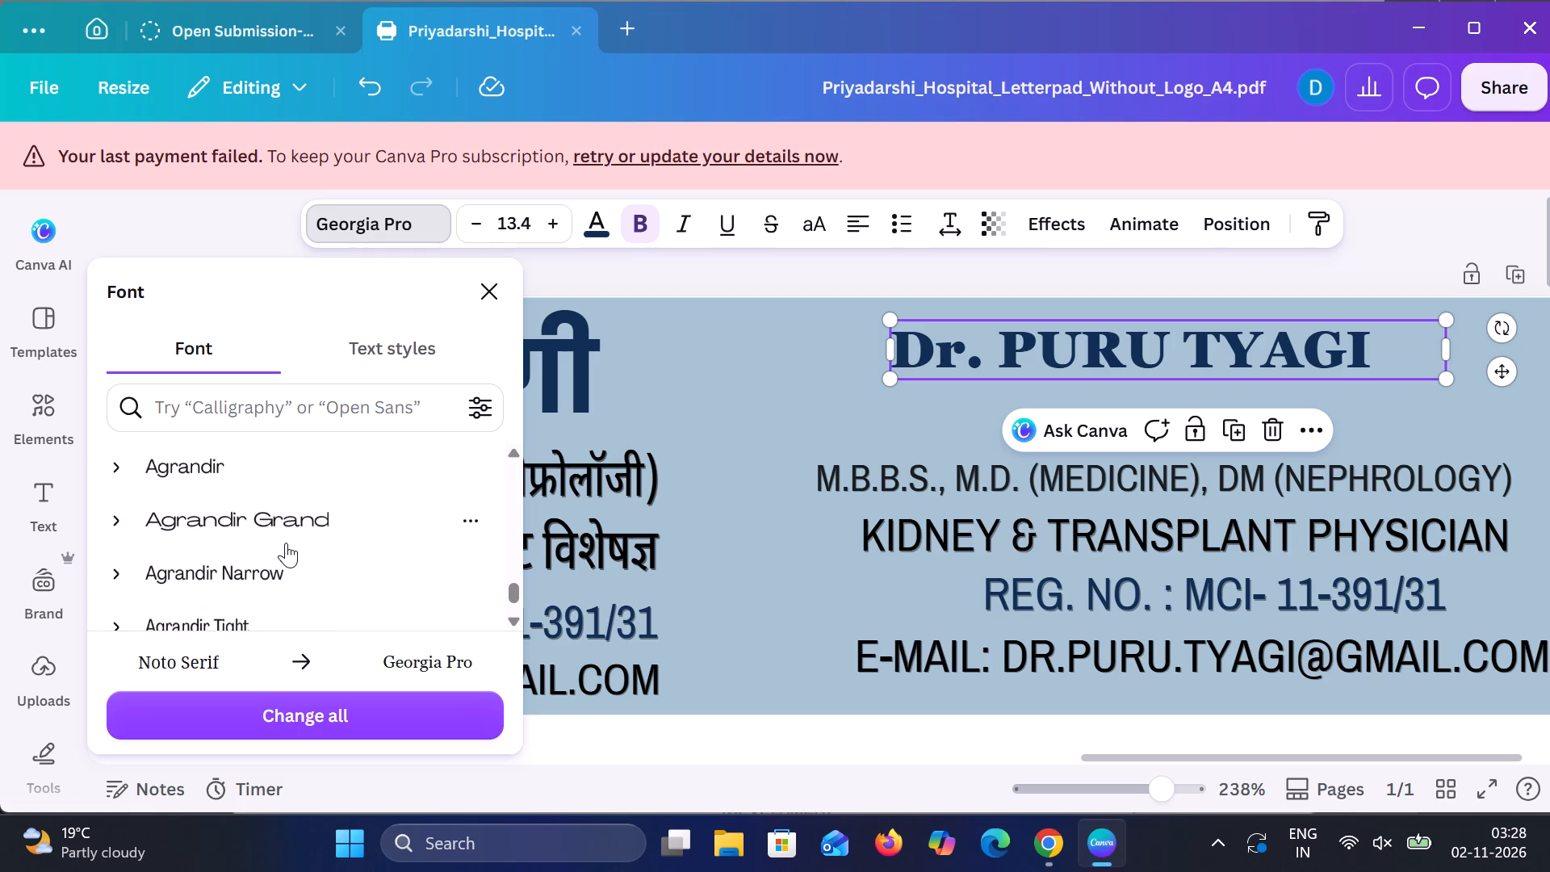
scroll(286, 543, down, 4)
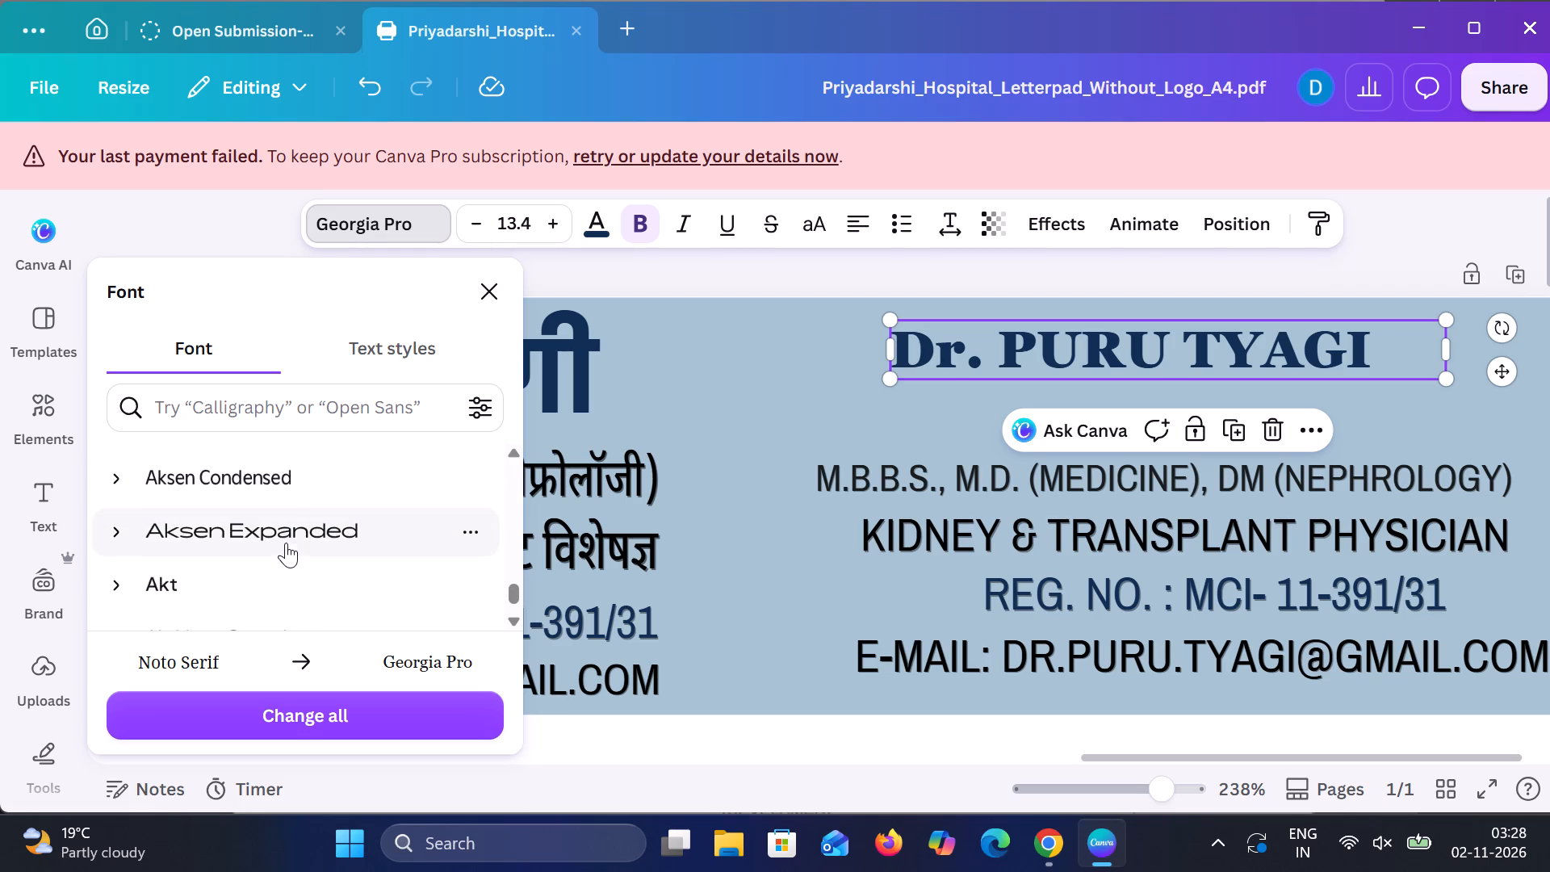
scroll(286, 543, down, 4)
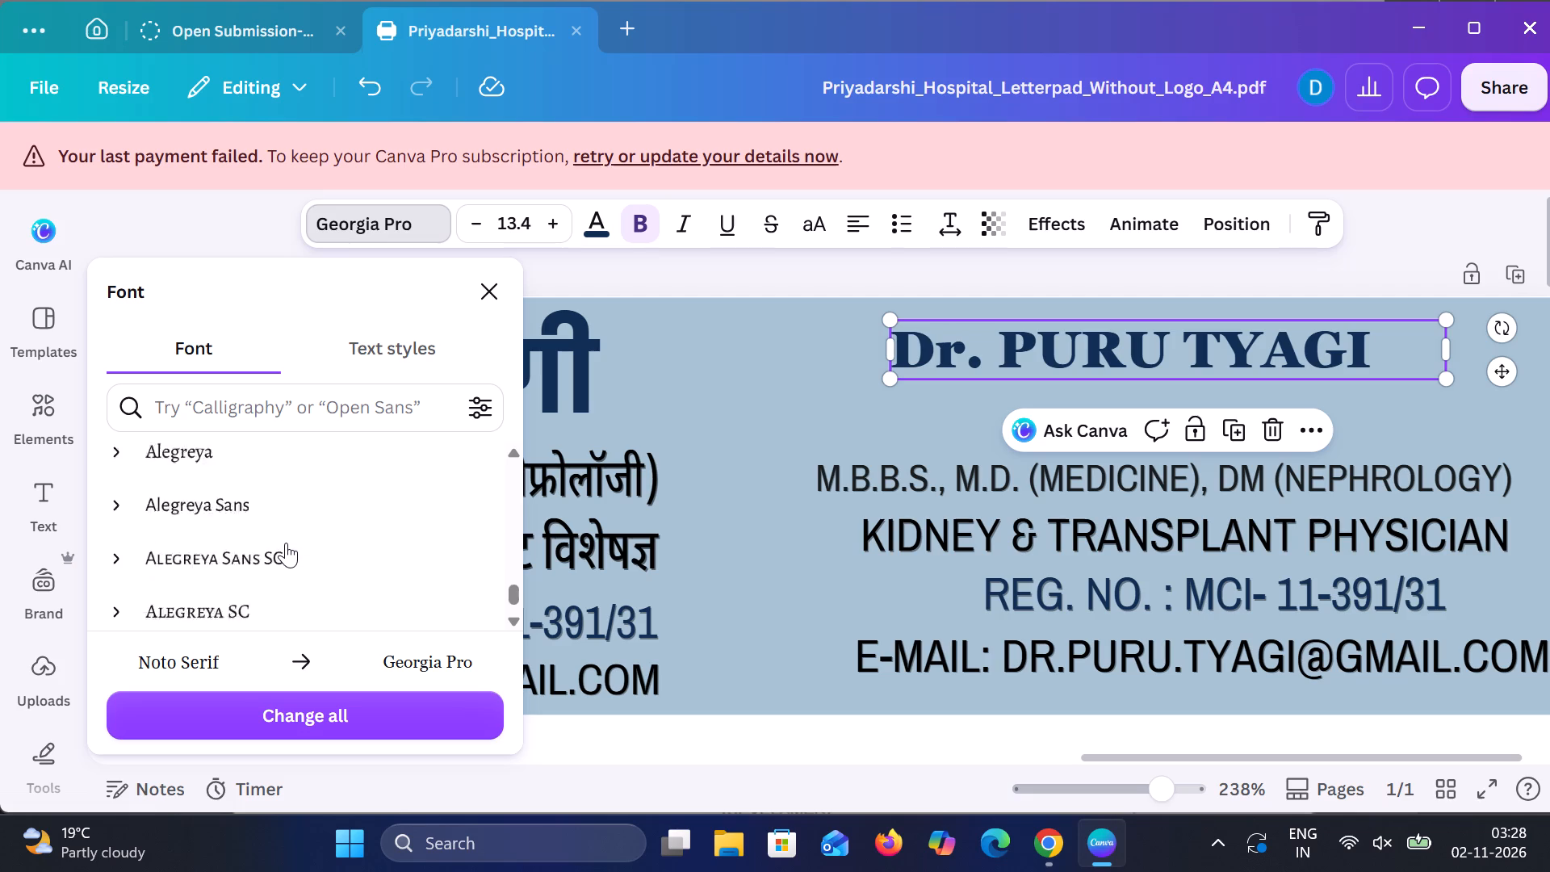
scroll(286, 543, down, 2)
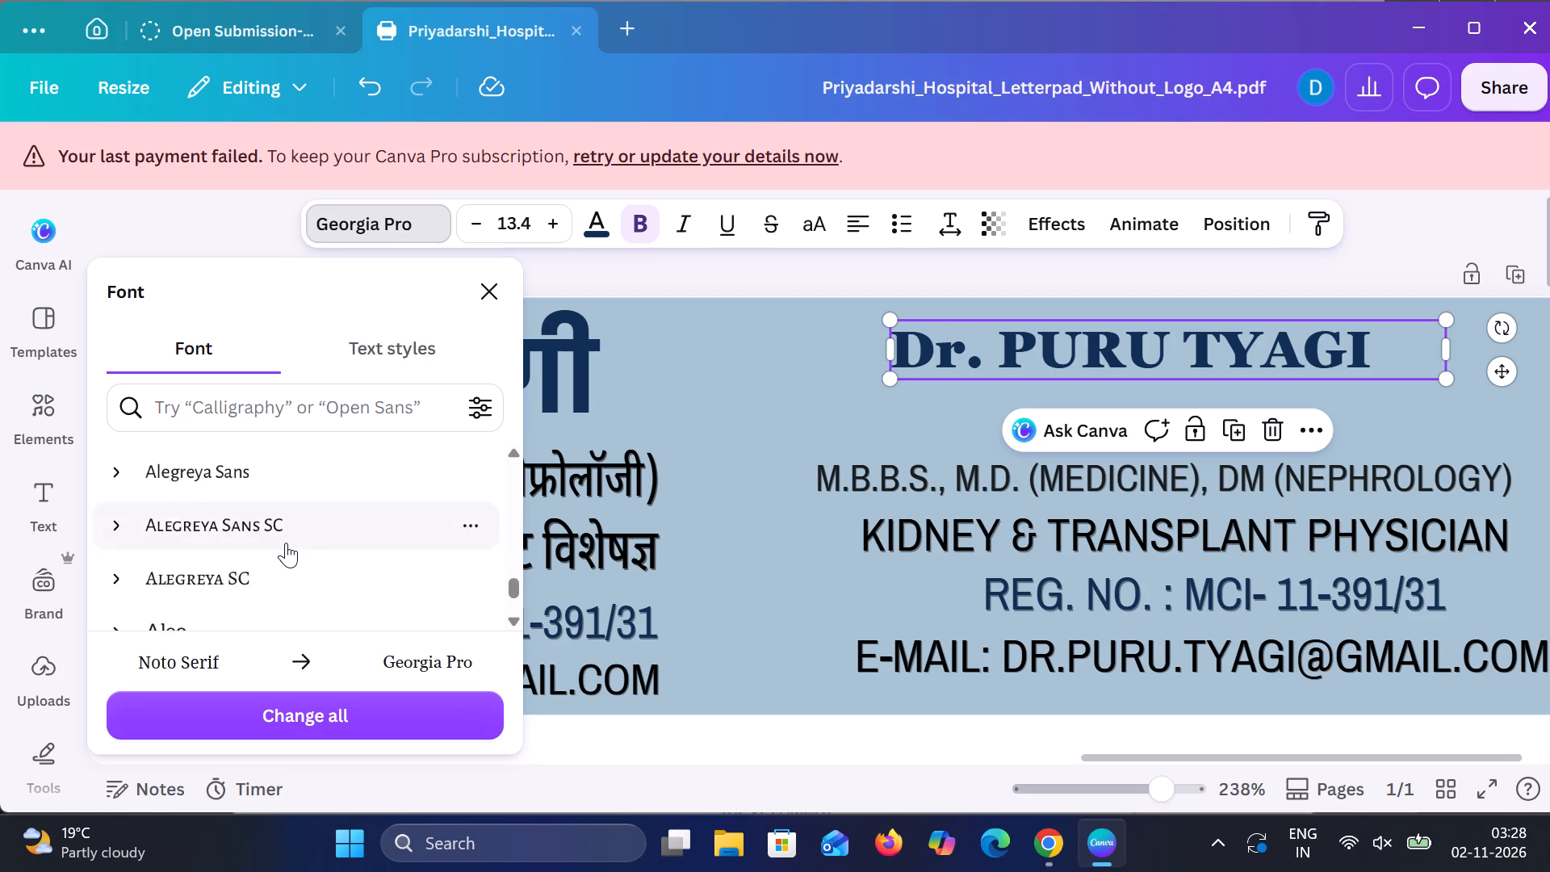
scroll(286, 543, down, 2)
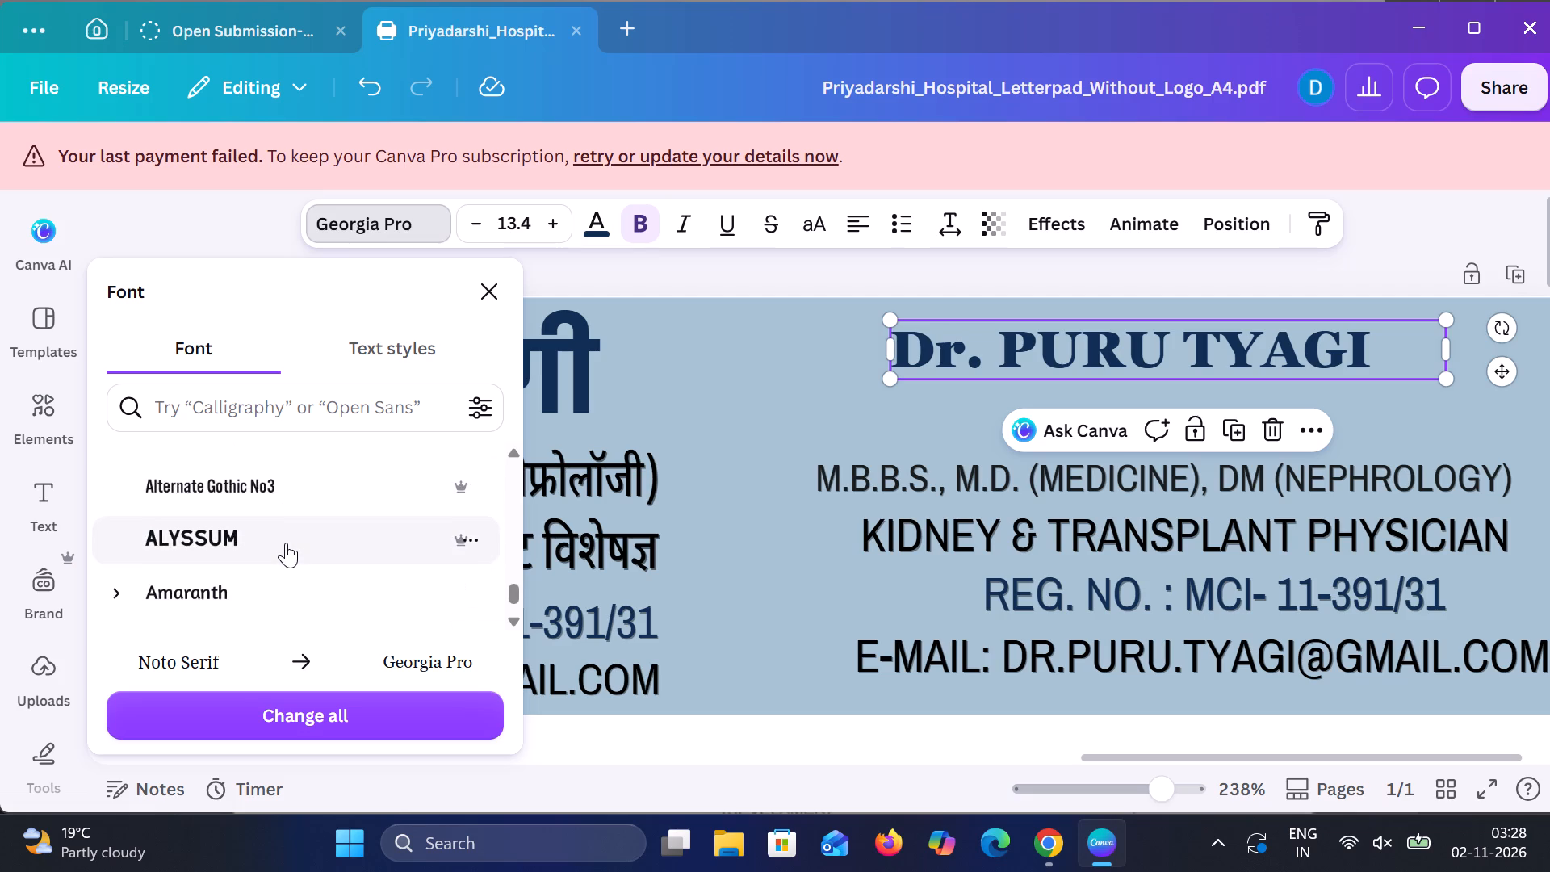
scroll(286, 543, down, 3)
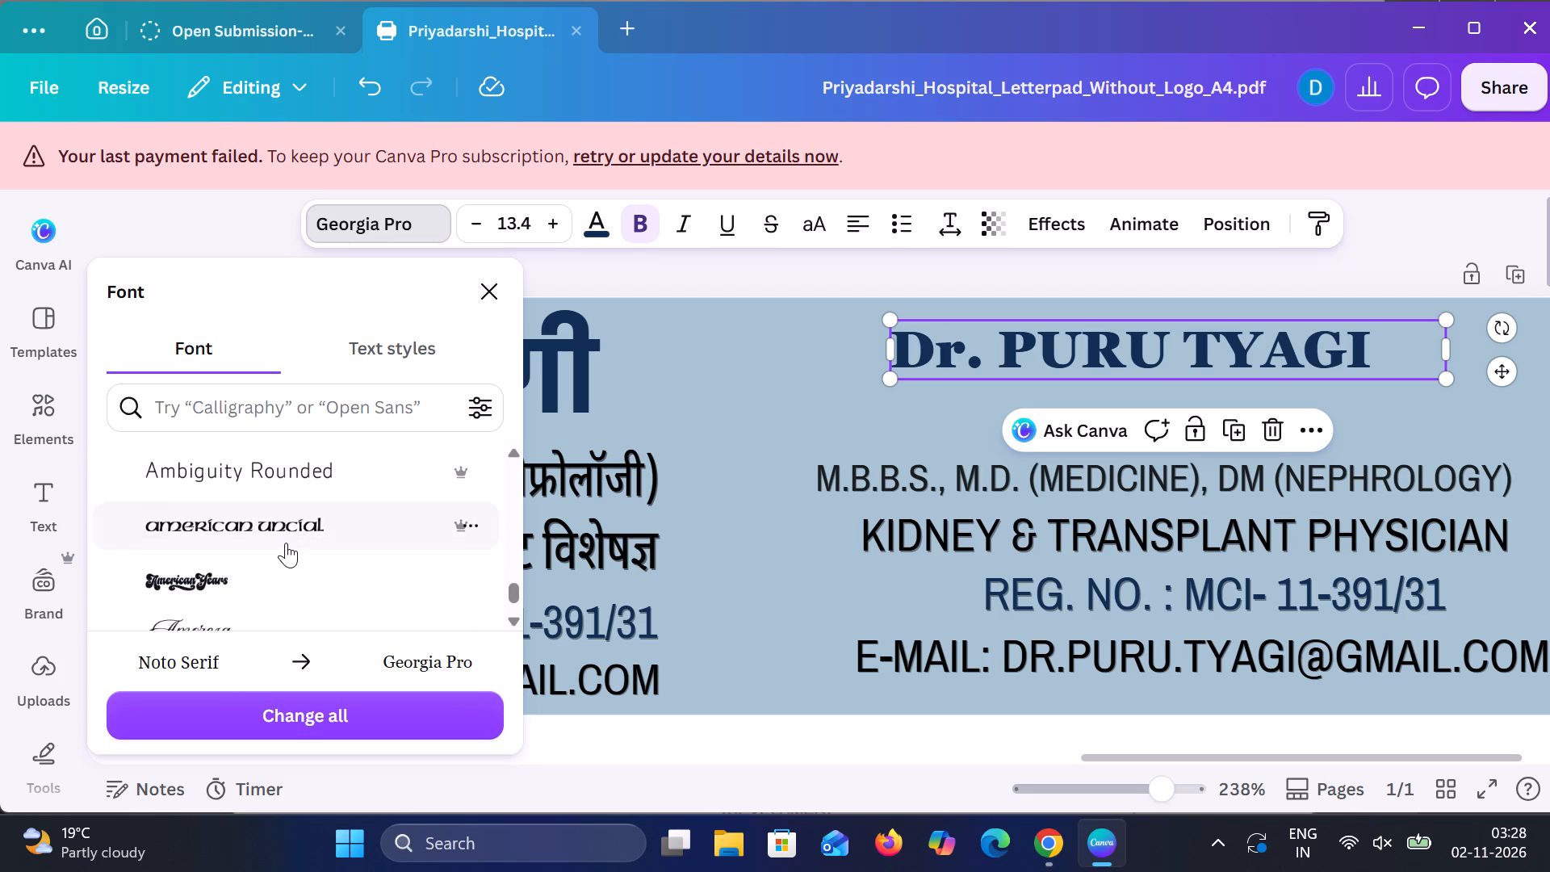
scroll(286, 543, down, 3)
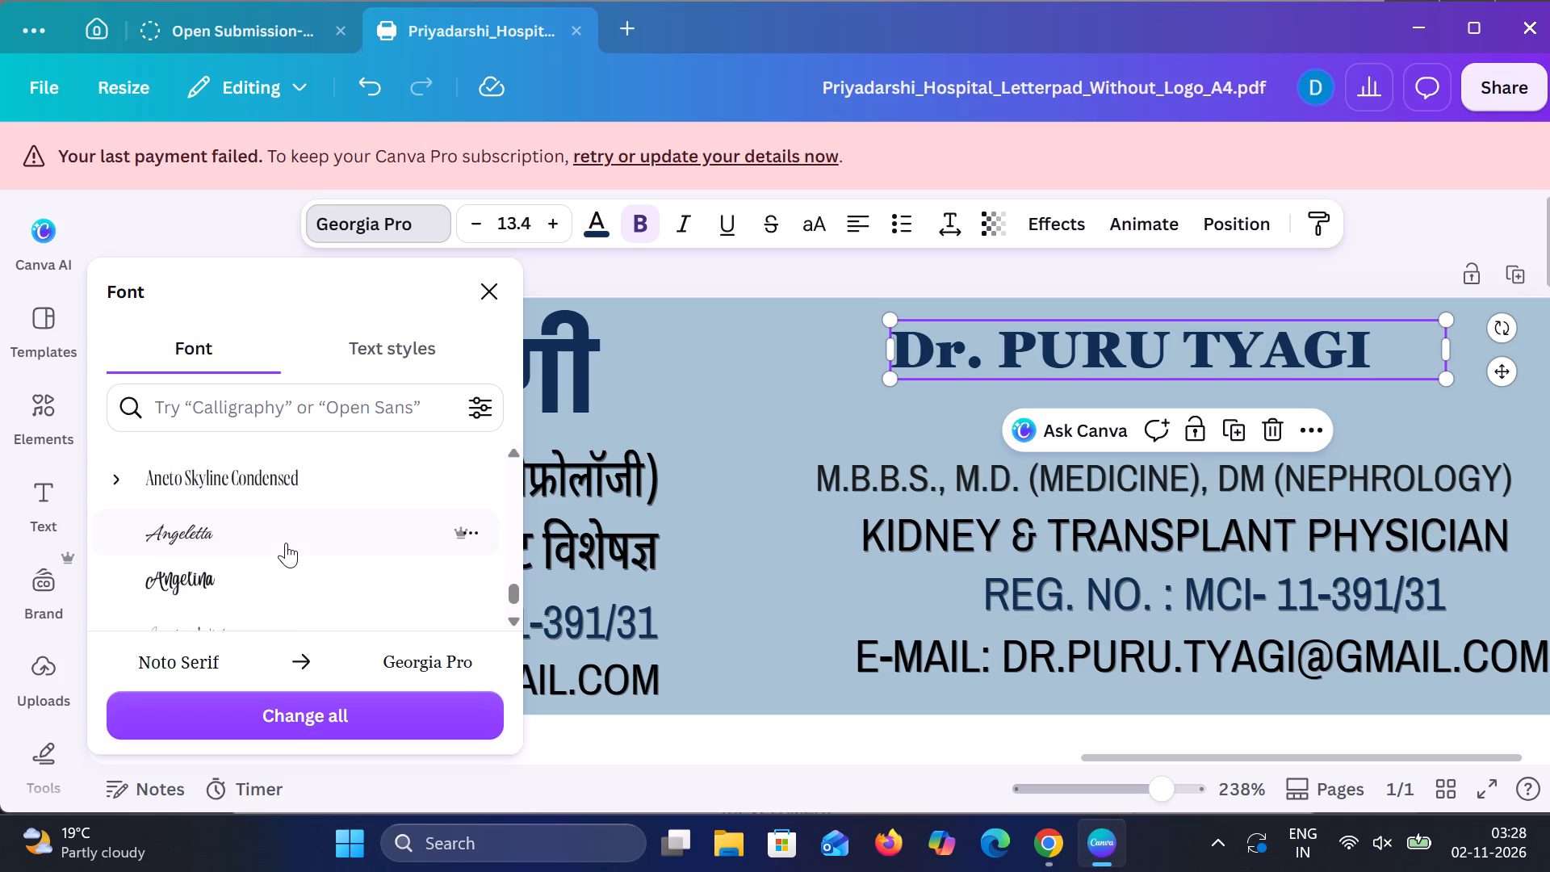
scroll(286, 543, down, 2)
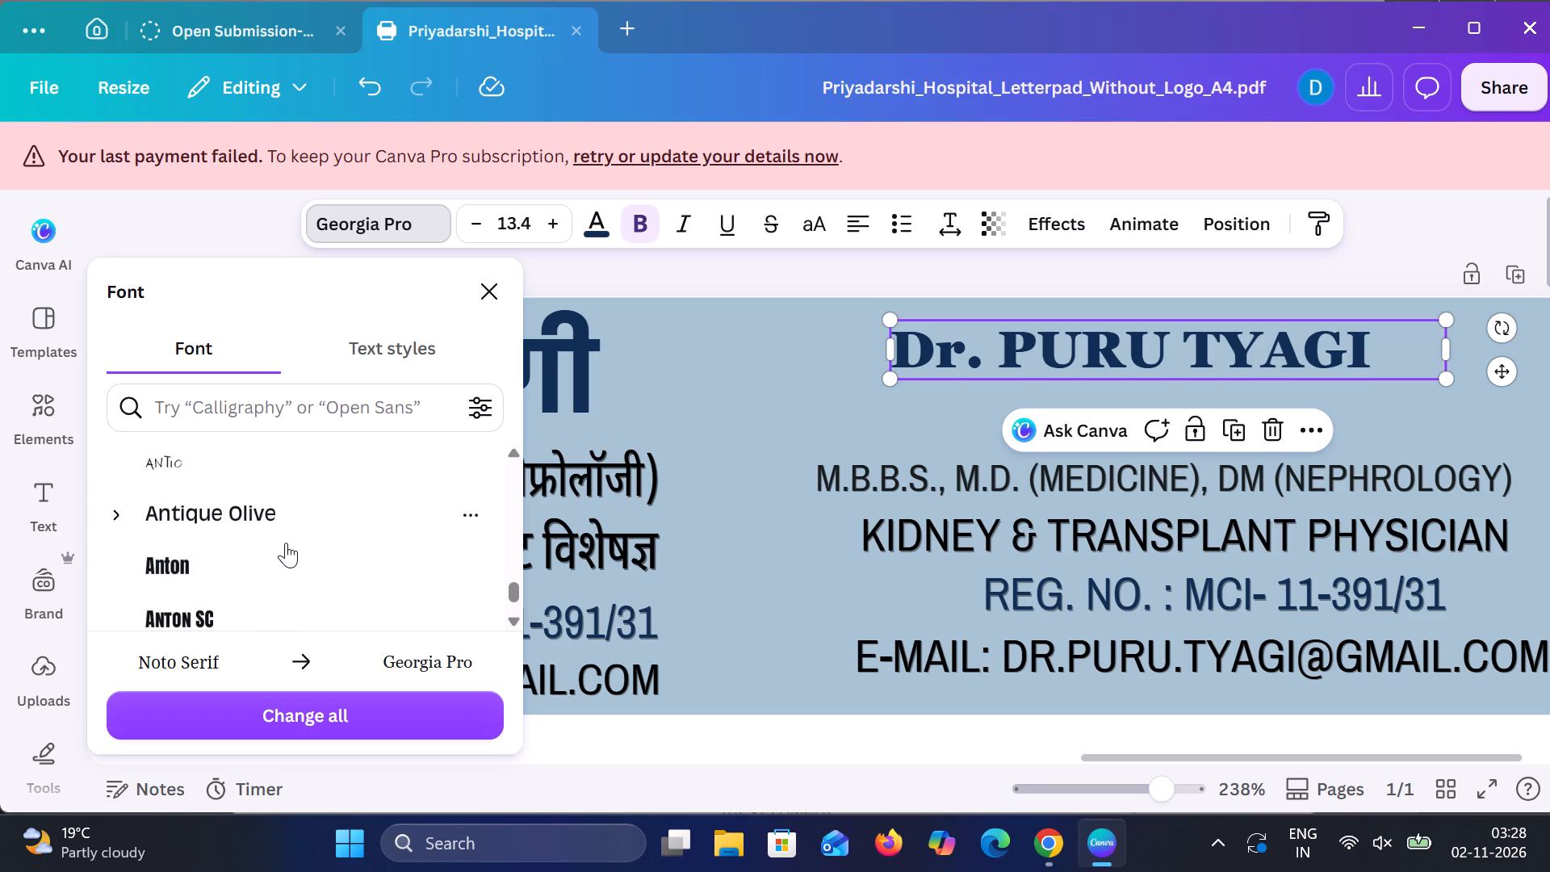
scroll(286, 543, down, 2)
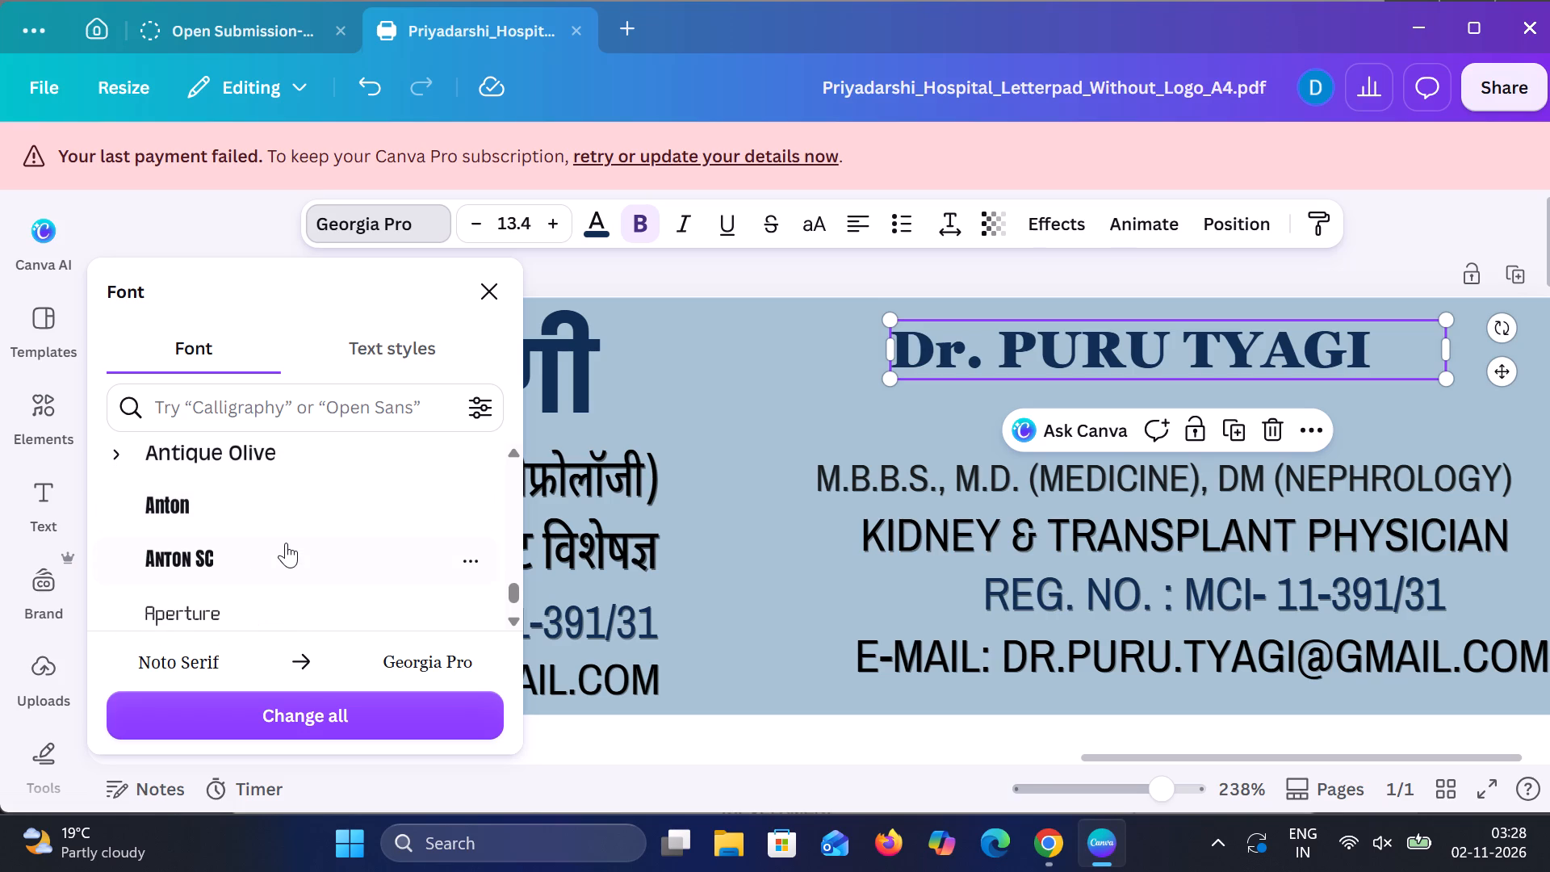
scroll(286, 543, down, 4)
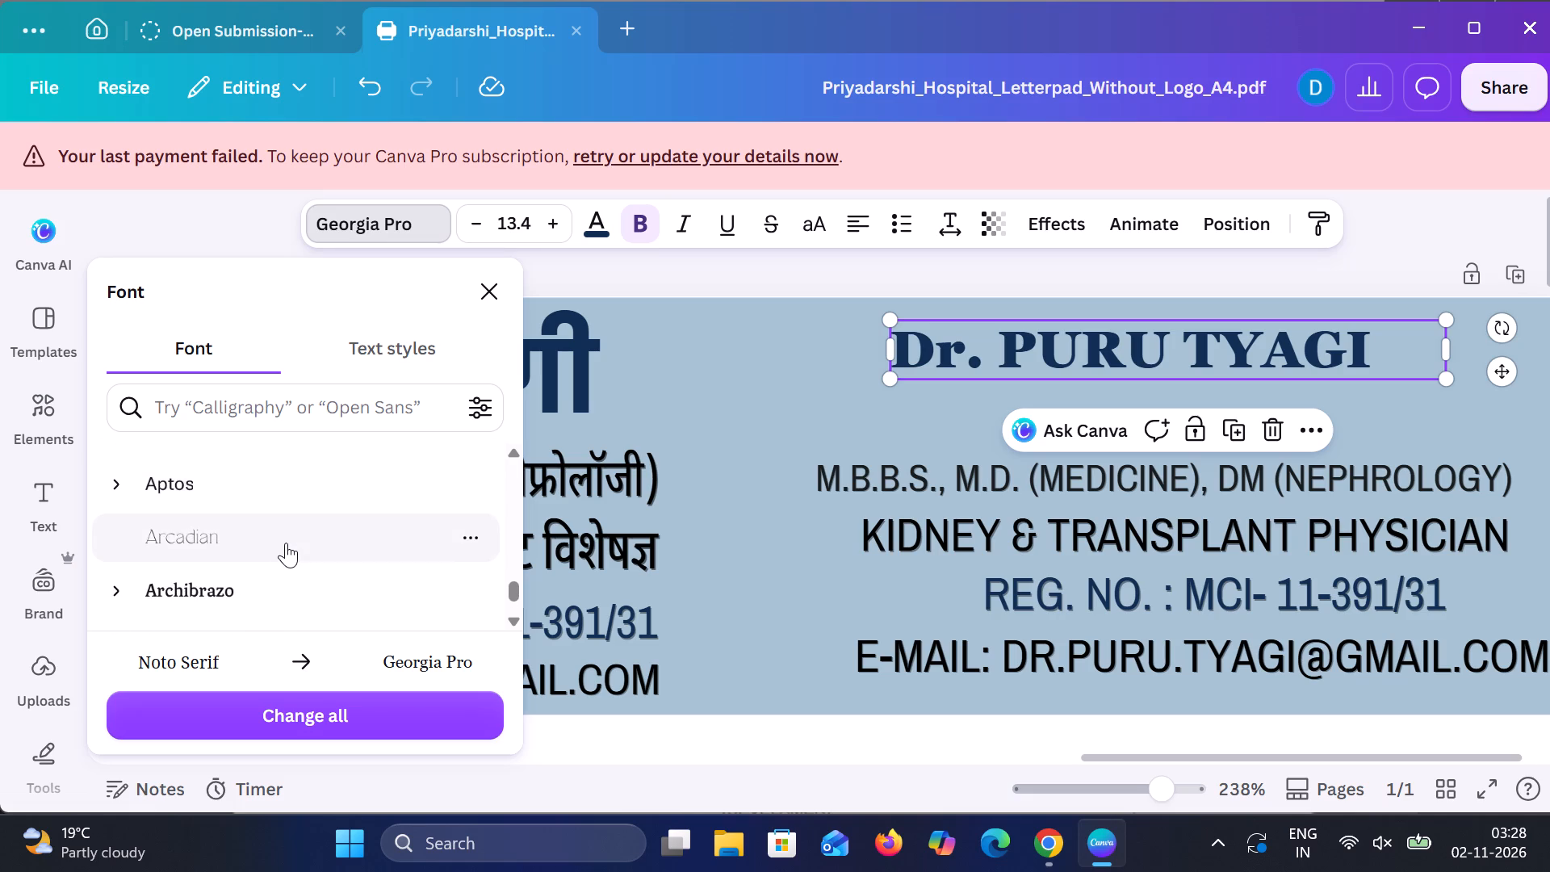
scroll(286, 543, down, 3)
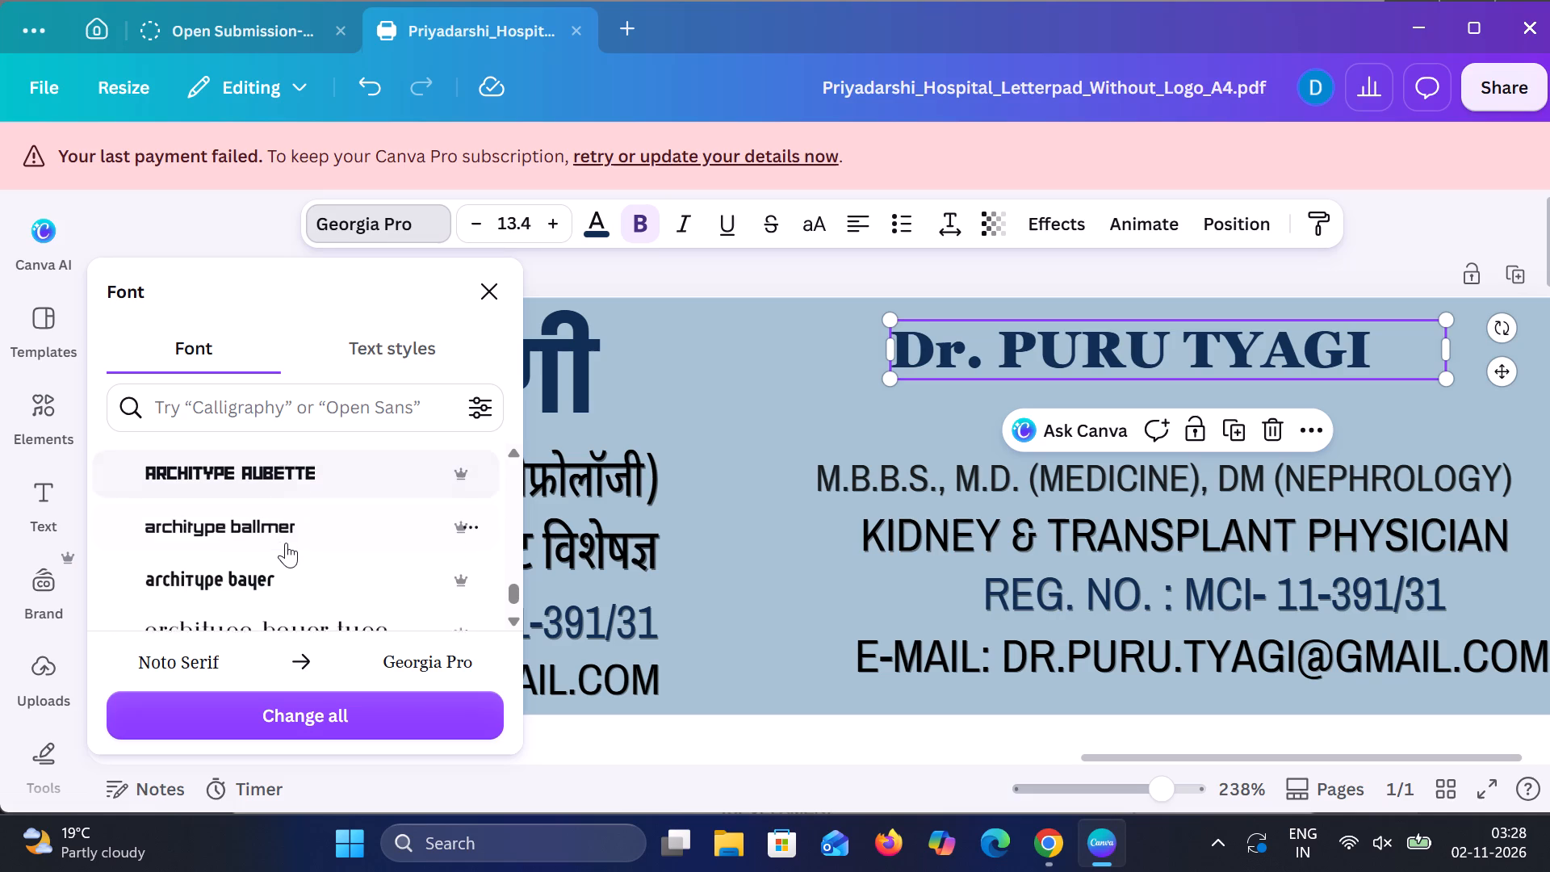
scroll(286, 543, down, 4)
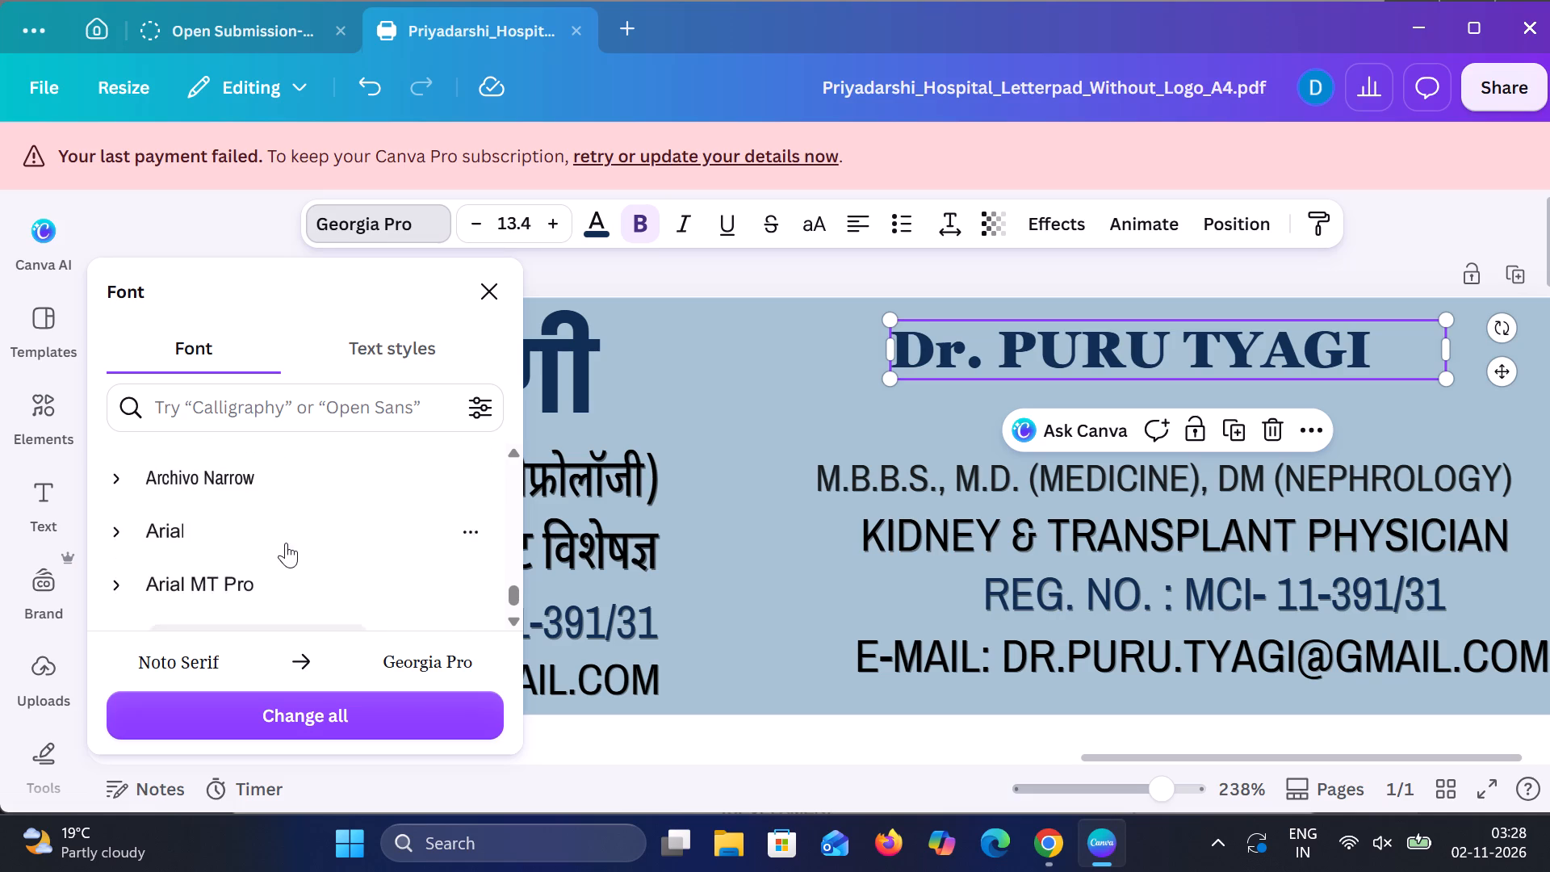
scroll(286, 543, down, 1)
scroll(286, 543, up, 1)
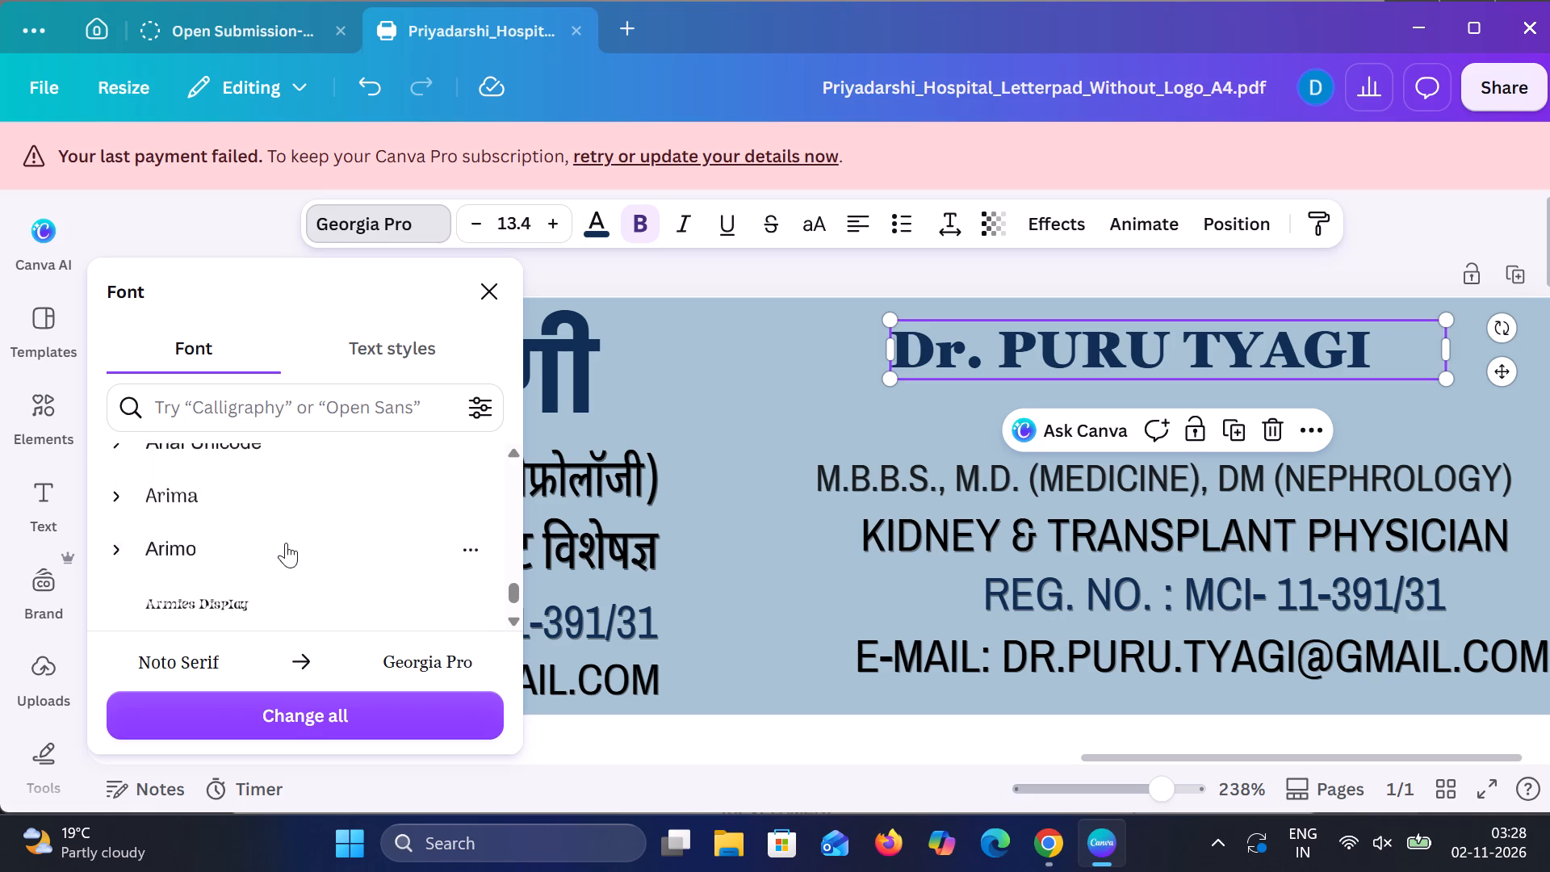
scroll(286, 543, up, 1)
scroll(286, 543, down, 2)
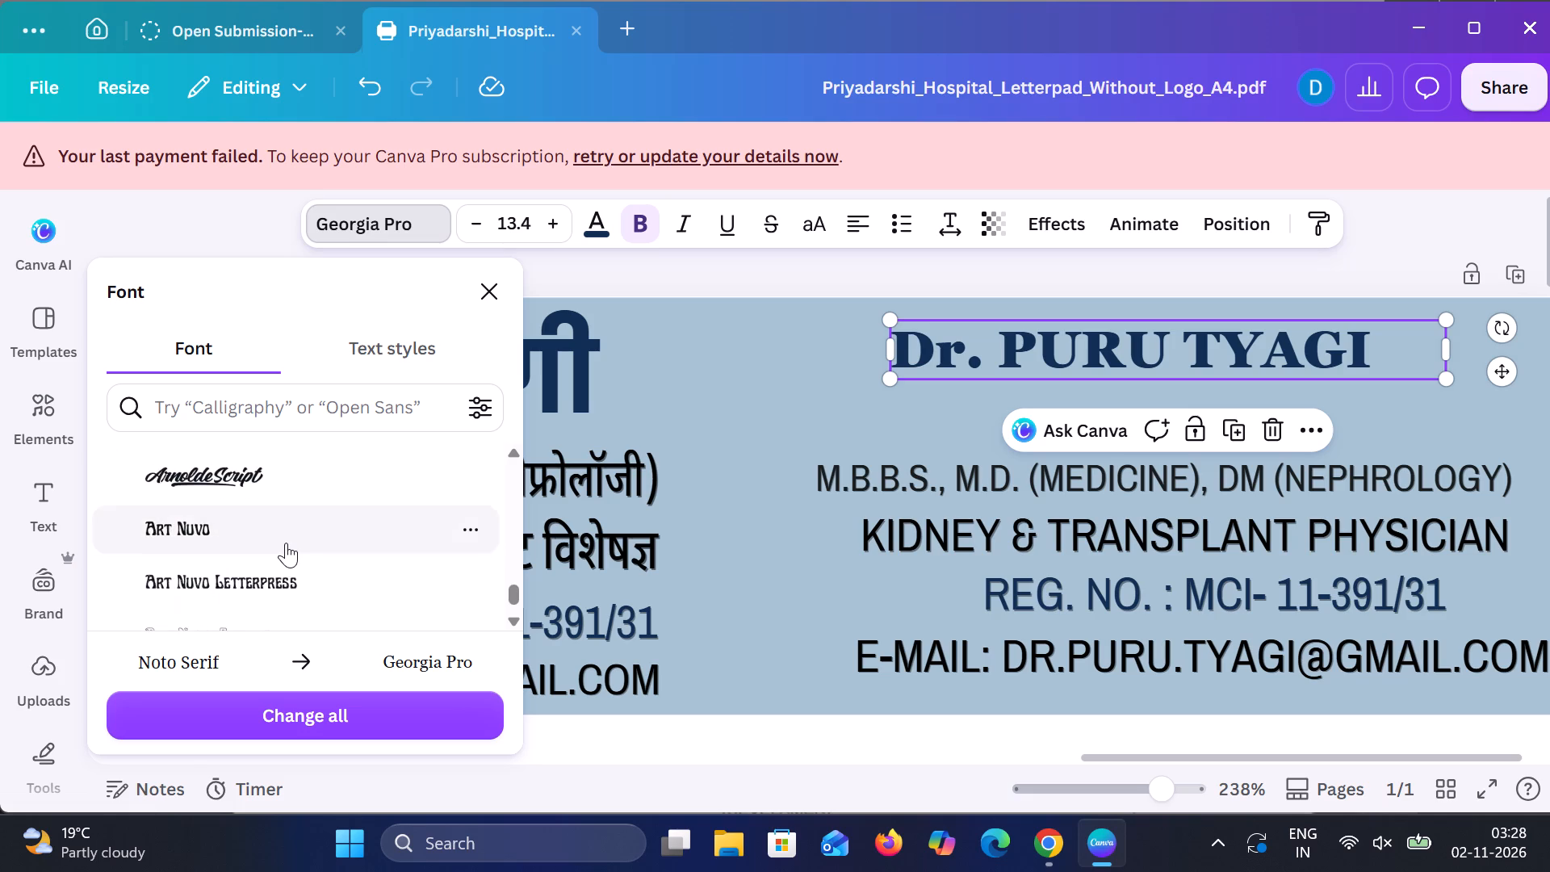
scroll(286, 543, down, 3)
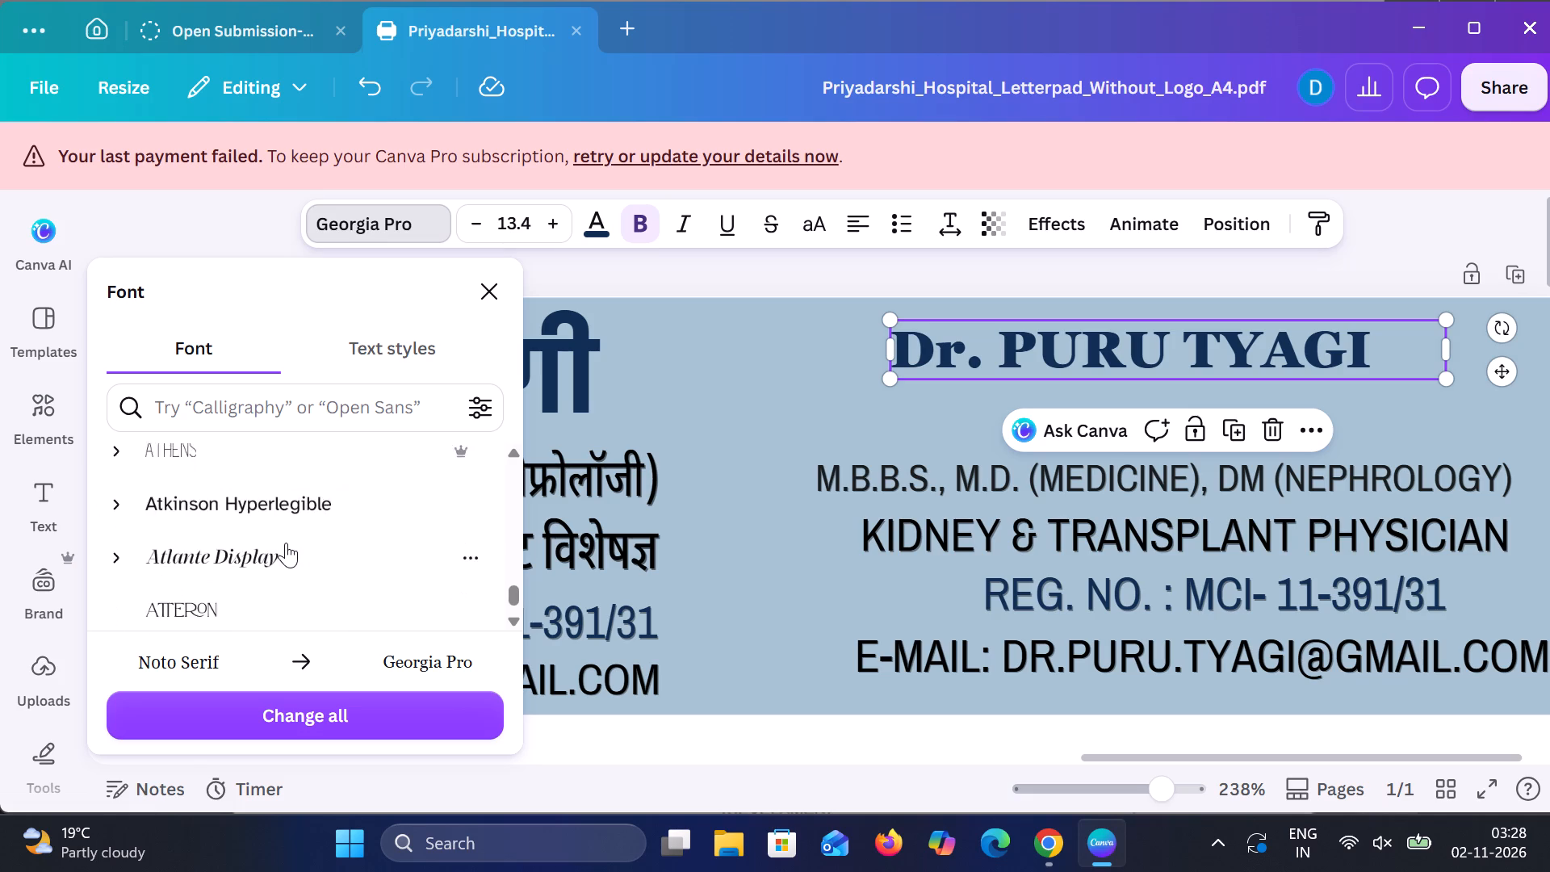
scroll(286, 543, down, 1)
scroll(286, 543, up, 2)
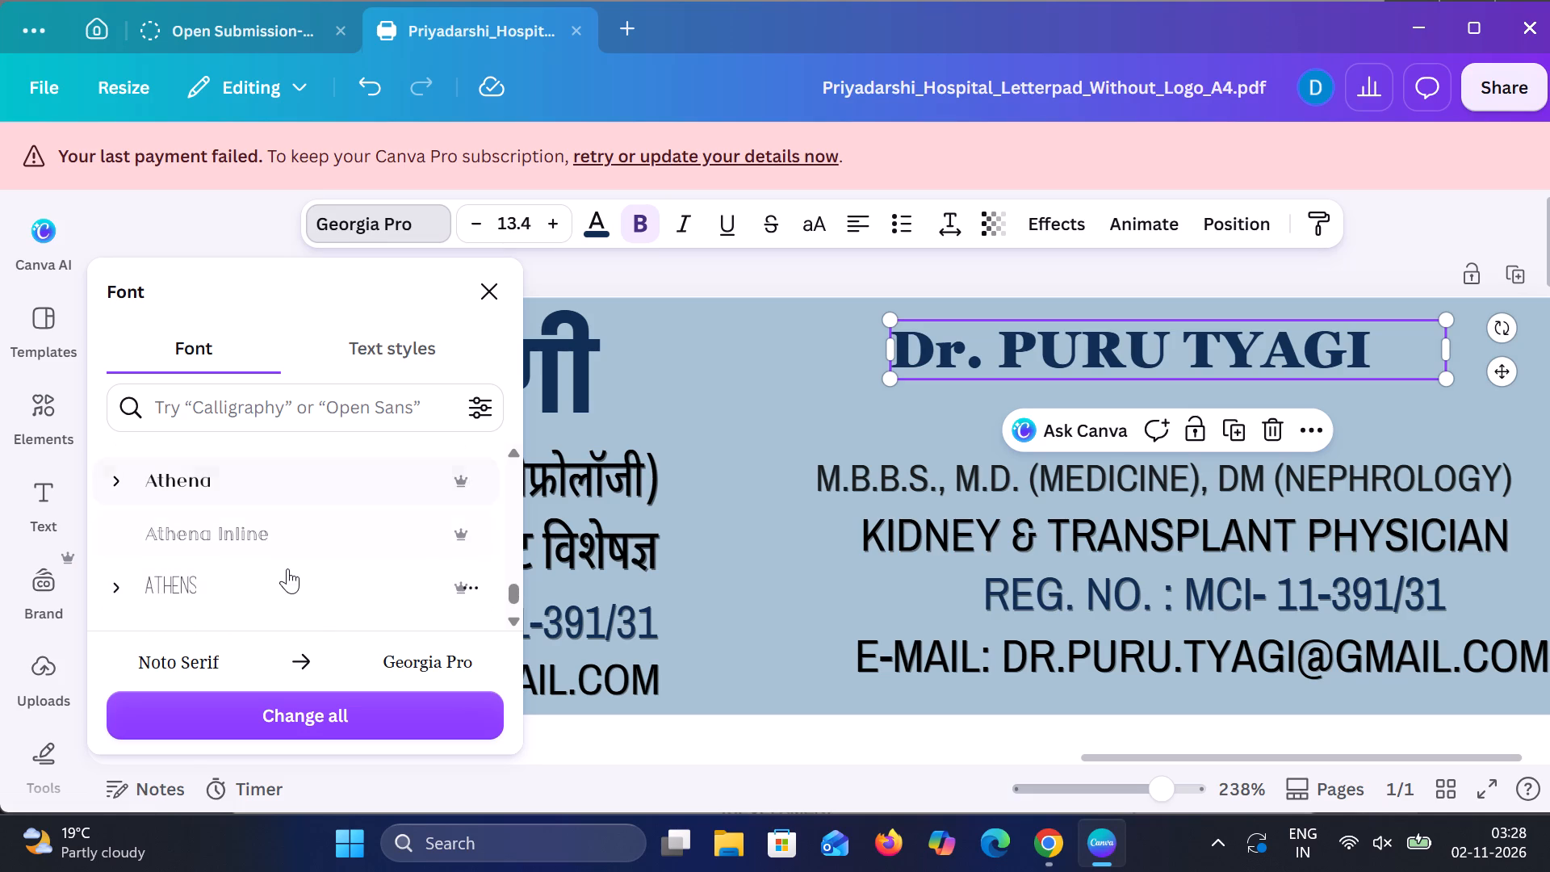
scroll(289, 571, down, 3)
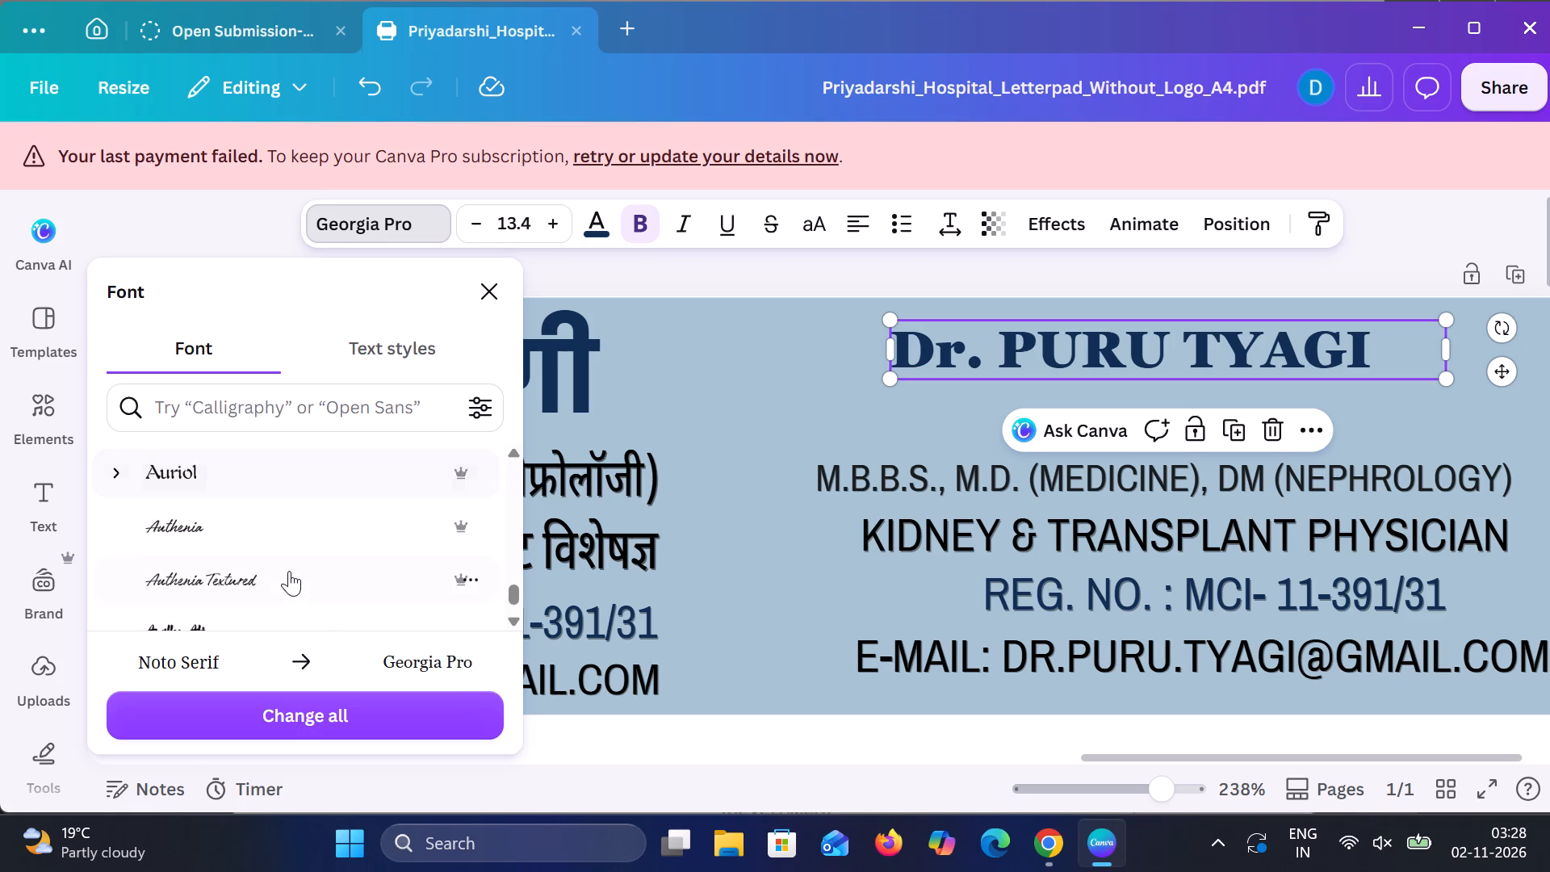
scroll(289, 571, down, 2)
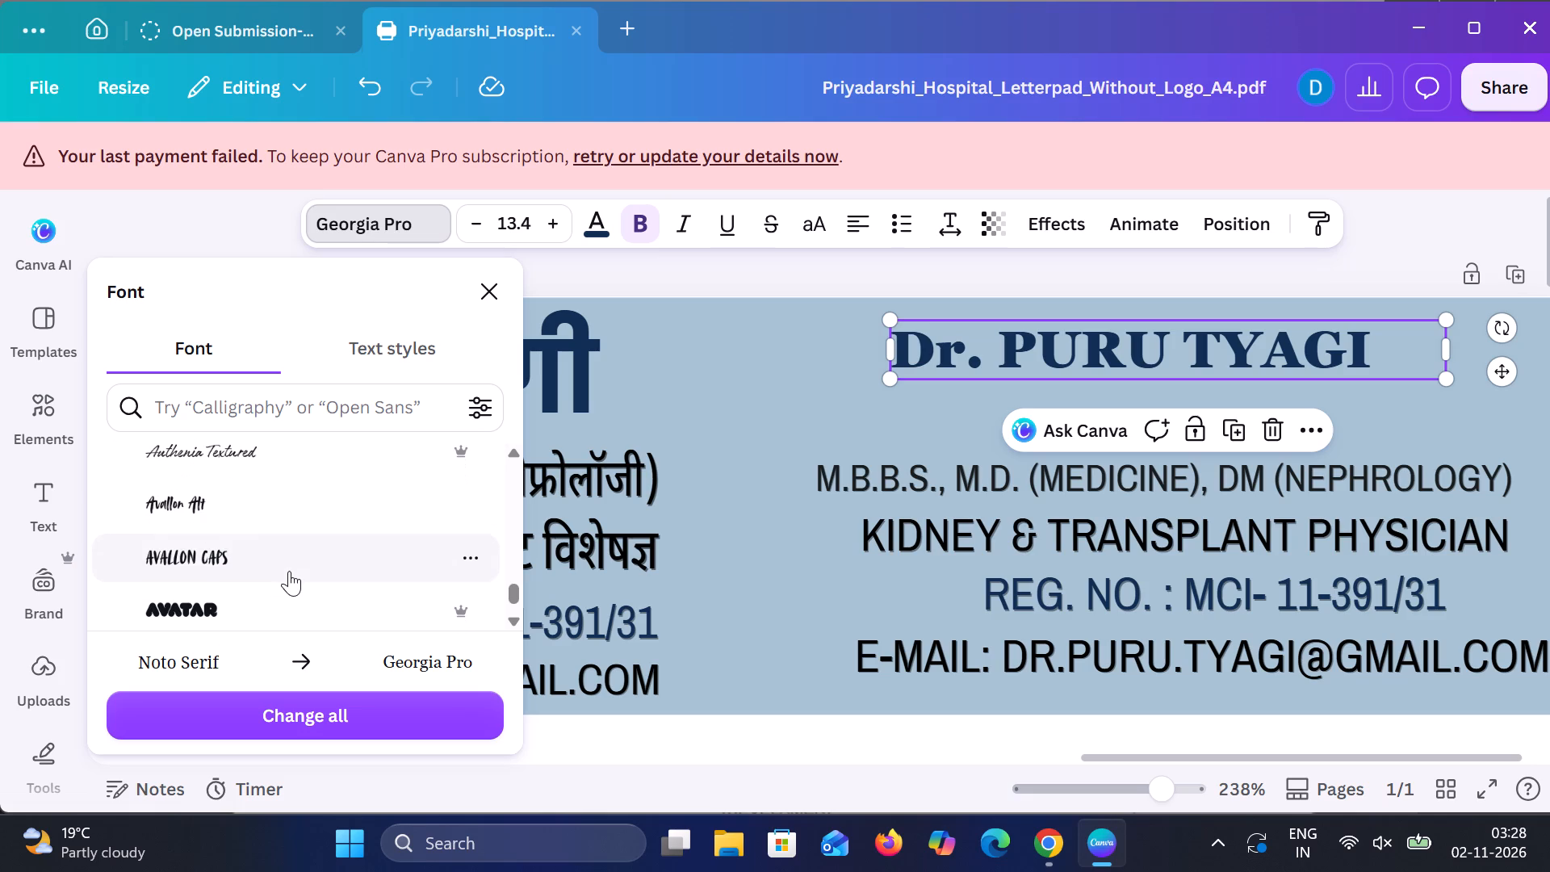
scroll(289, 571, down, 3)
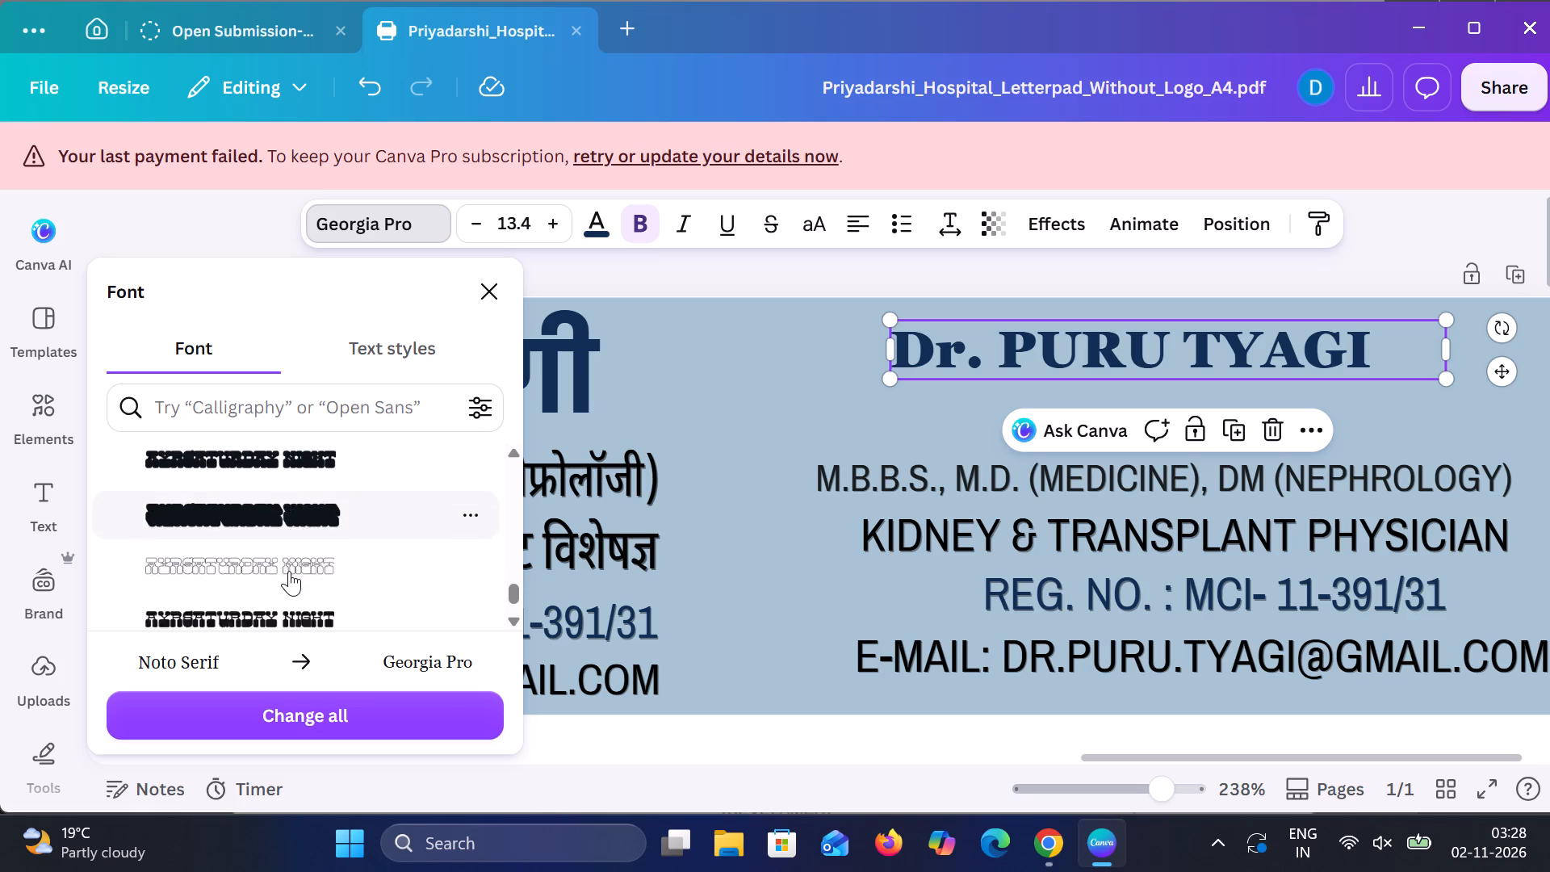
scroll(289, 571, down, 3)
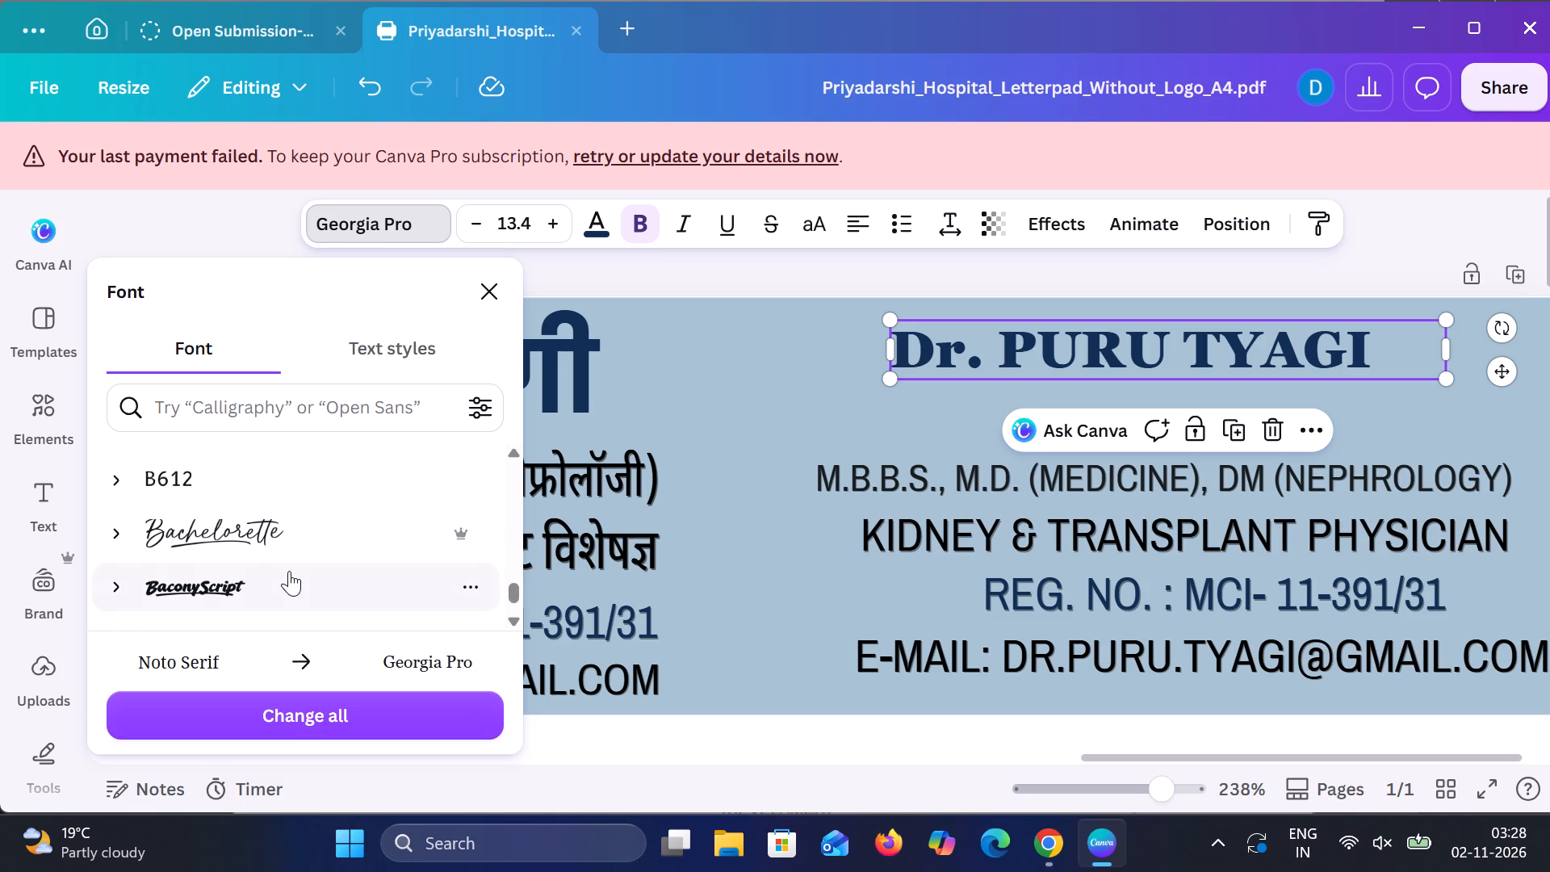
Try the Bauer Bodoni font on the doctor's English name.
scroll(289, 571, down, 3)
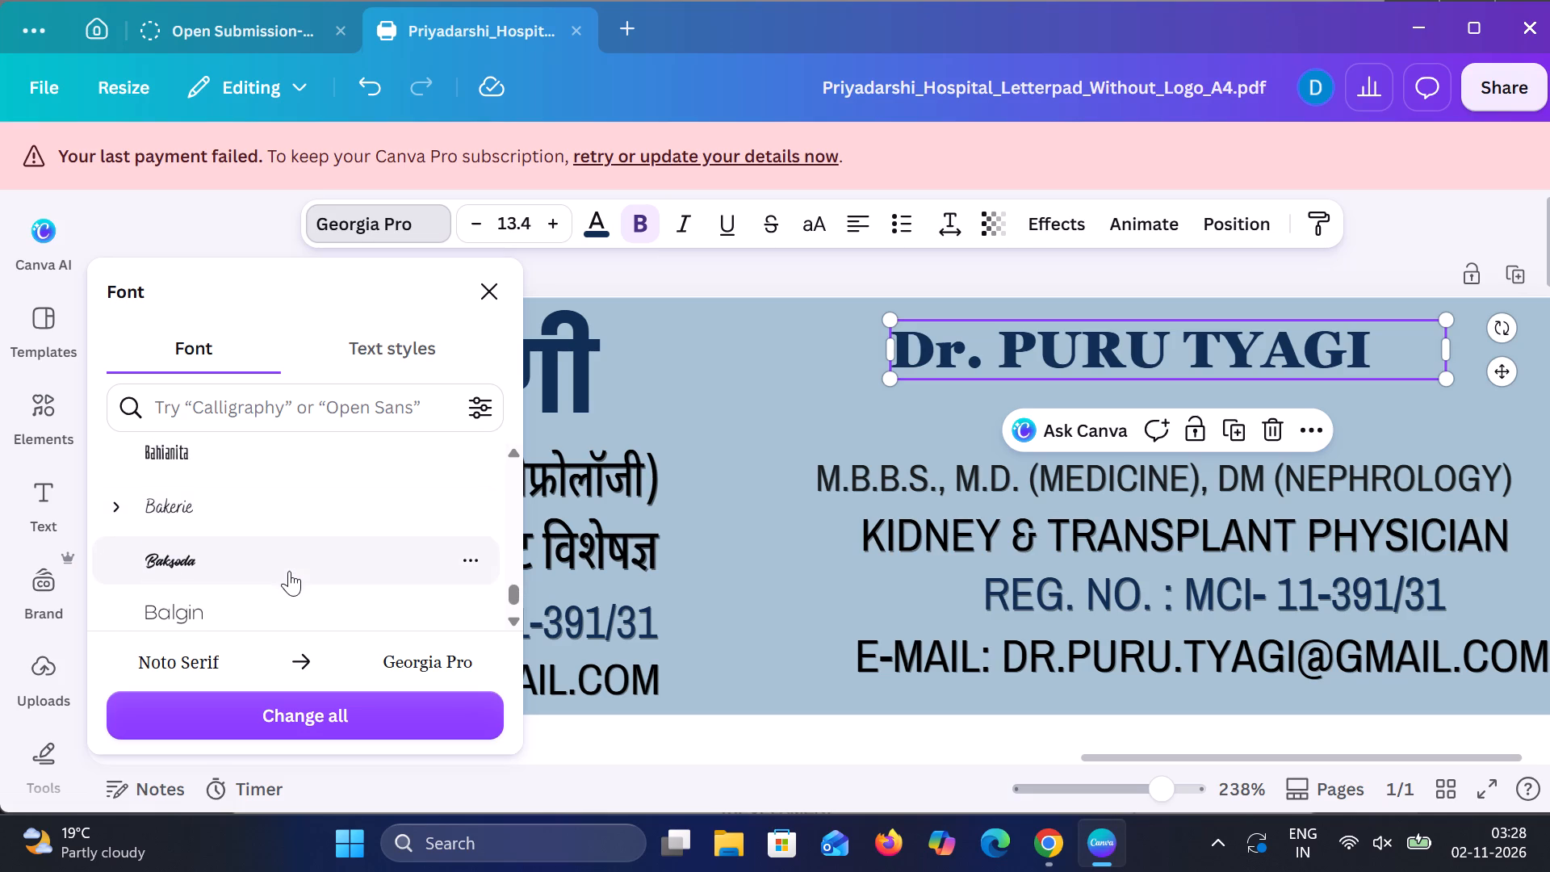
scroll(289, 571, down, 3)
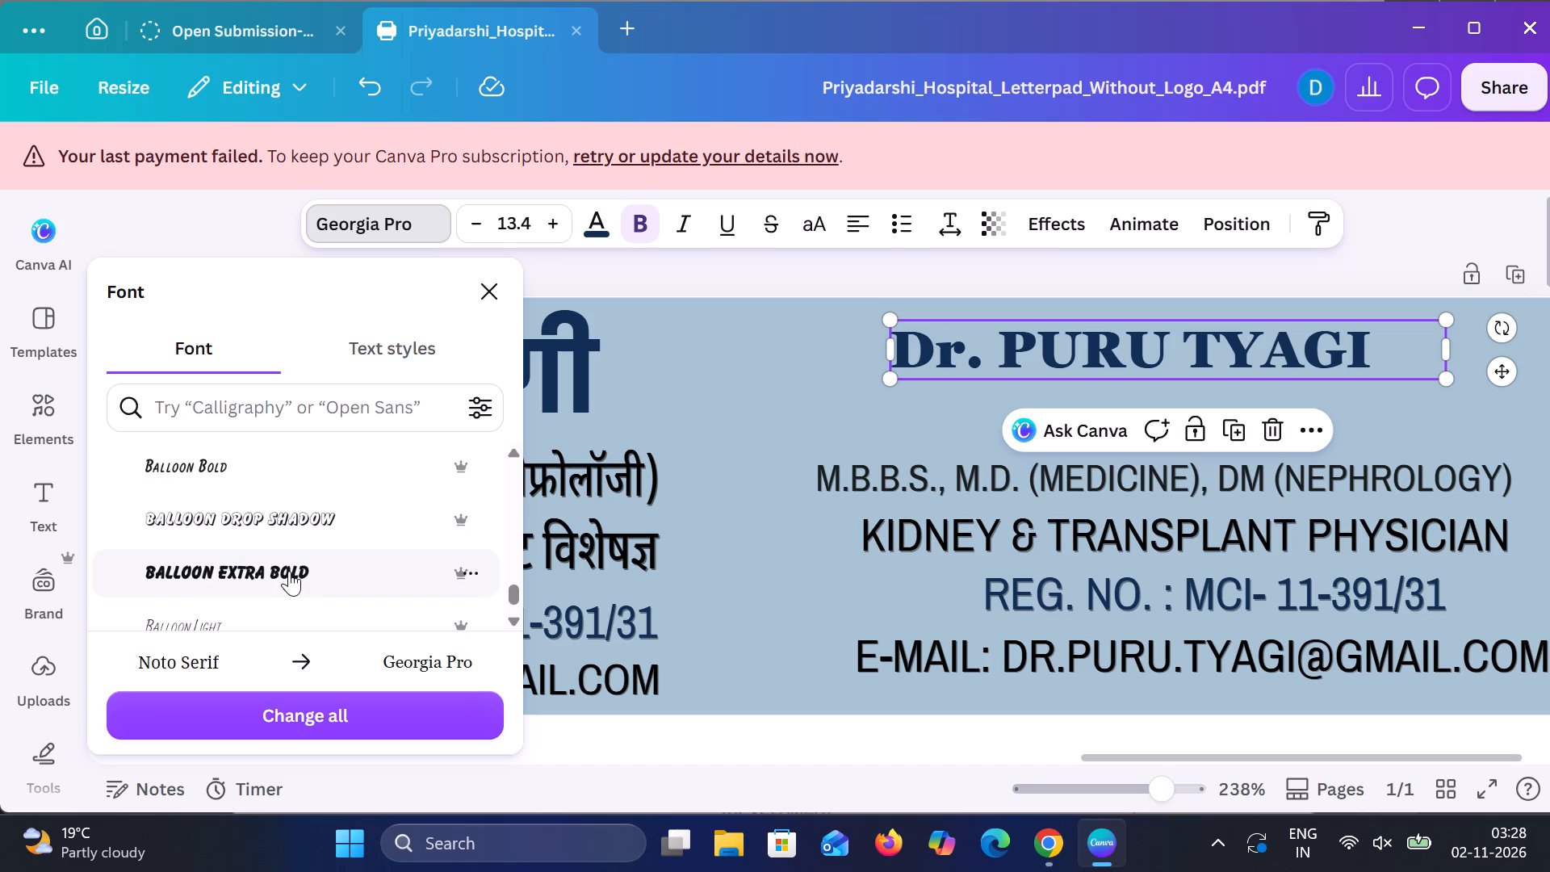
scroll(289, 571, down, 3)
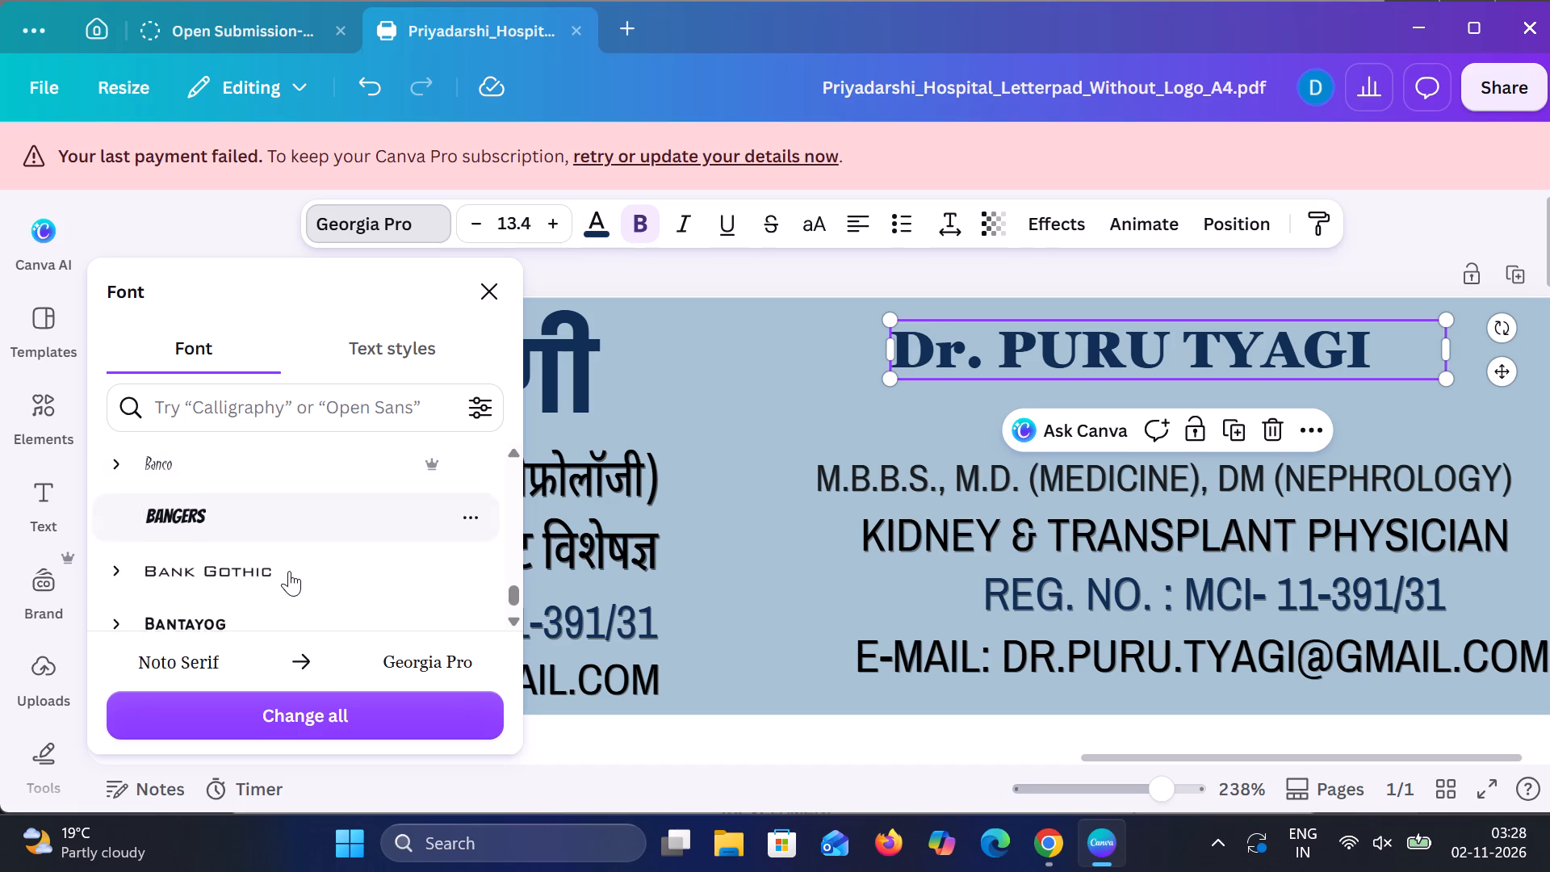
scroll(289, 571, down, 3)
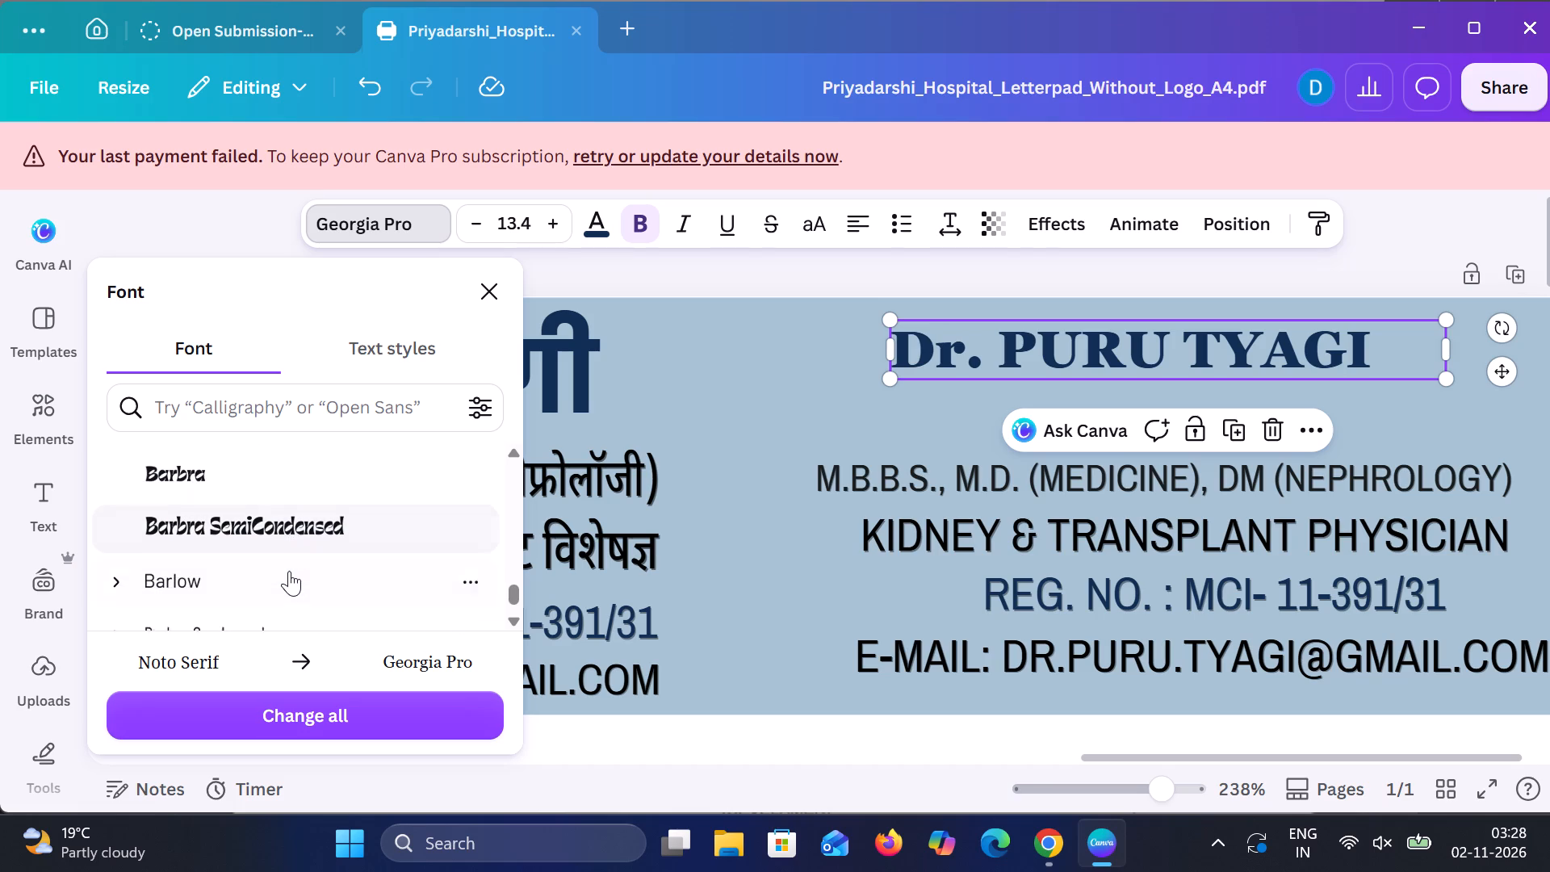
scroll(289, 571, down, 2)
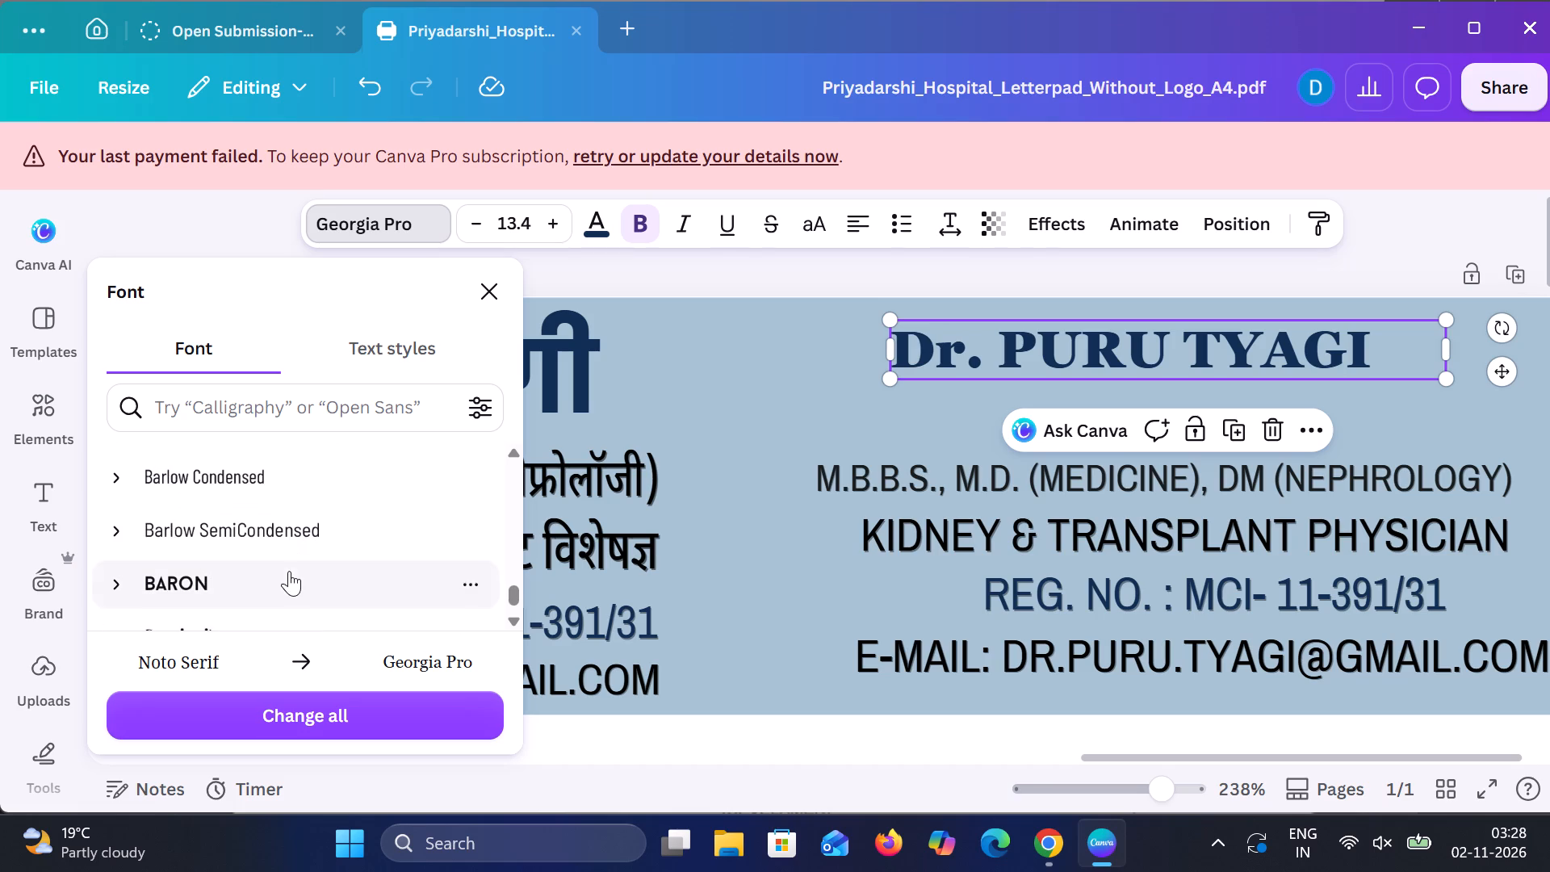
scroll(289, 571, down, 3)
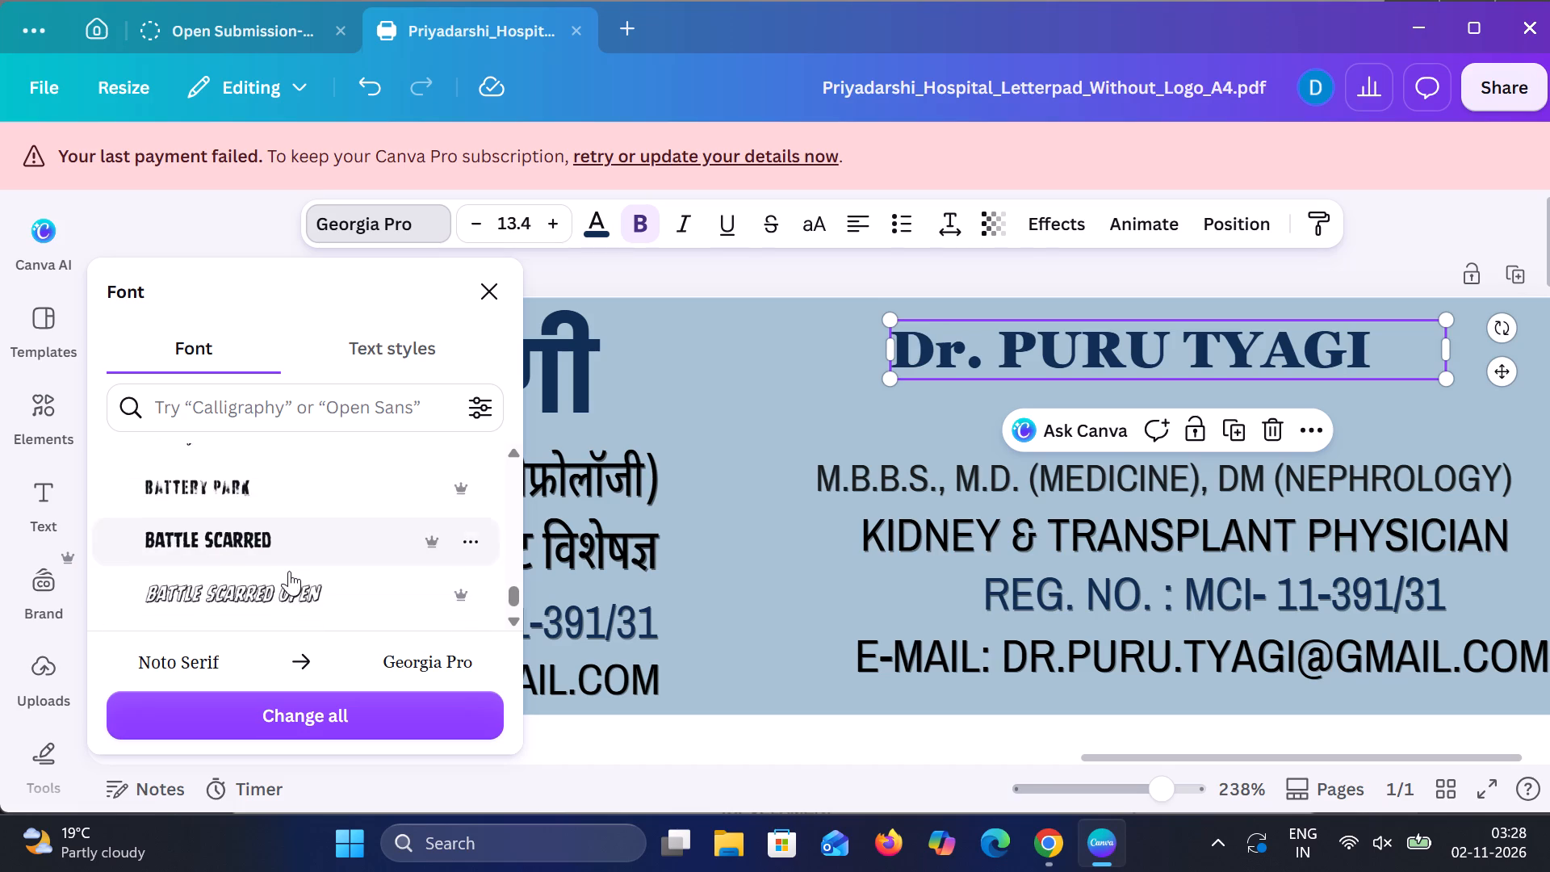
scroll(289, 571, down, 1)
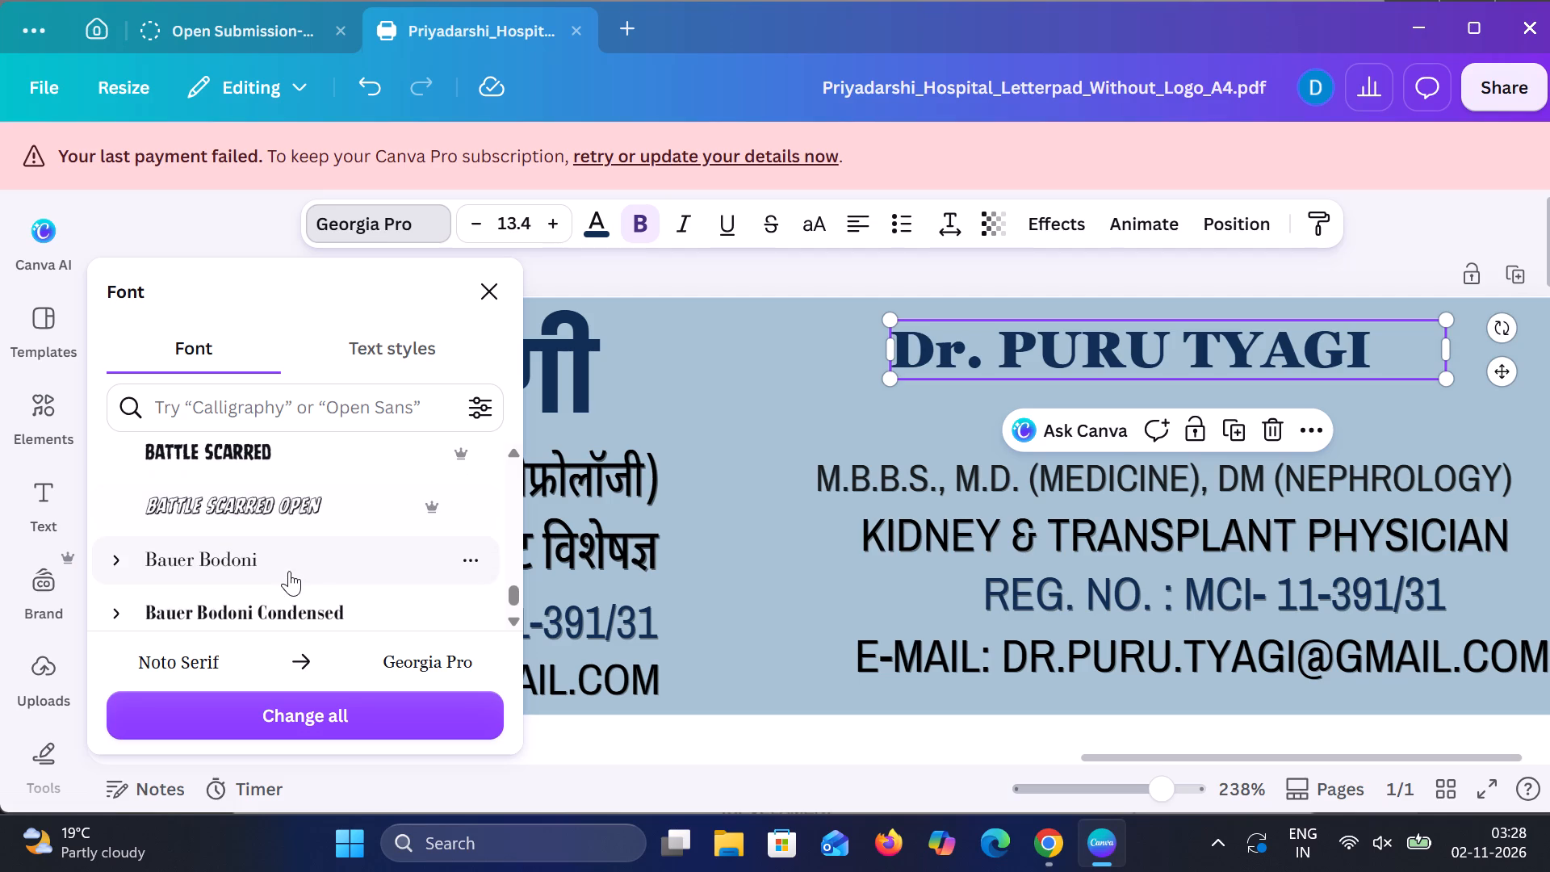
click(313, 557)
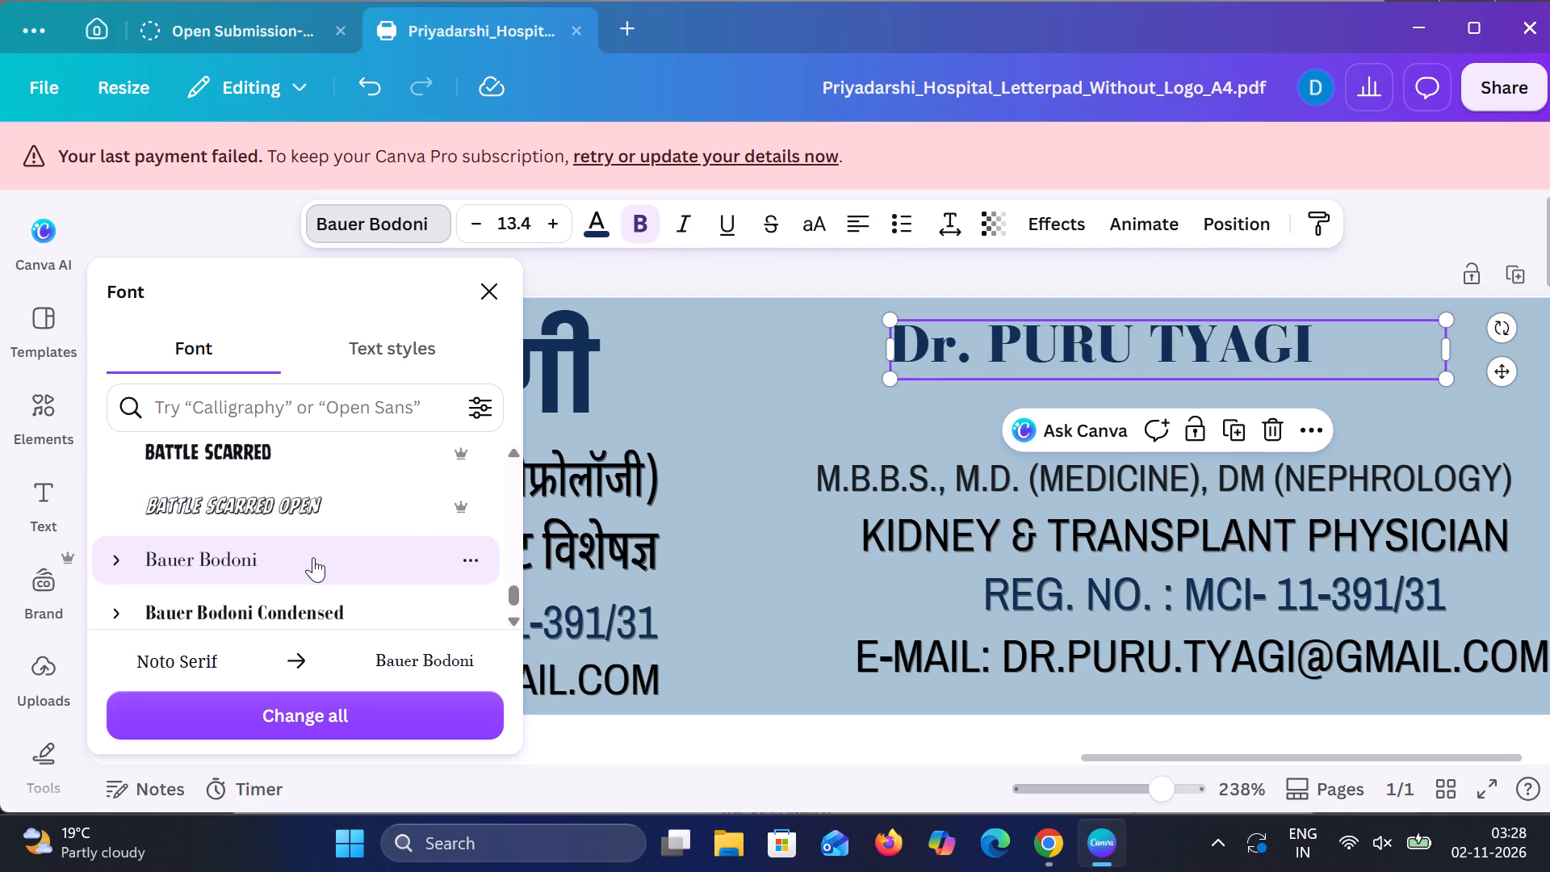
Browse the font list beyond Bauer Bodoni for a closer typeface match for the doctor's English name.
scroll(313, 557, down, 2)
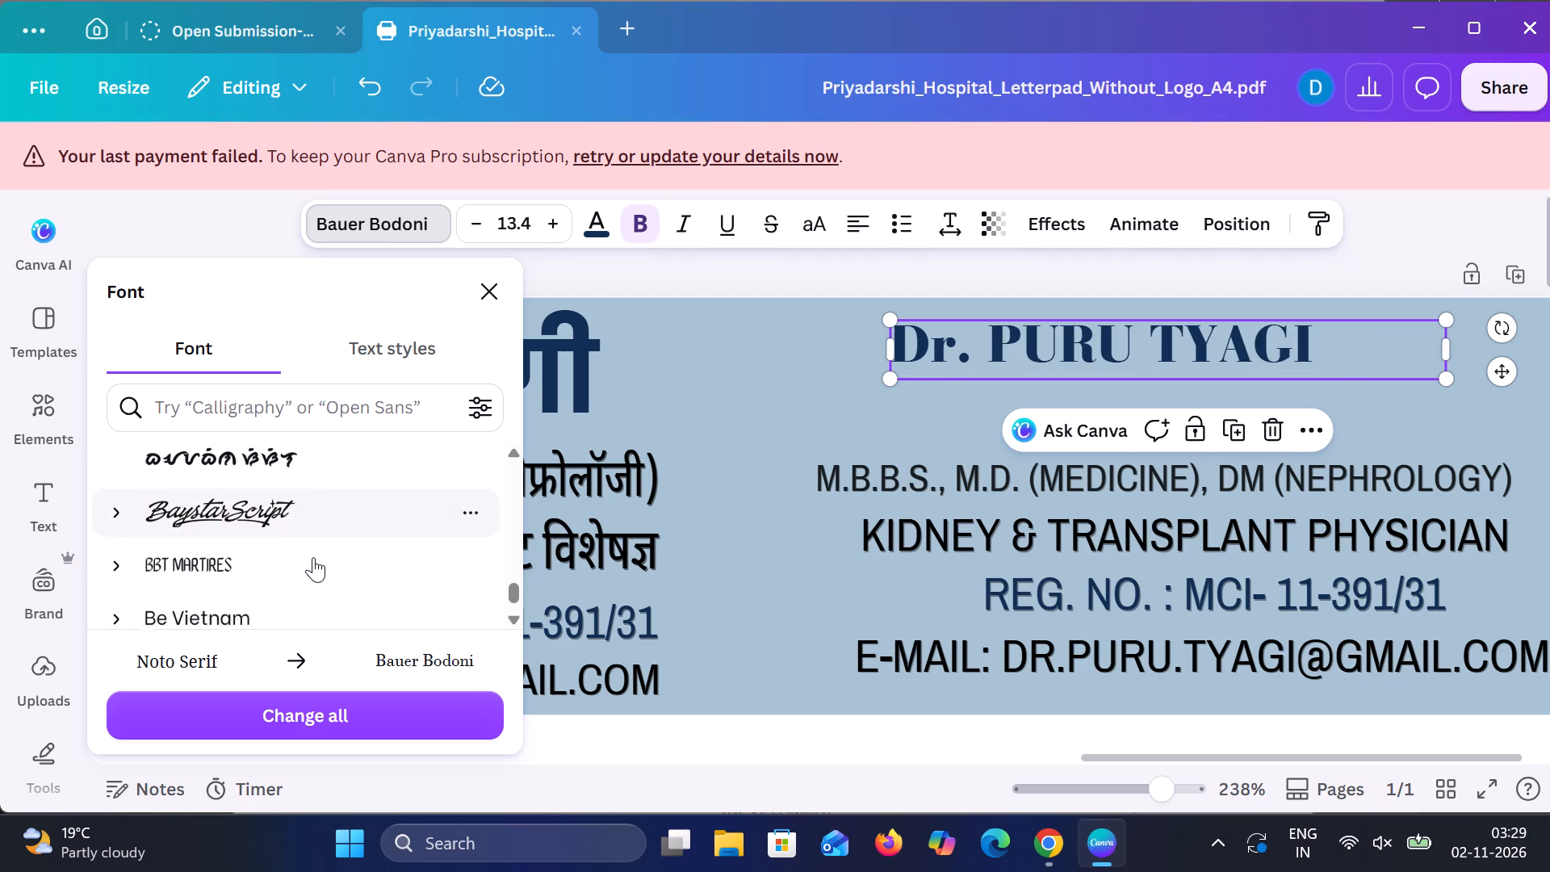
scroll(313, 557, down, 3)
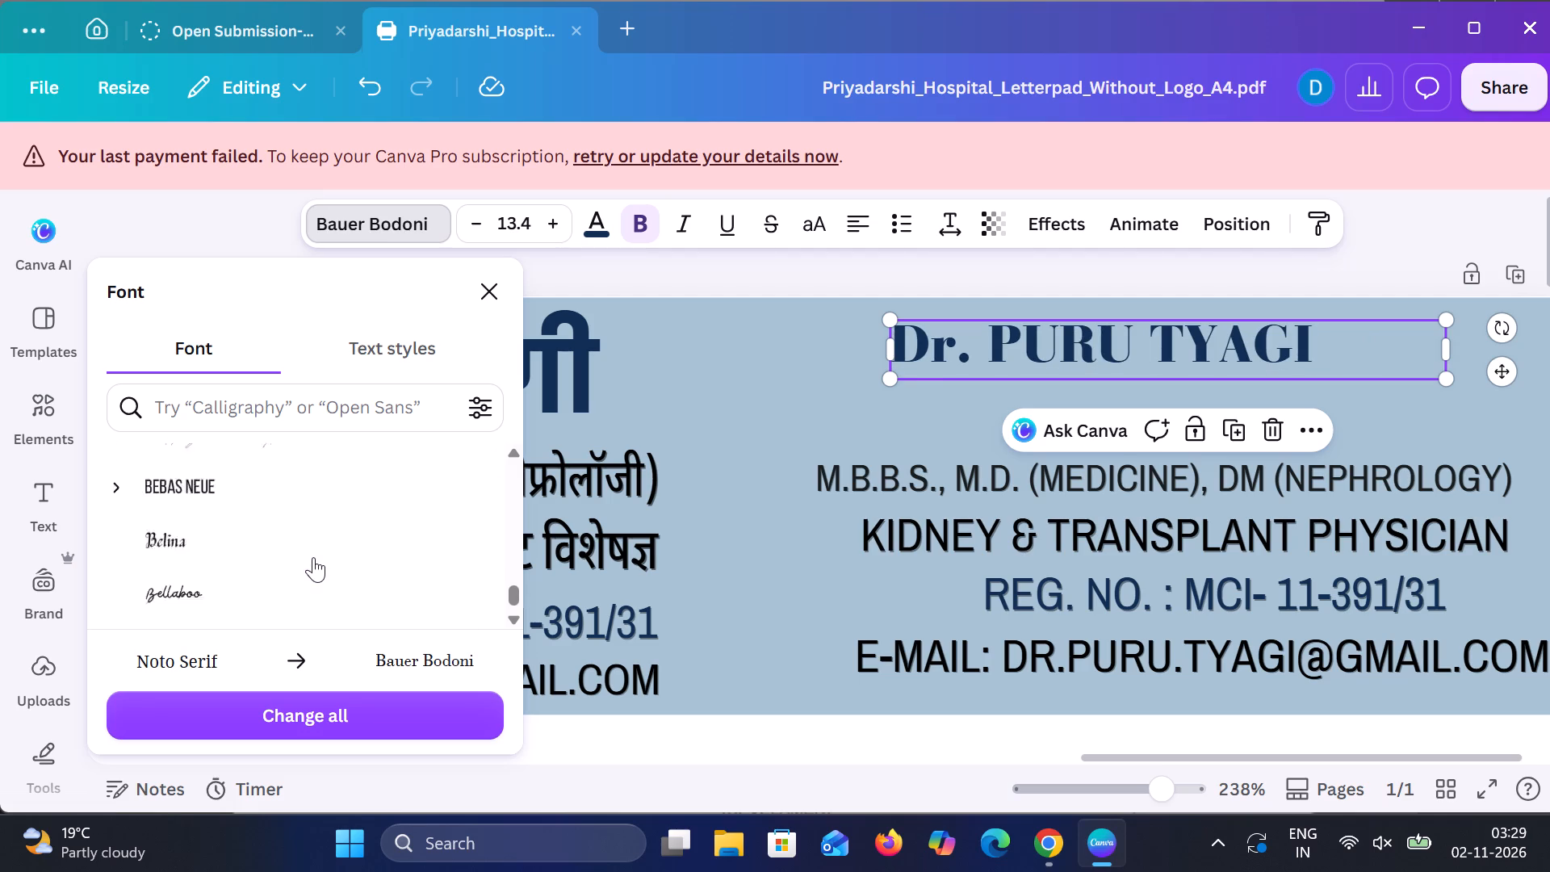
scroll(313, 557, down, 5)
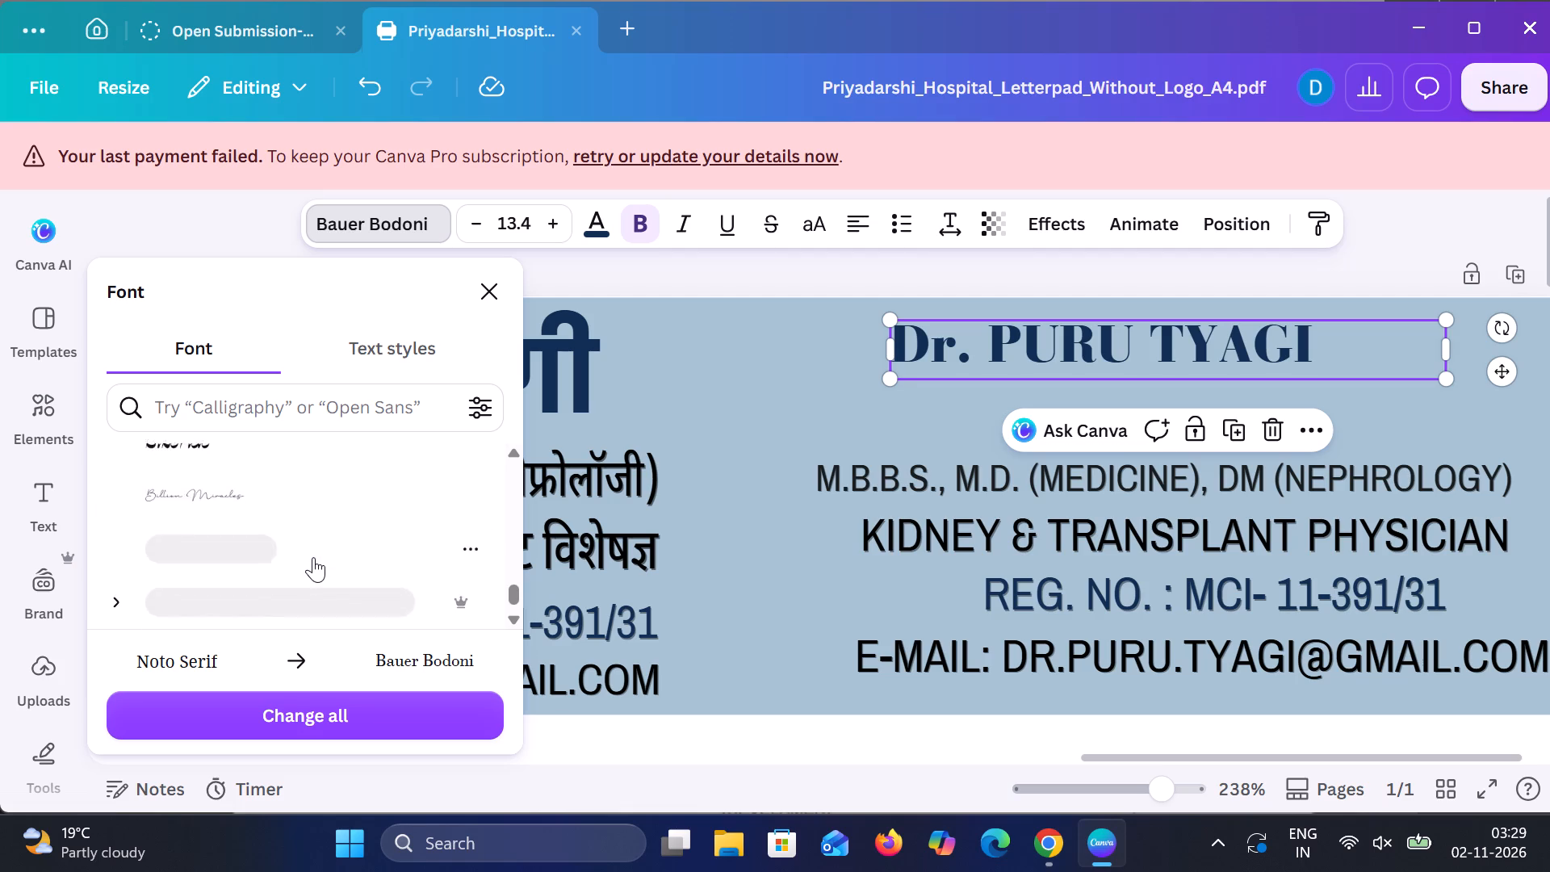
scroll(313, 557, down, 3)
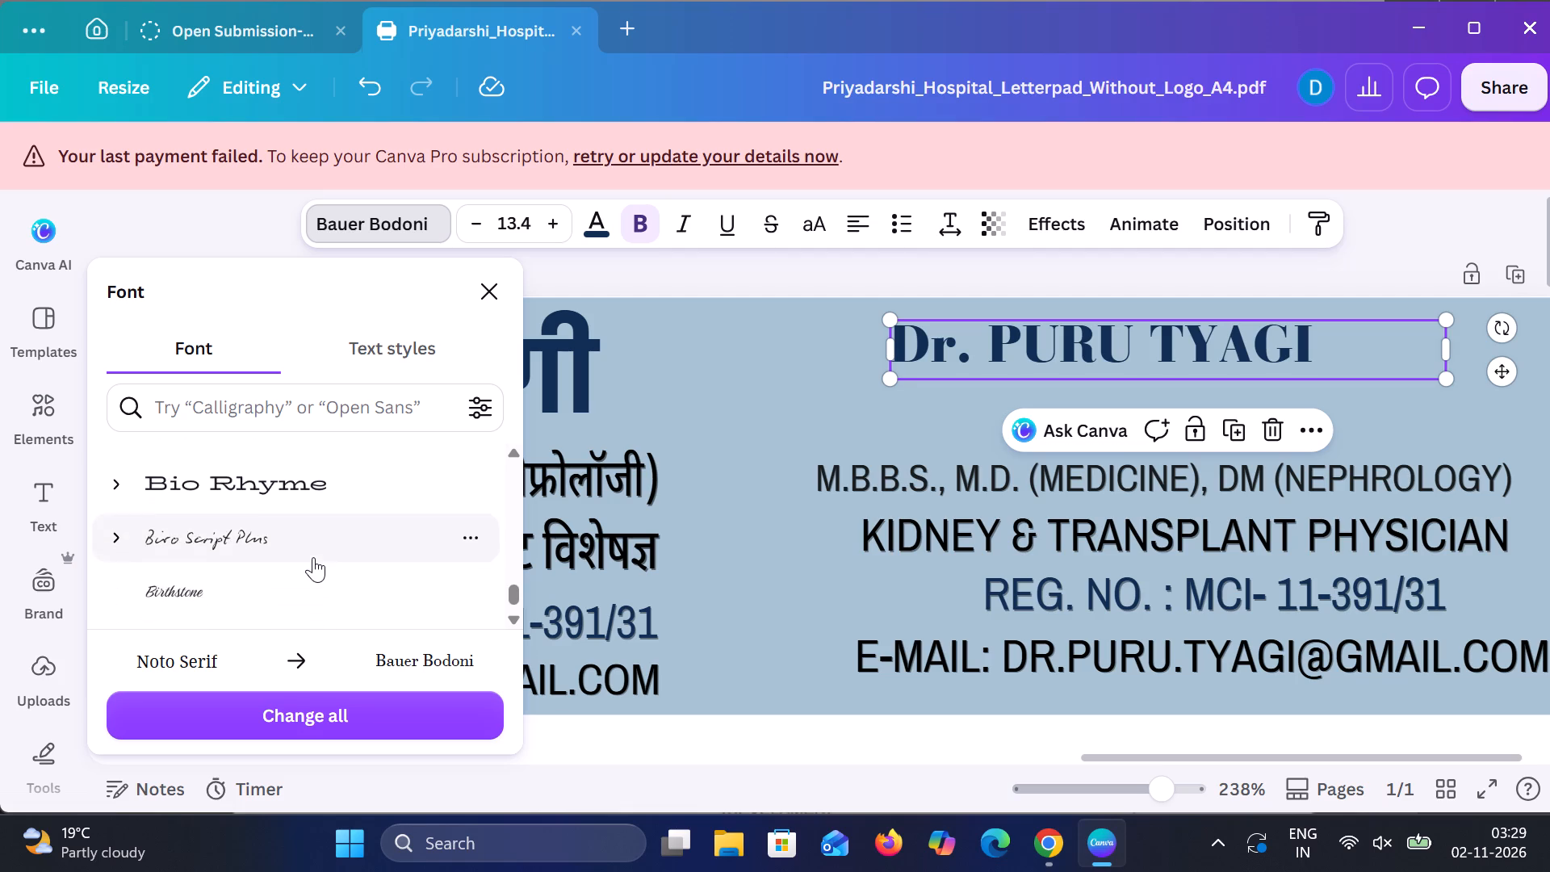
scroll(313, 557, down, 3)
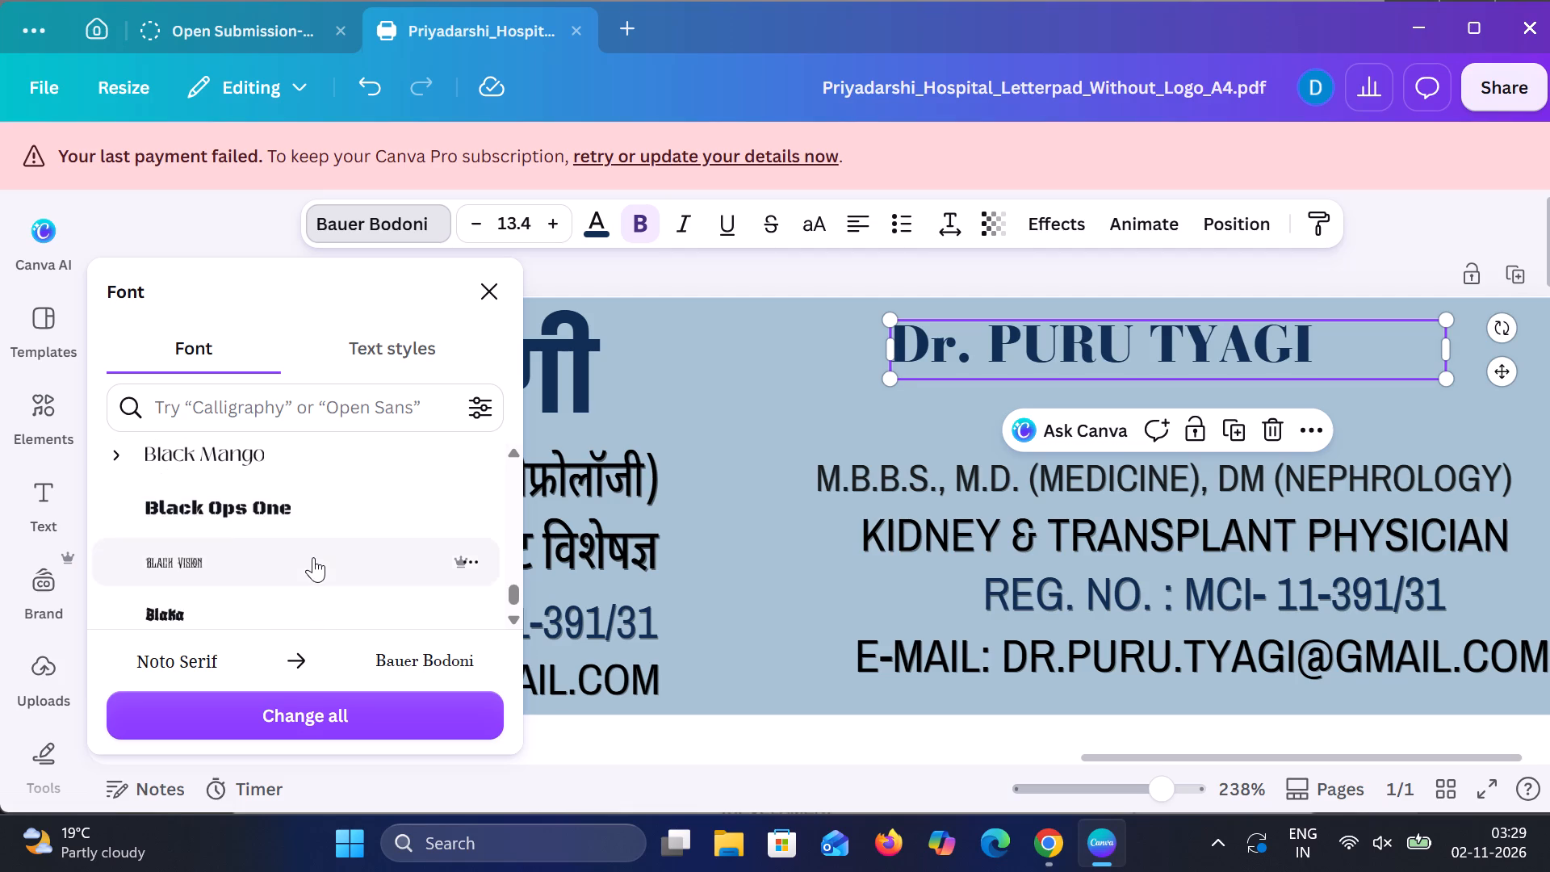
scroll(313, 557, down, 6)
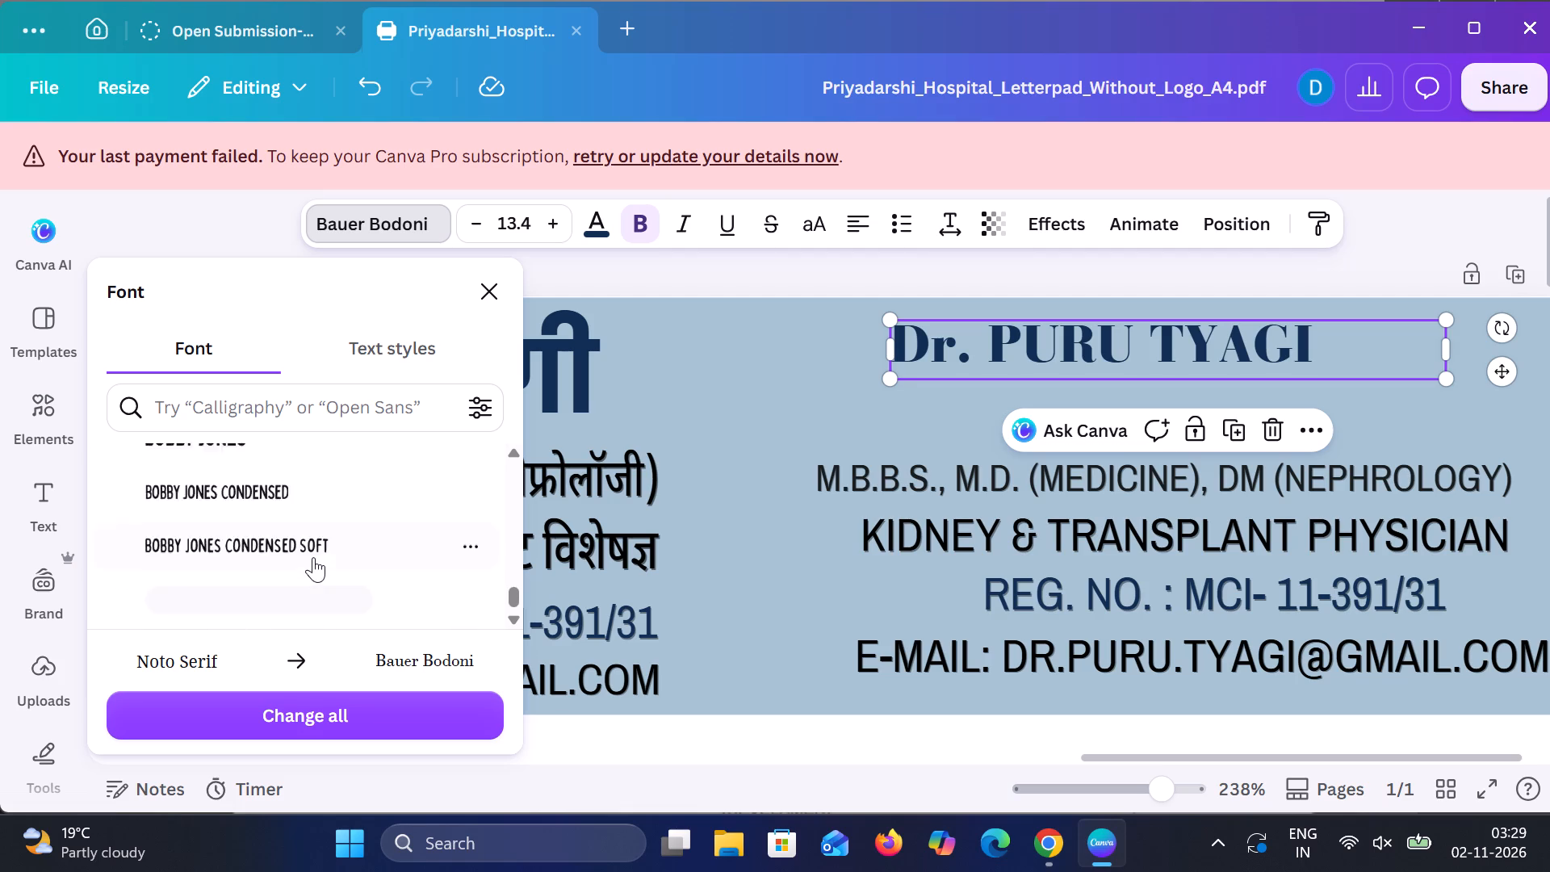
scroll(313, 557, down, 4)
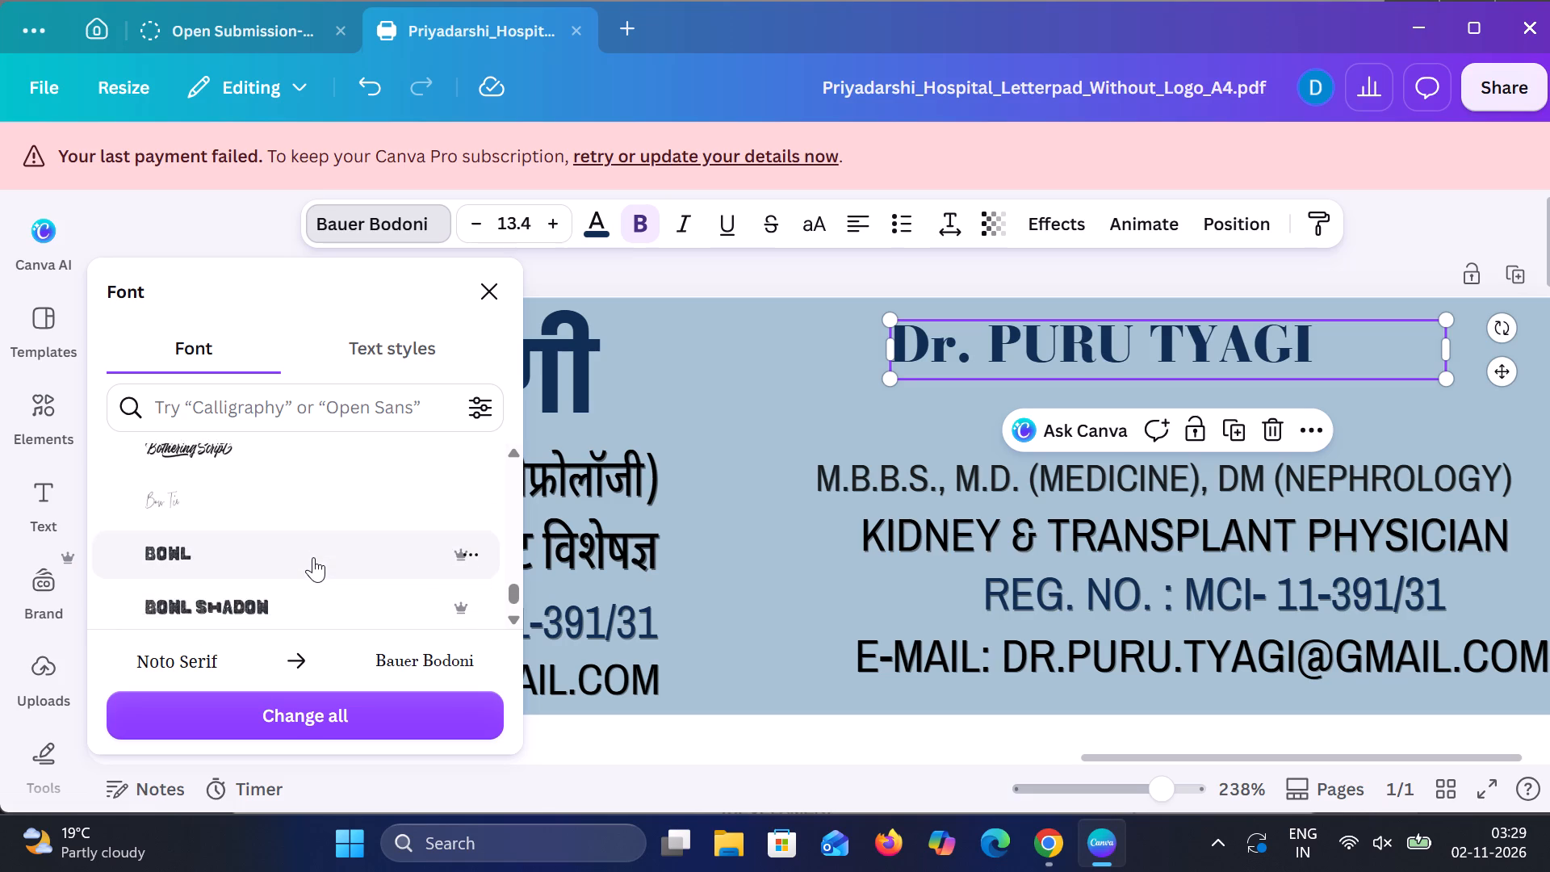
scroll(313, 557, down, 3)
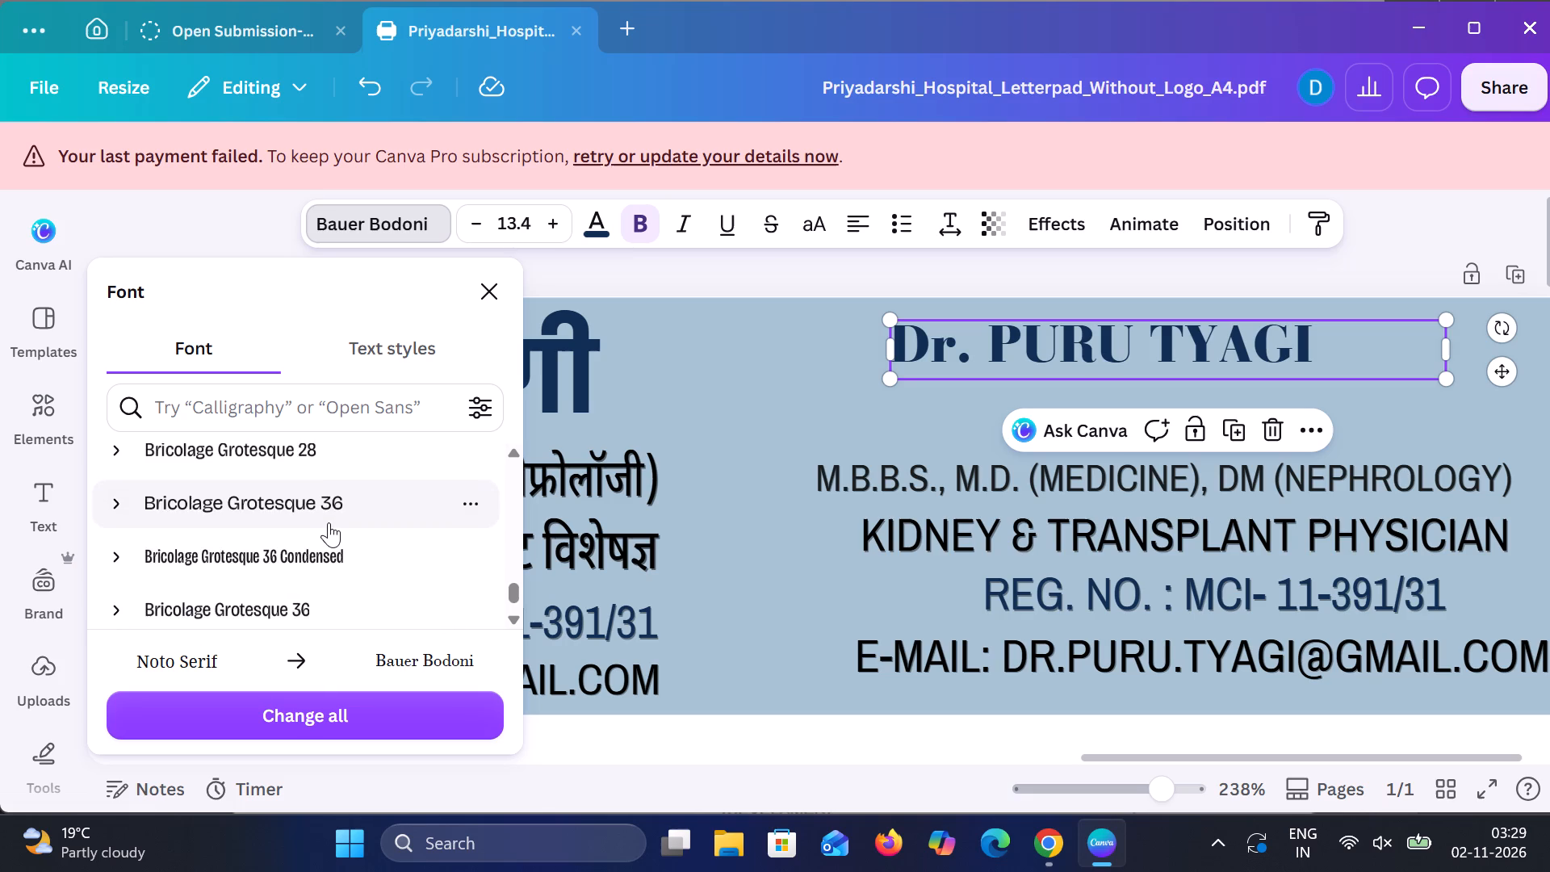
scroll(329, 522, down, 7)
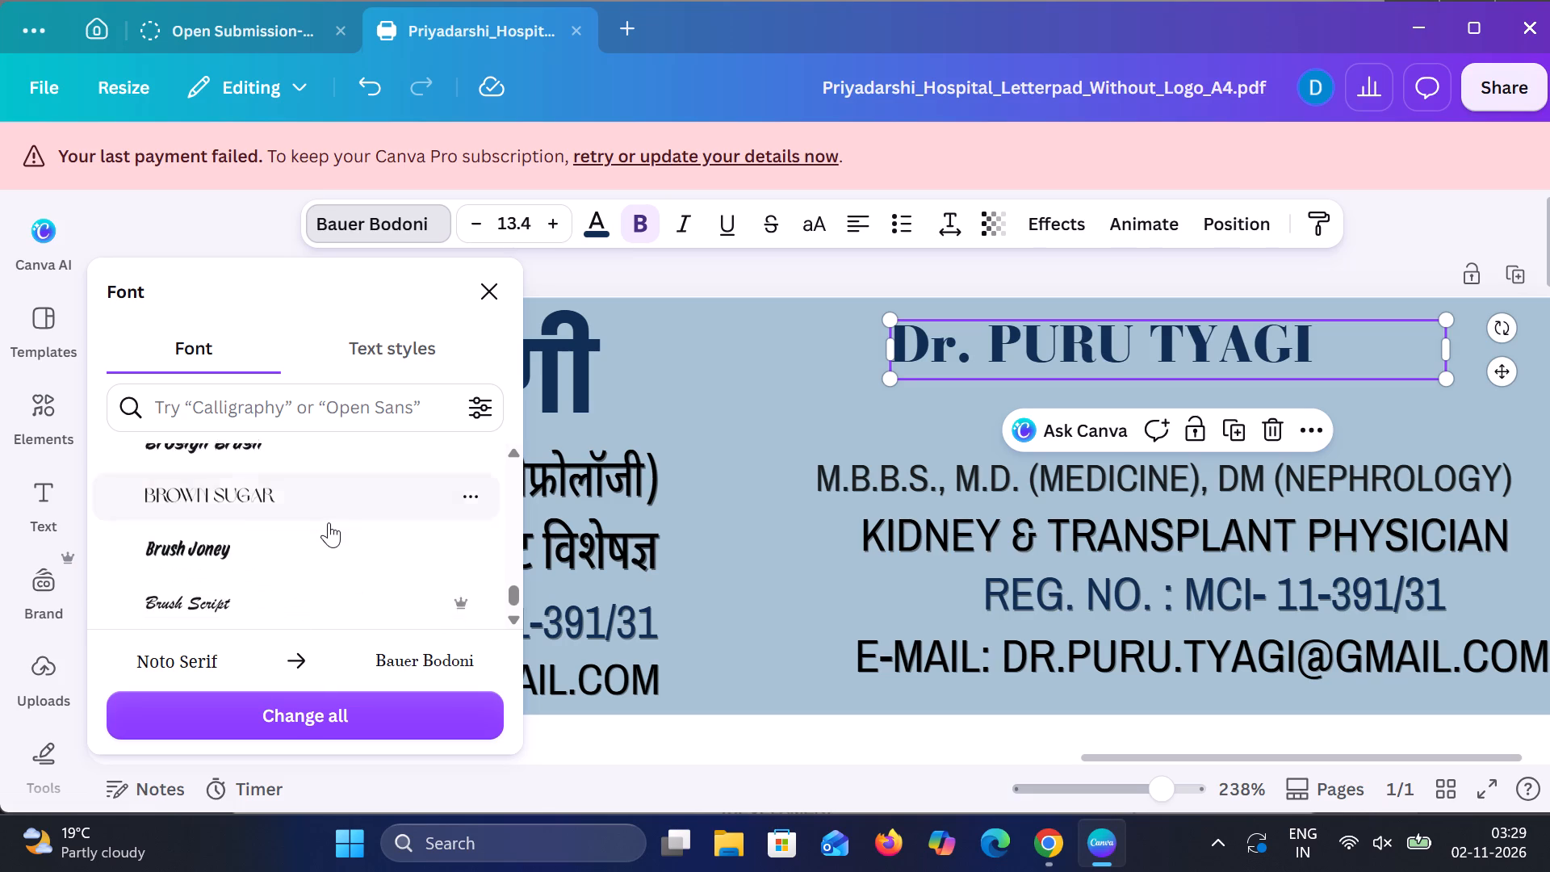
scroll(329, 522, down, 5)
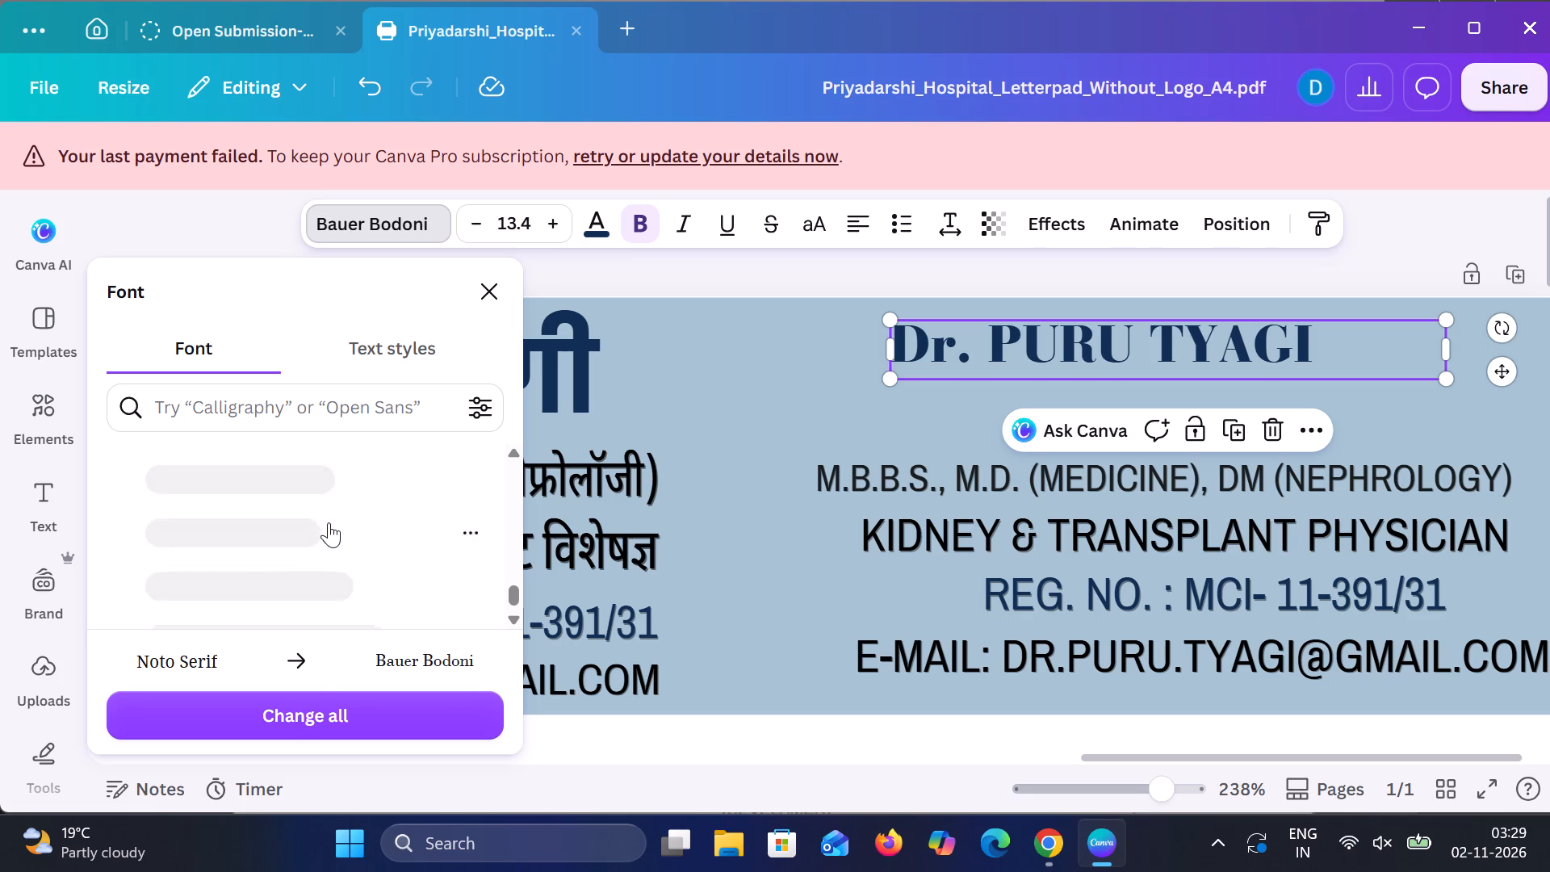
scroll(329, 522, down, 7)
Set the doctor's English name to Noto Serif from the document fonts and close the font list.
scroll(329, 522, up, 14)
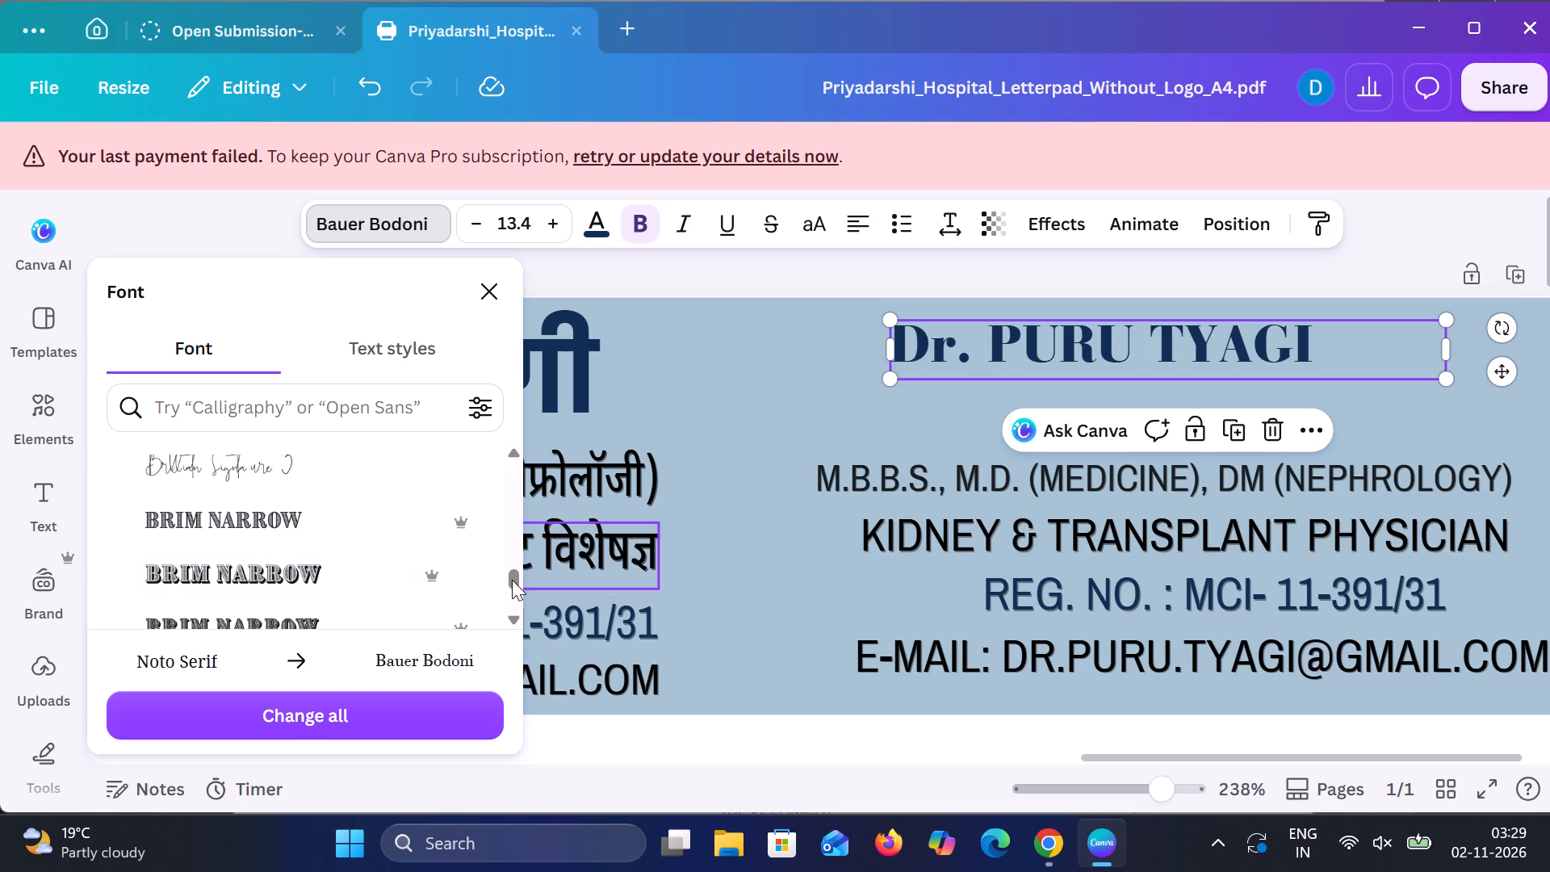
click(514, 506)
triple_click(514, 506)
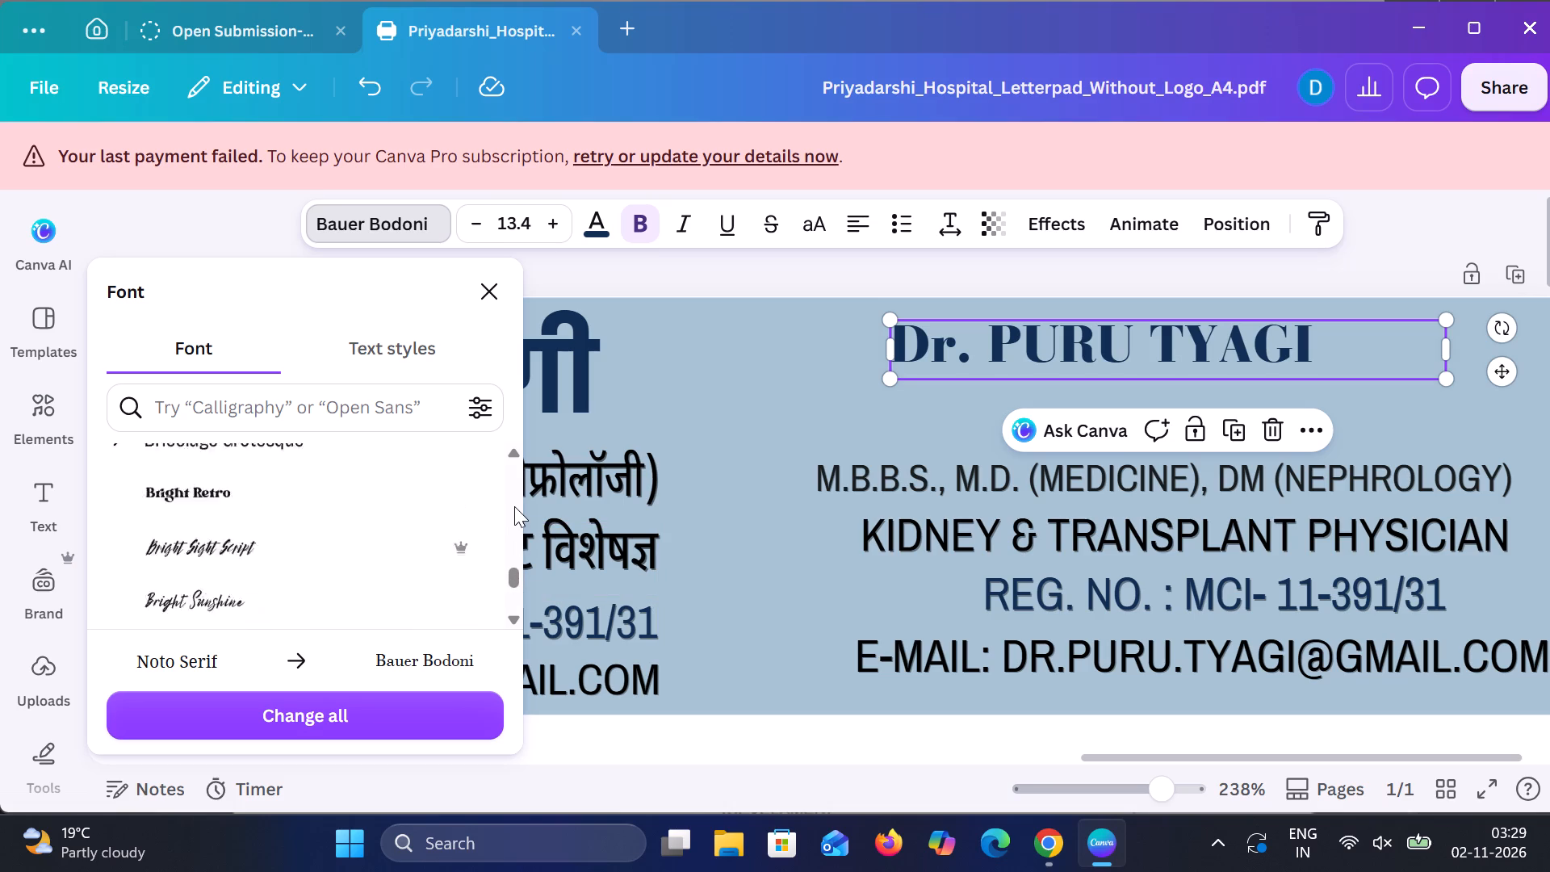
triple_click(514, 506)
triple_click(514, 506)
triple_click(514, 506)
triple_click(514, 506)
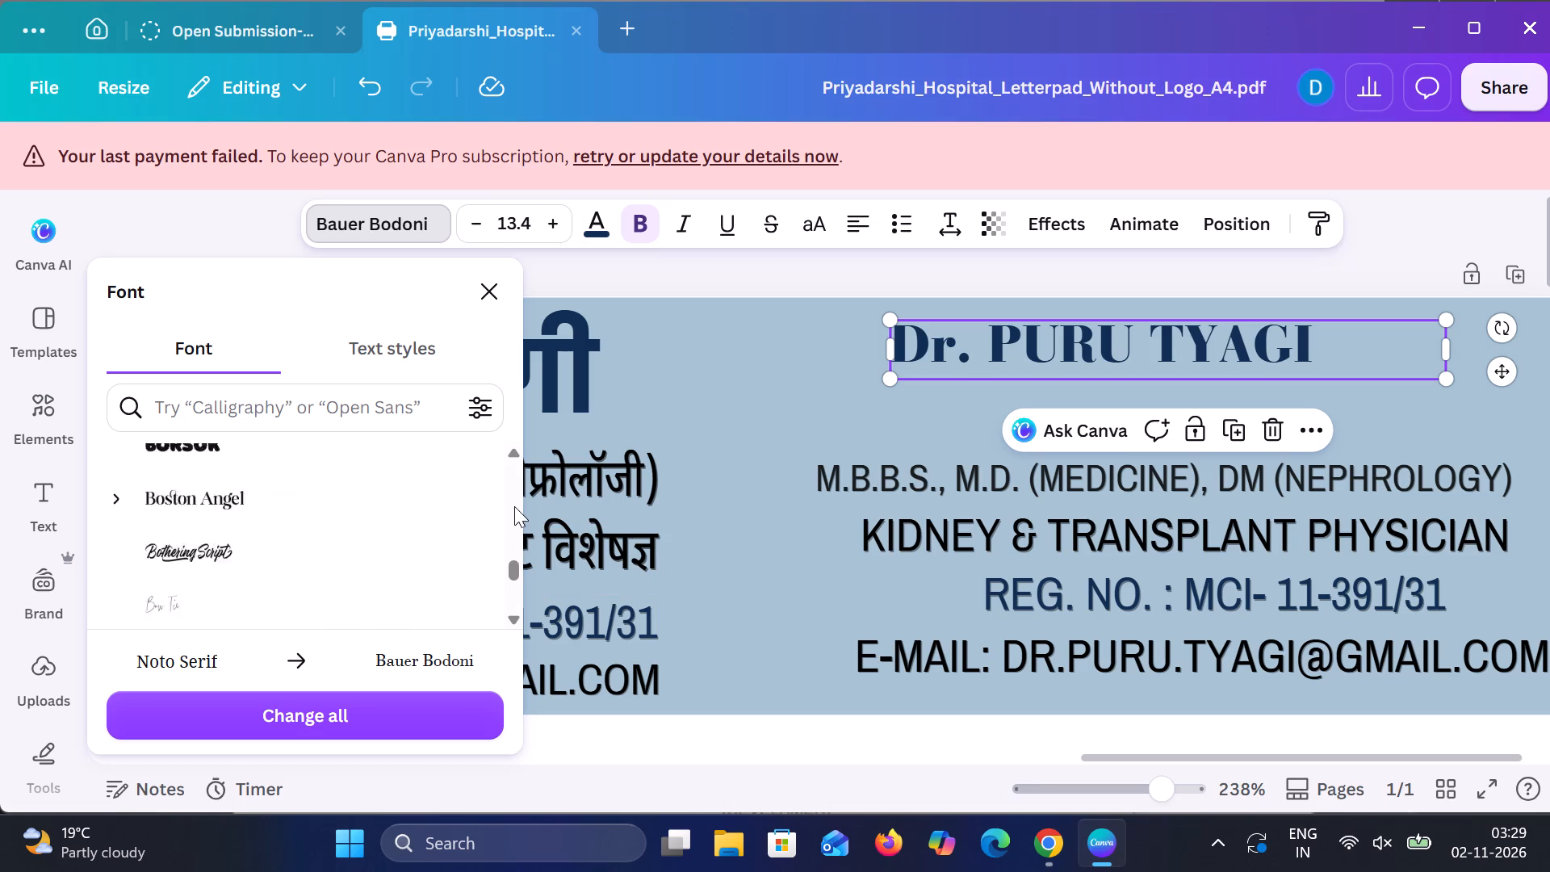
triple_click(514, 506)
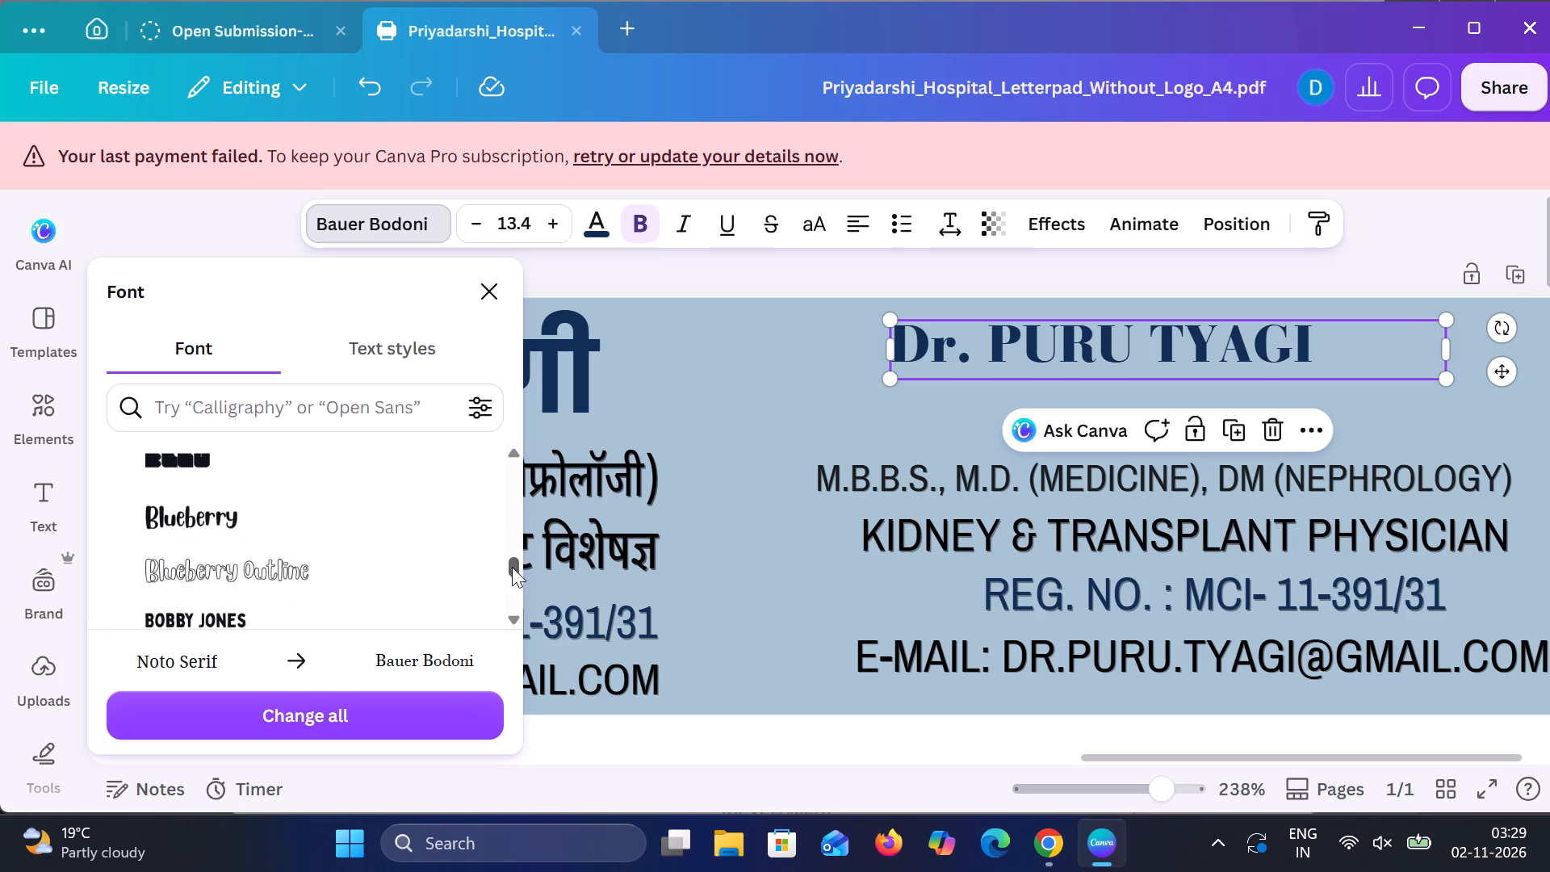
drag(512, 567, 514, 427)
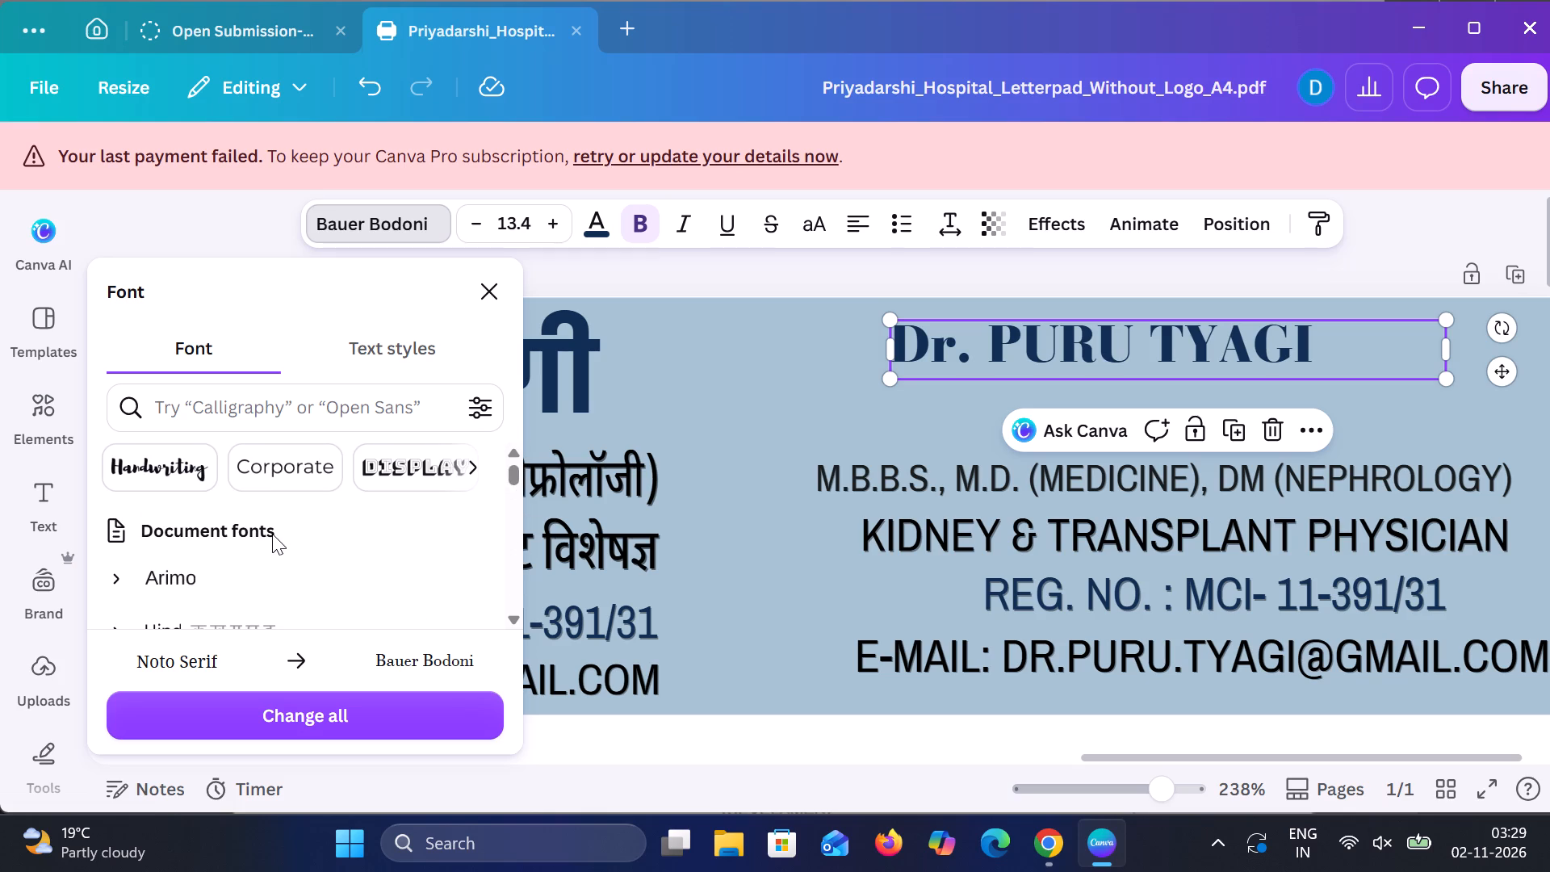
scroll(272, 534, down, 2)
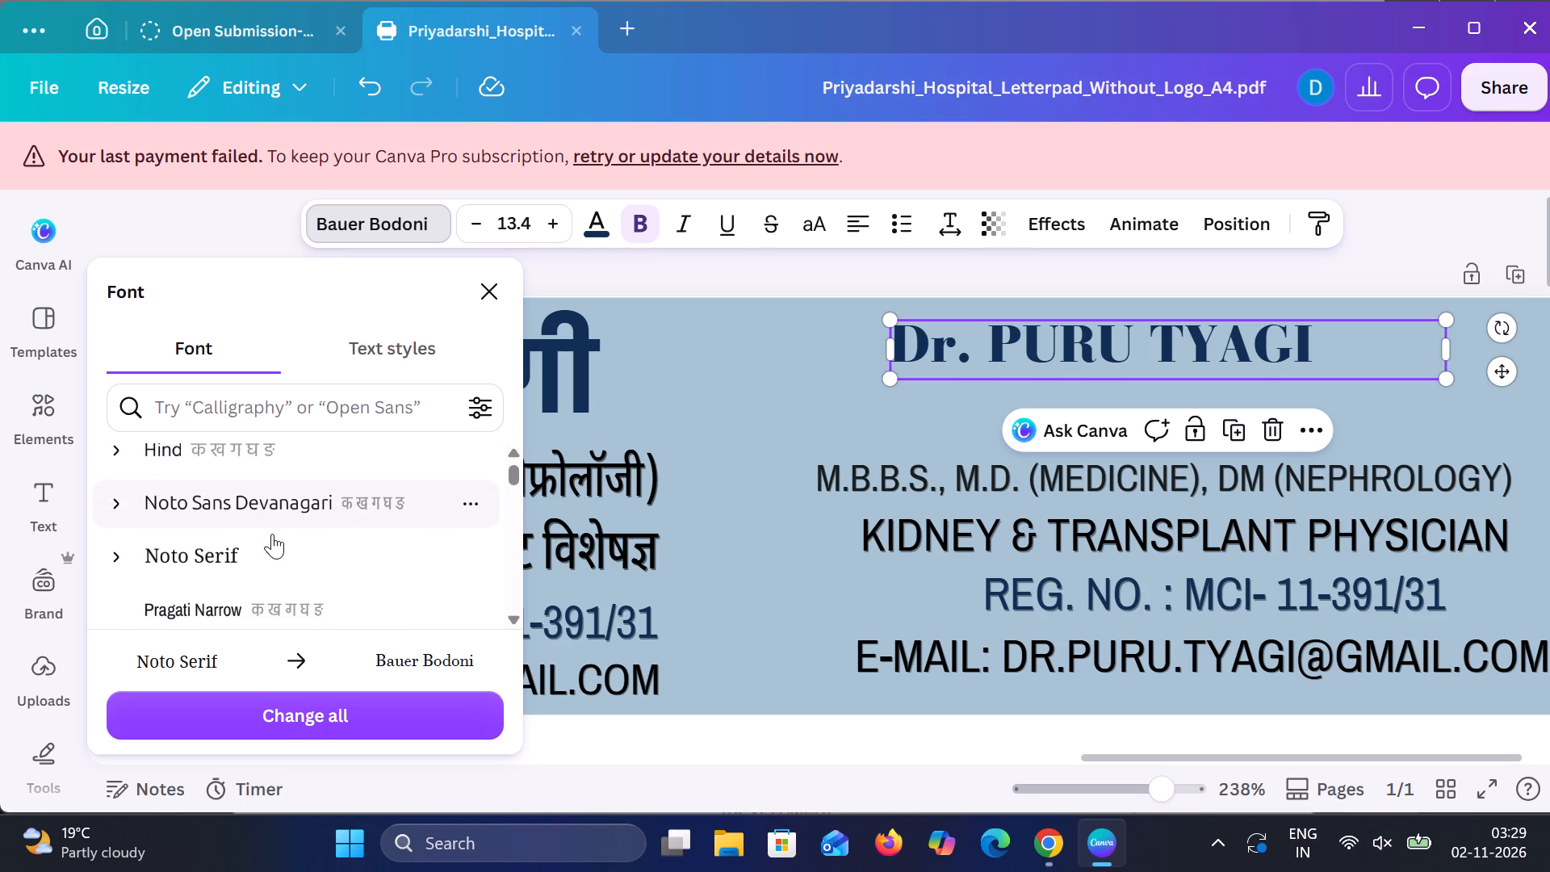
click(247, 566)
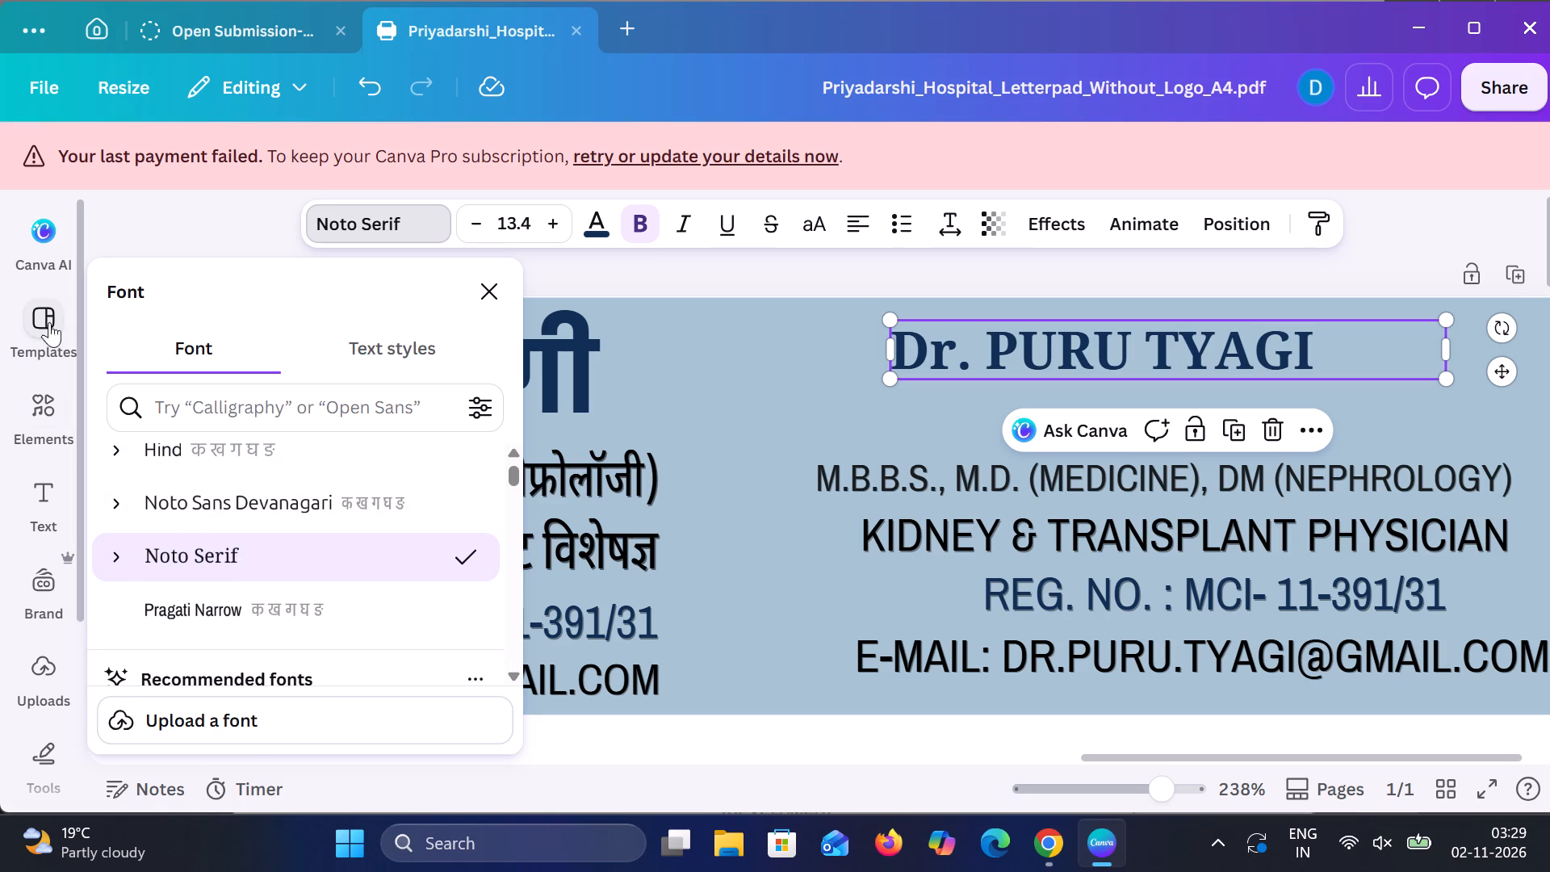
click(483, 284)
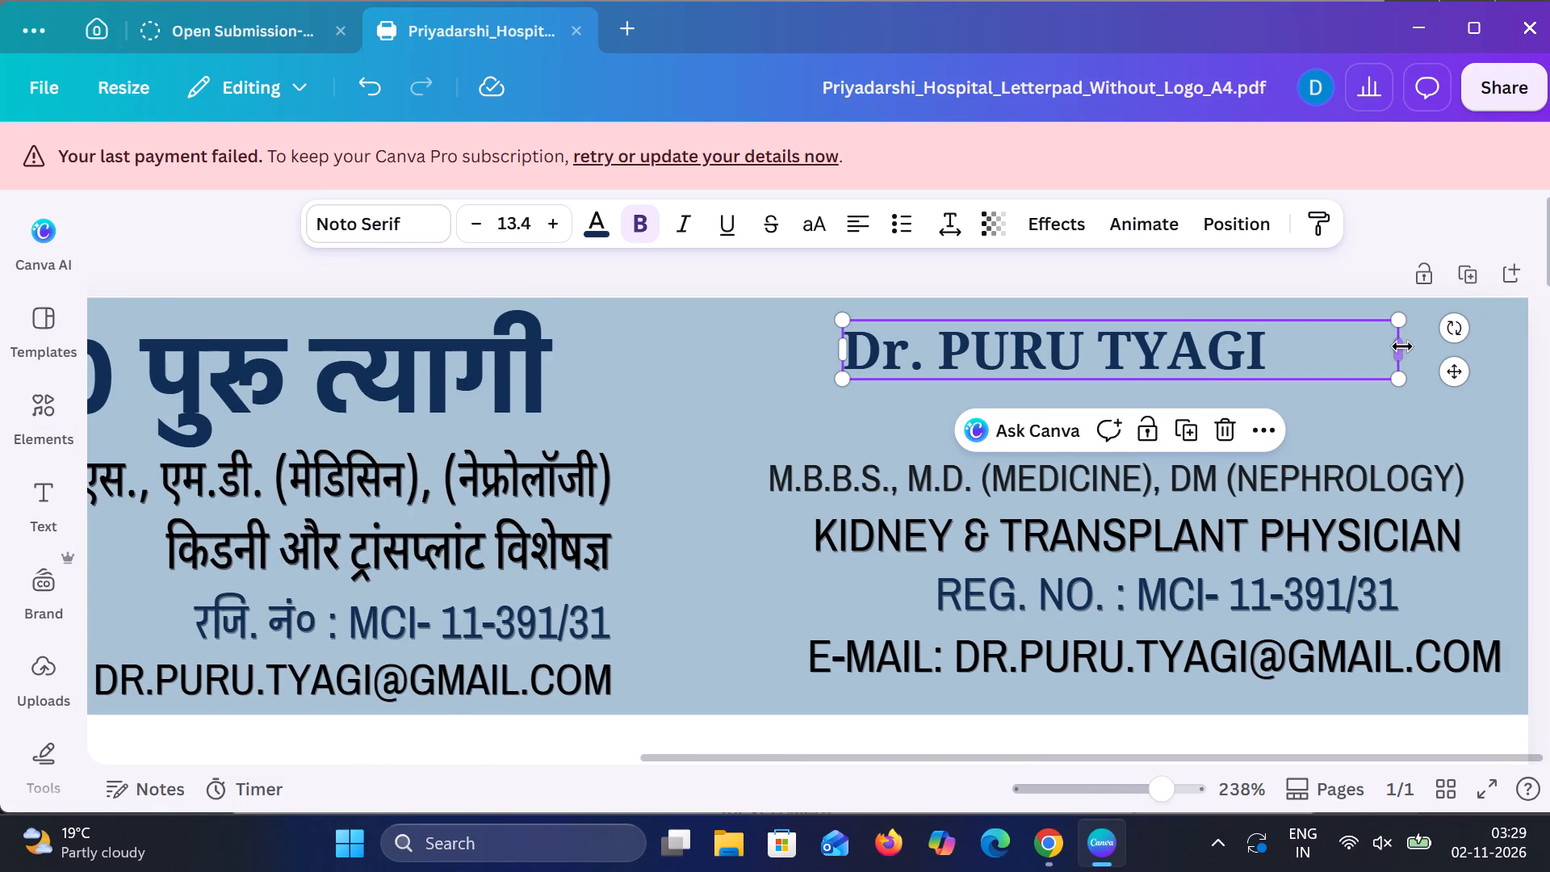
Narrow the English name's text box to fit its text and shift it over the English credentials.
drag(1402, 346, 1283, 343)
click(1401, 249)
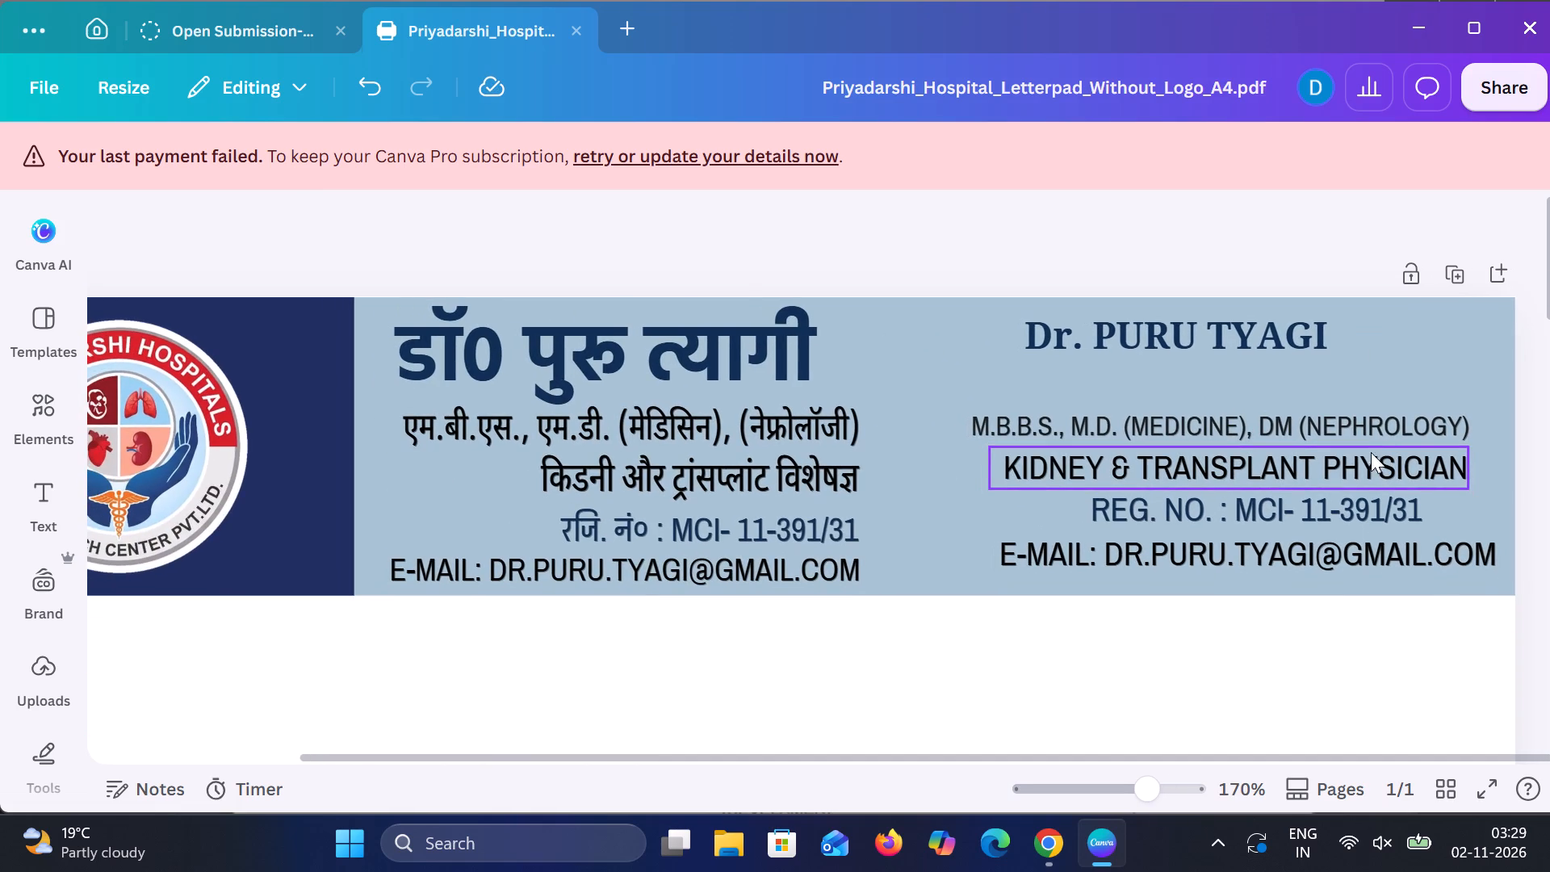
drag(1094, 315, 1121, 333)
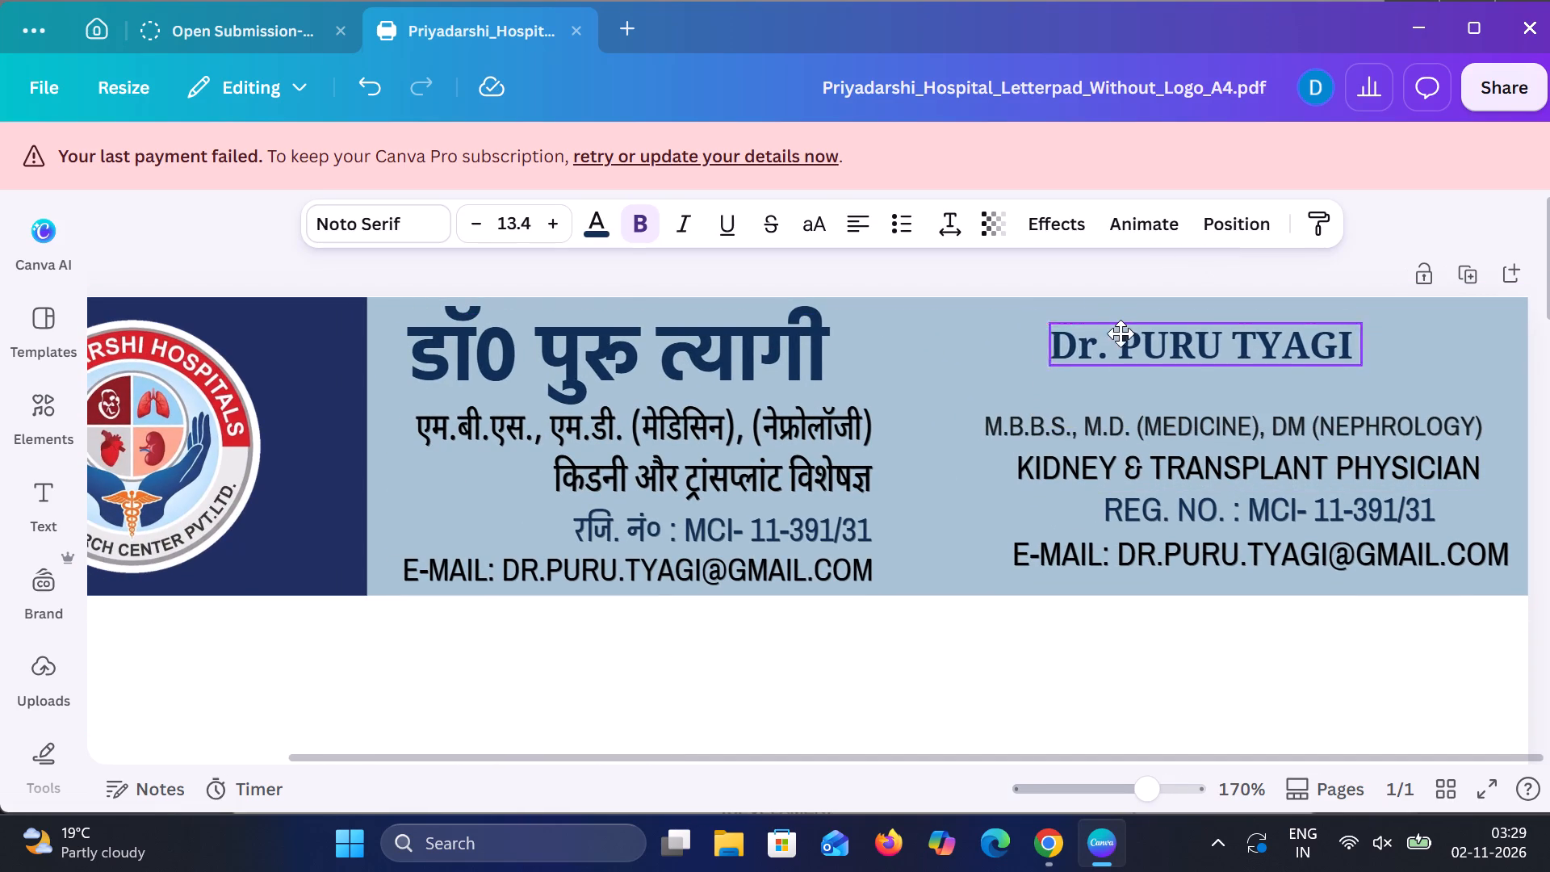
drag(1121, 333, 1132, 326)
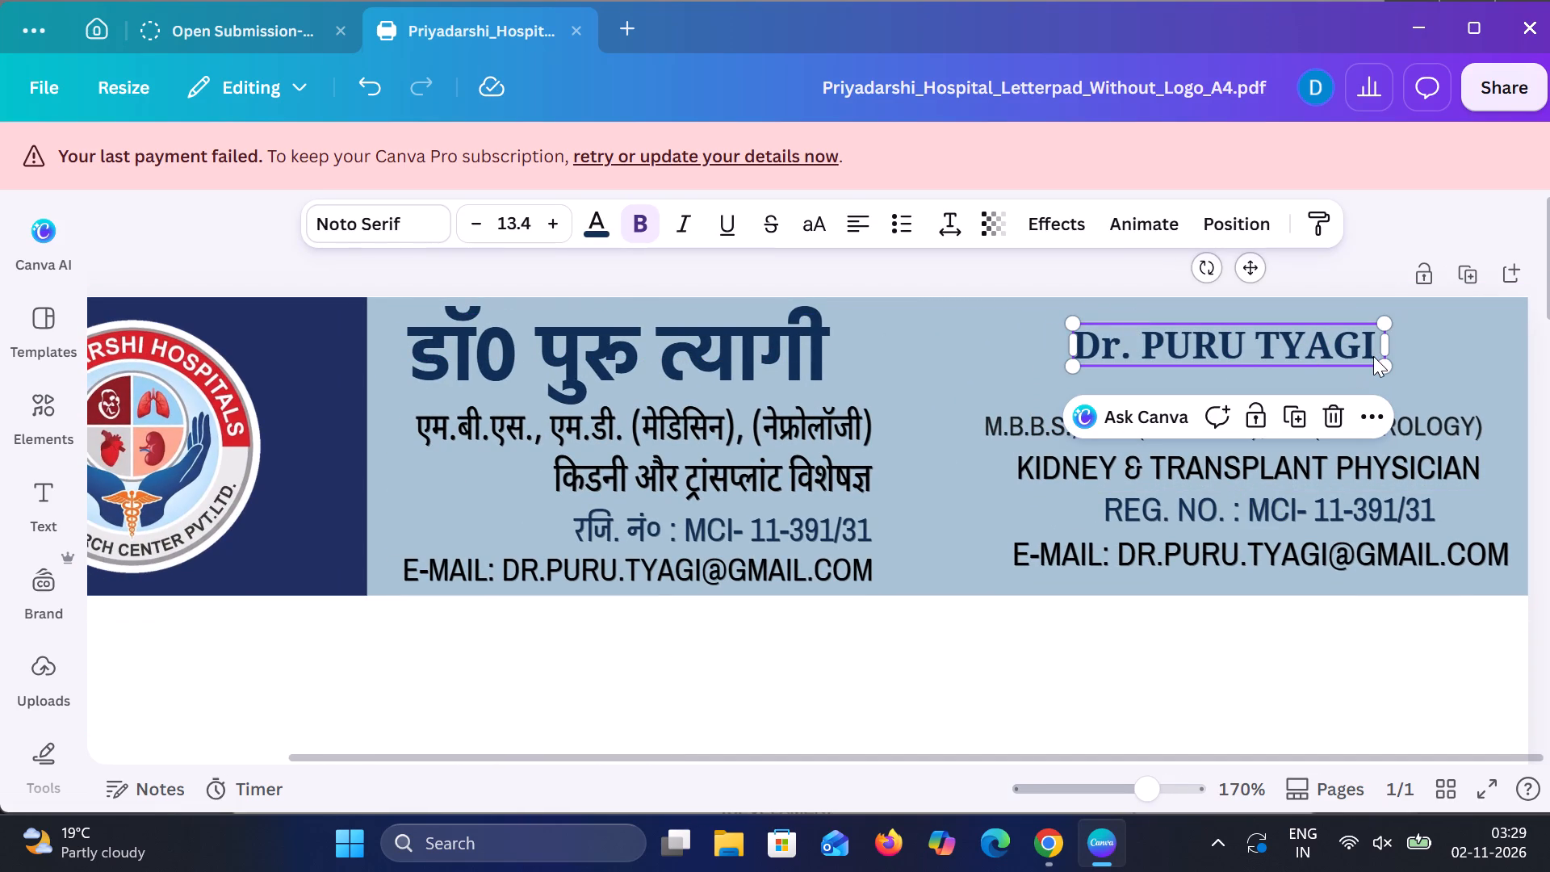
Enlarge the doctor's English name to a font size of about 21.4.
drag(1387, 361, 1436, 397)
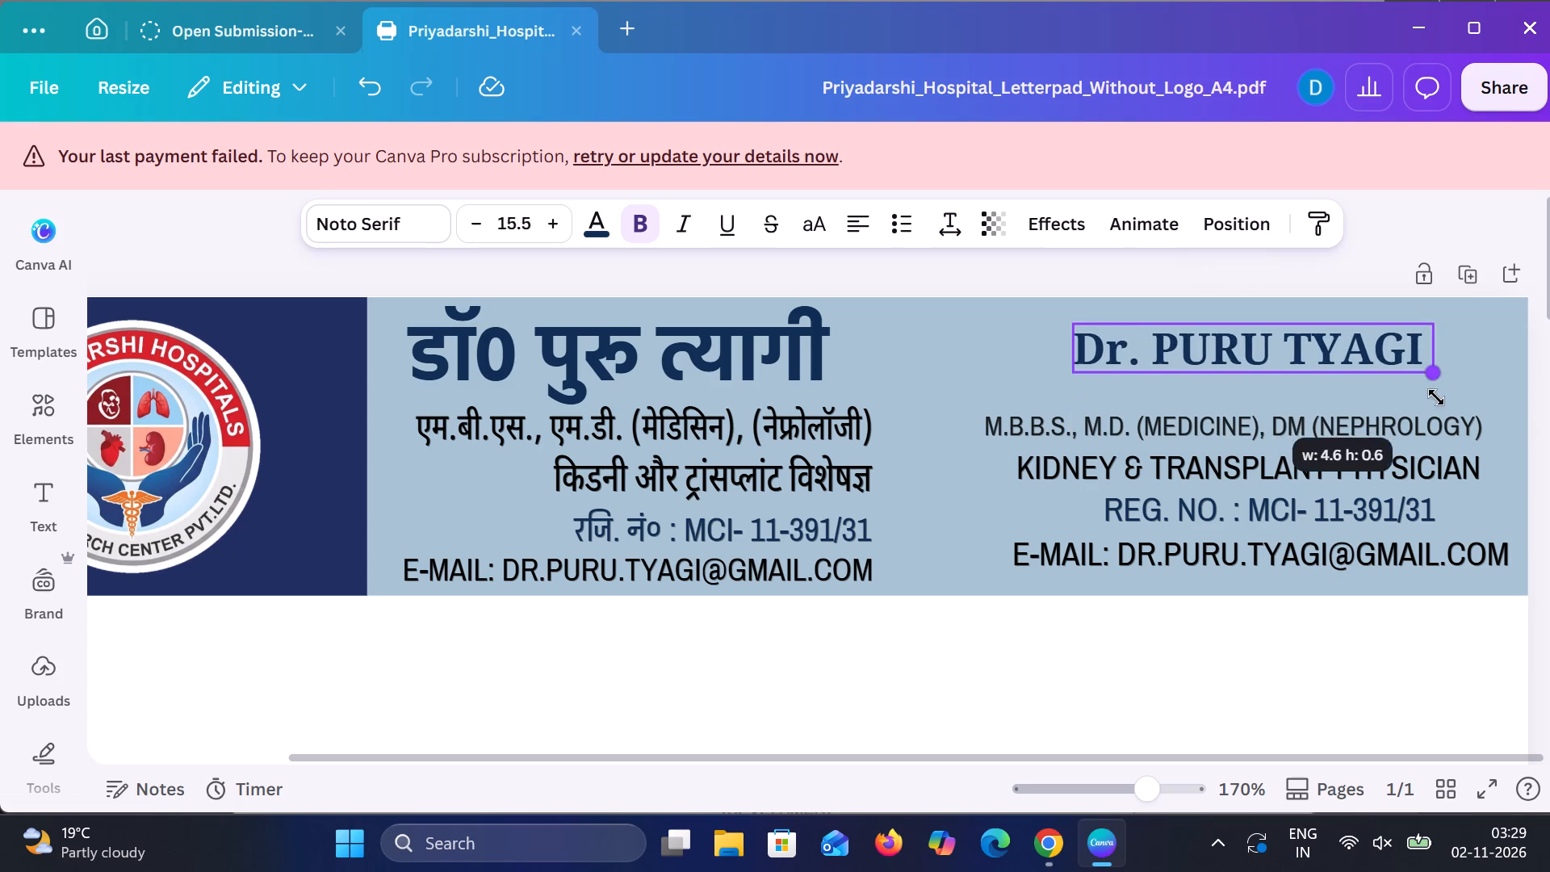
drag(1436, 397, 1487, 474)
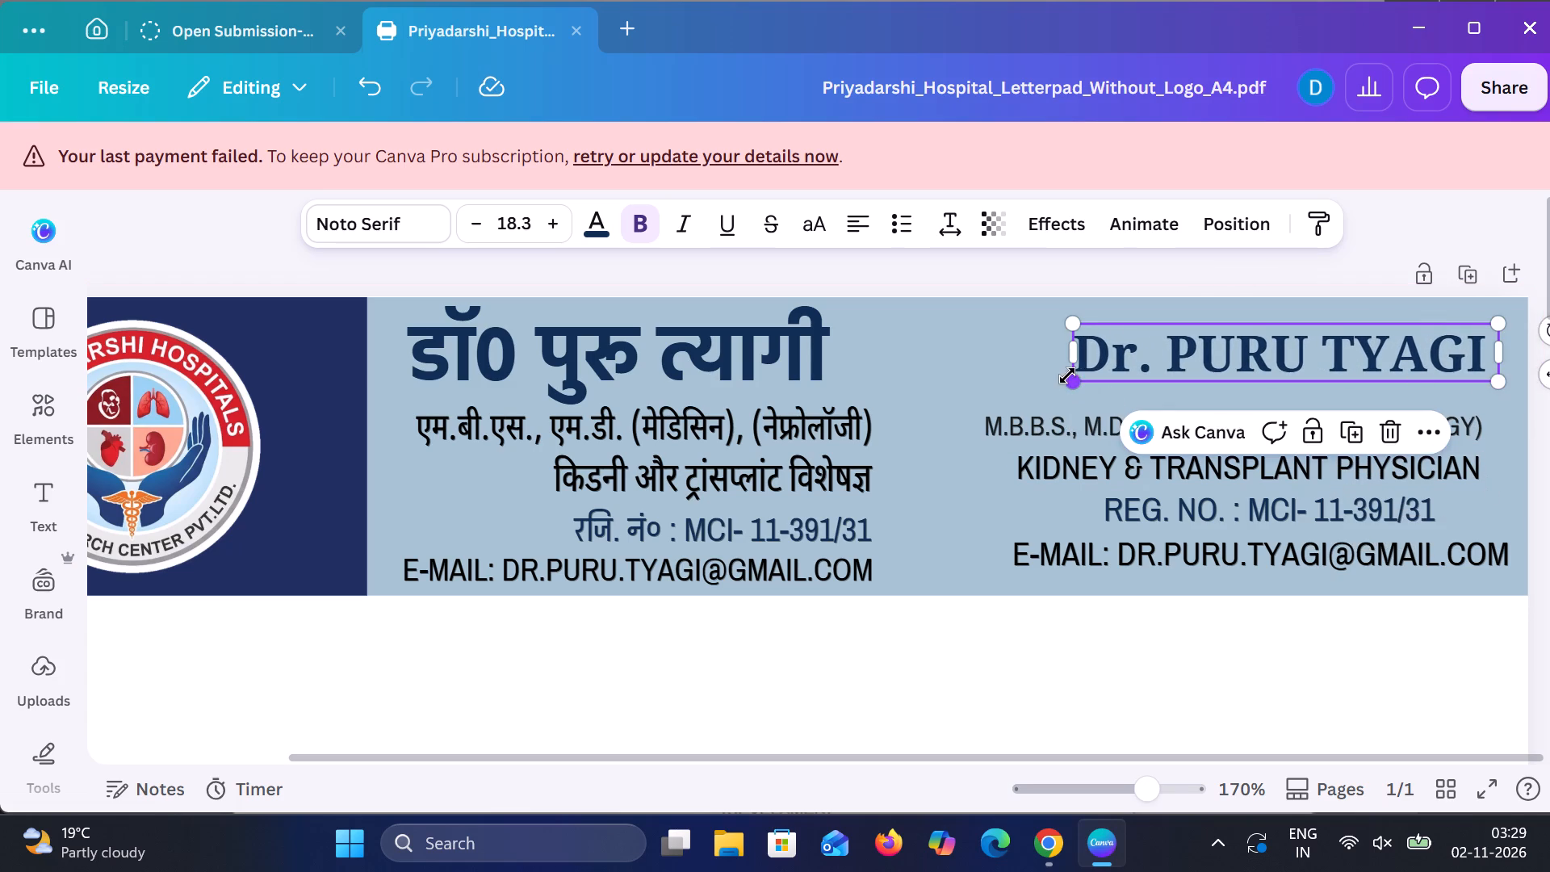
drag(1077, 378, 1010, 392)
Move the doctor's English name directly beside the large Hindi name in the header band.
drag(1081, 361, 969, 358)
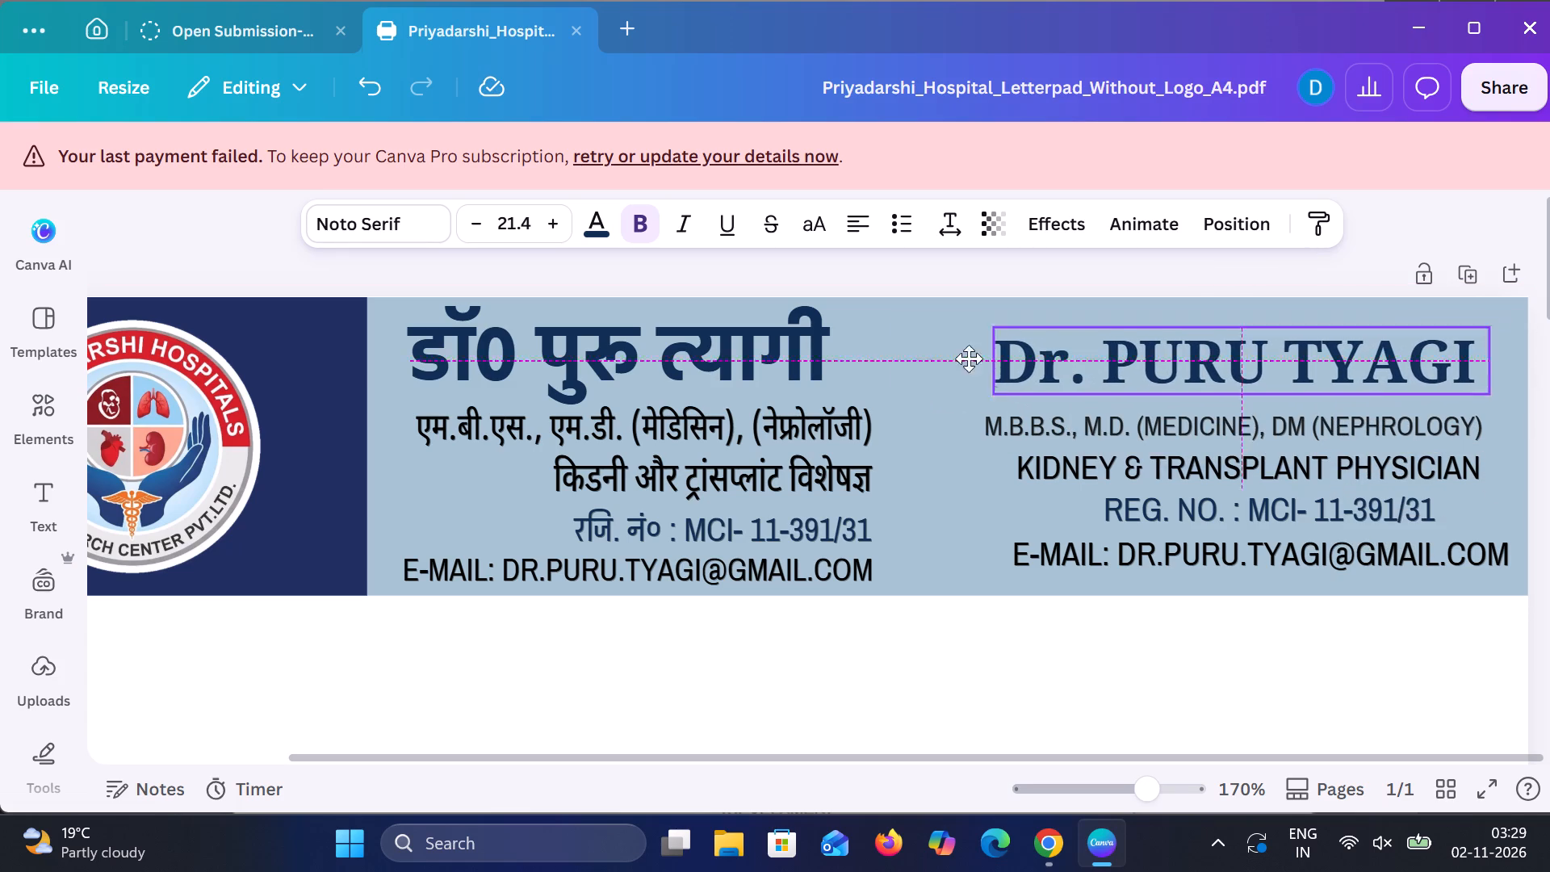
drag(969, 358, 917, 354)
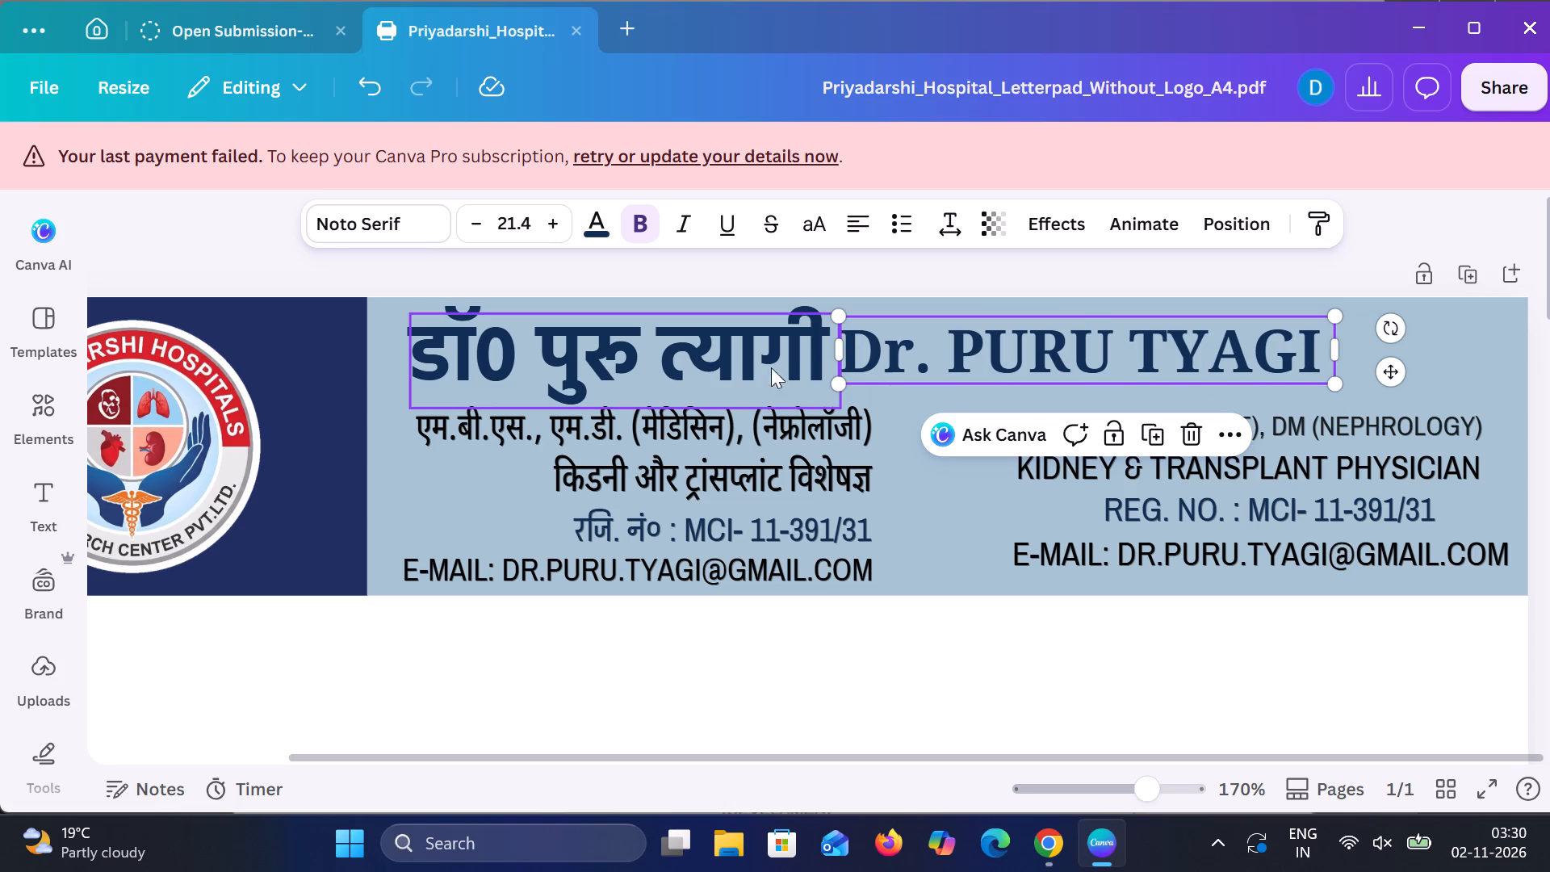
click(749, 360)
click(987, 349)
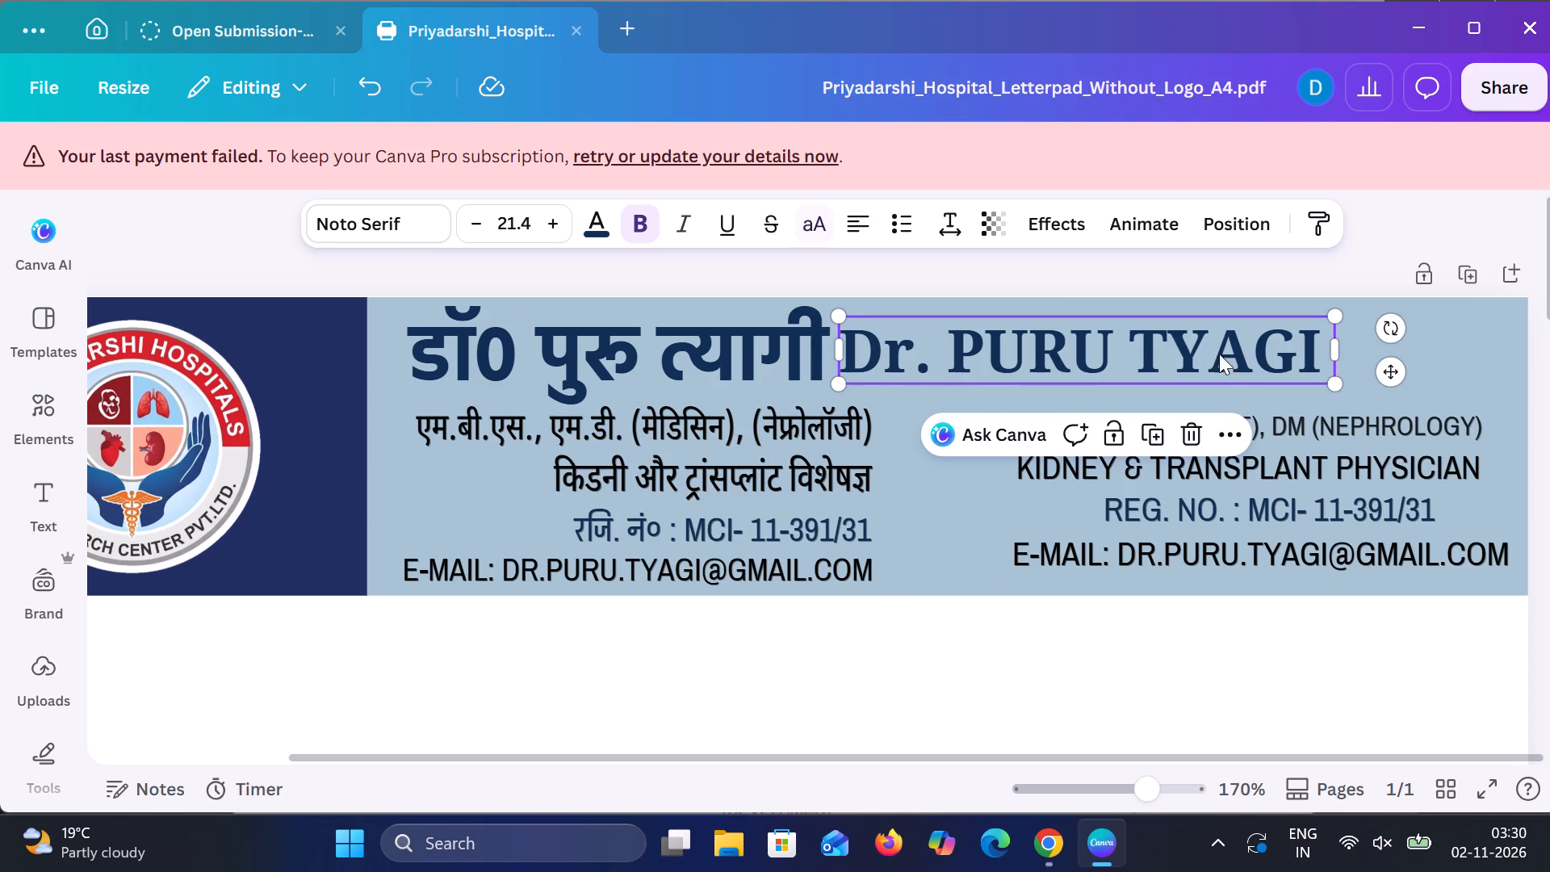
Enlarge the doctor's English name in the header band to a font size of about 24.9.
click(1338, 383)
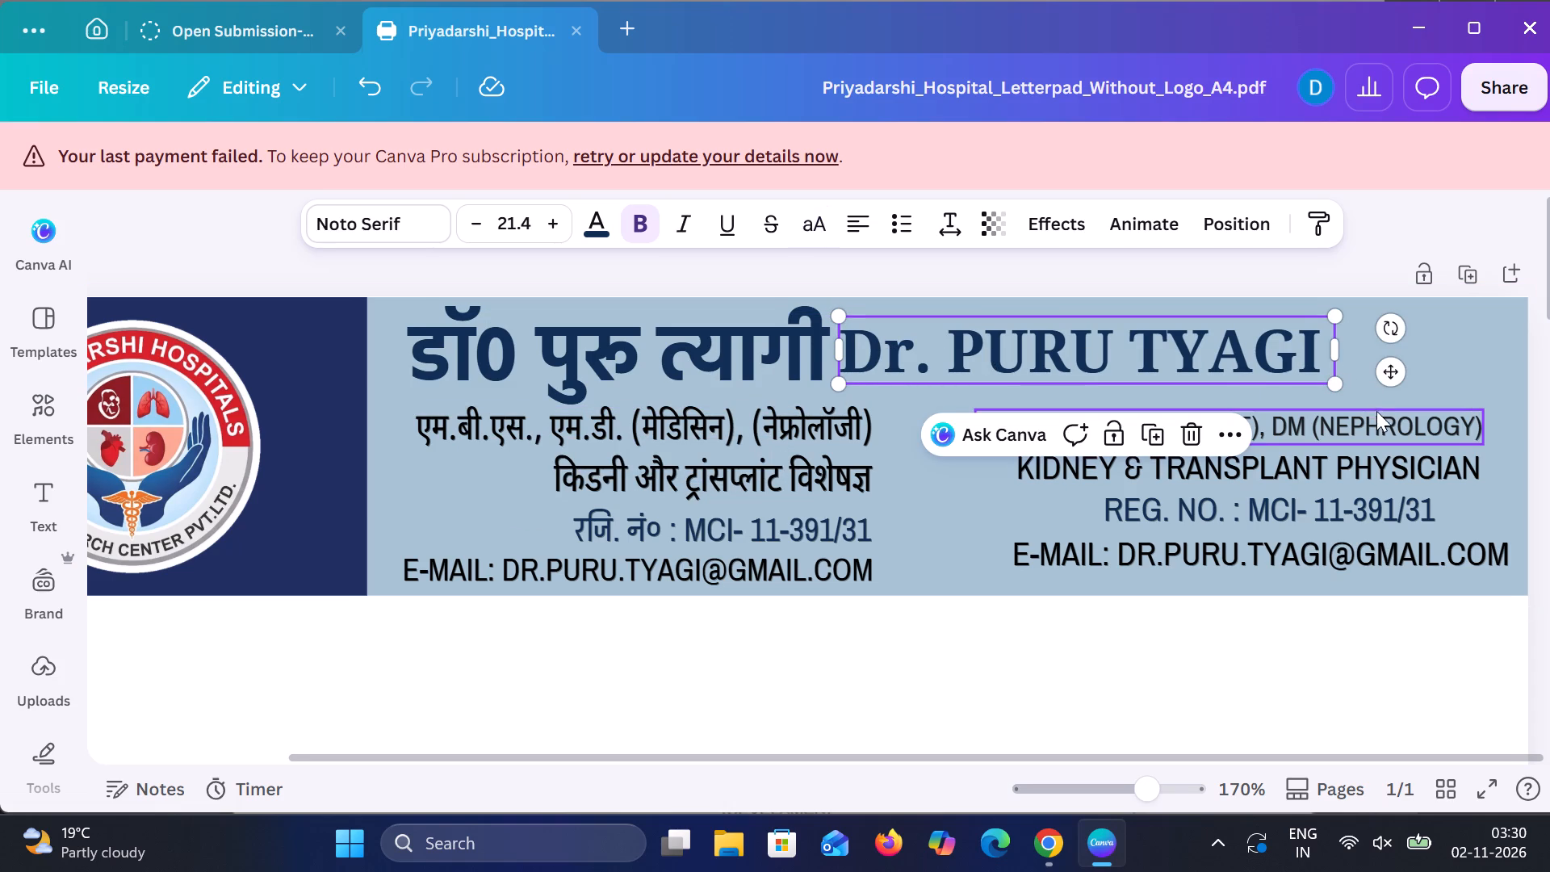
scroll(1292, 436, left, 1)
click(972, 659)
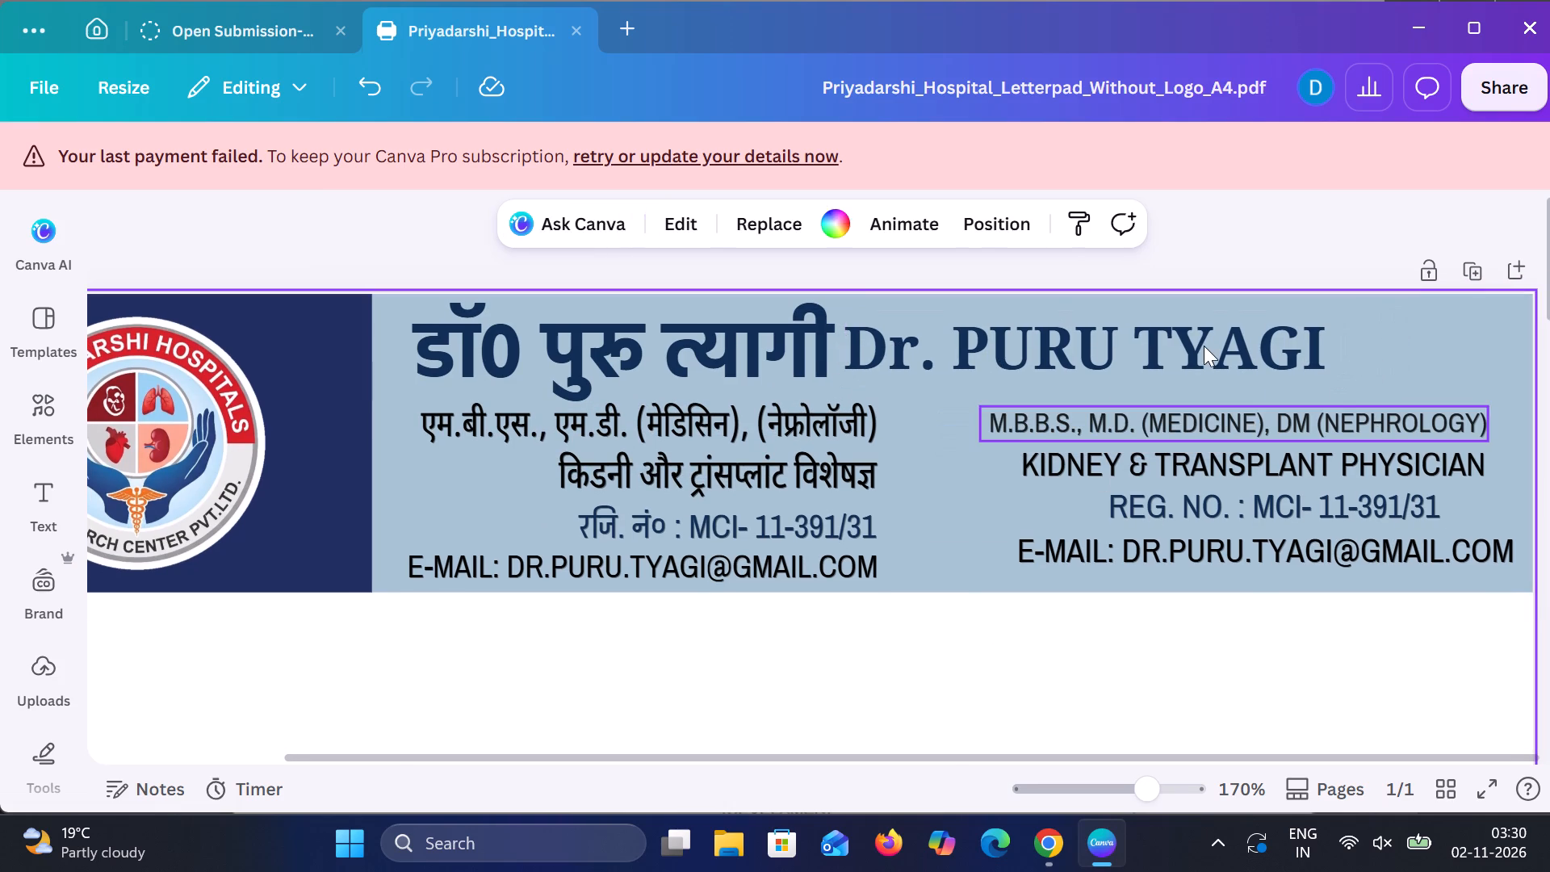
click(1204, 342)
drag(1338, 377, 1368, 397)
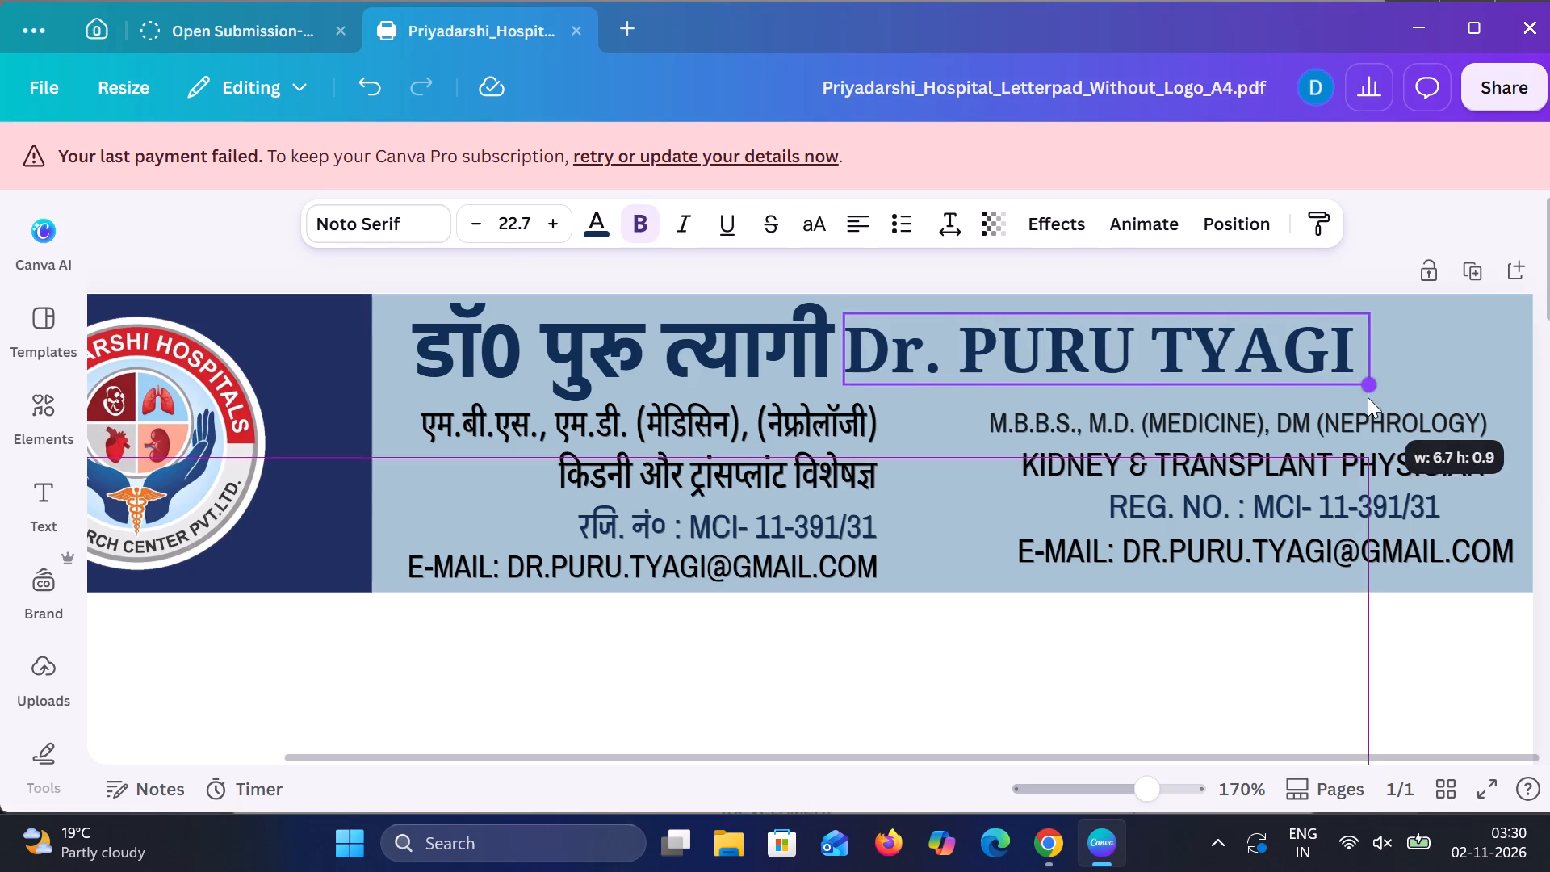
drag(1368, 397, 1410, 417)
Move the doctor's English name away from the large Hindi name, leaving a clear gap between them above the English credentials.
drag(1234, 363, 1243, 359)
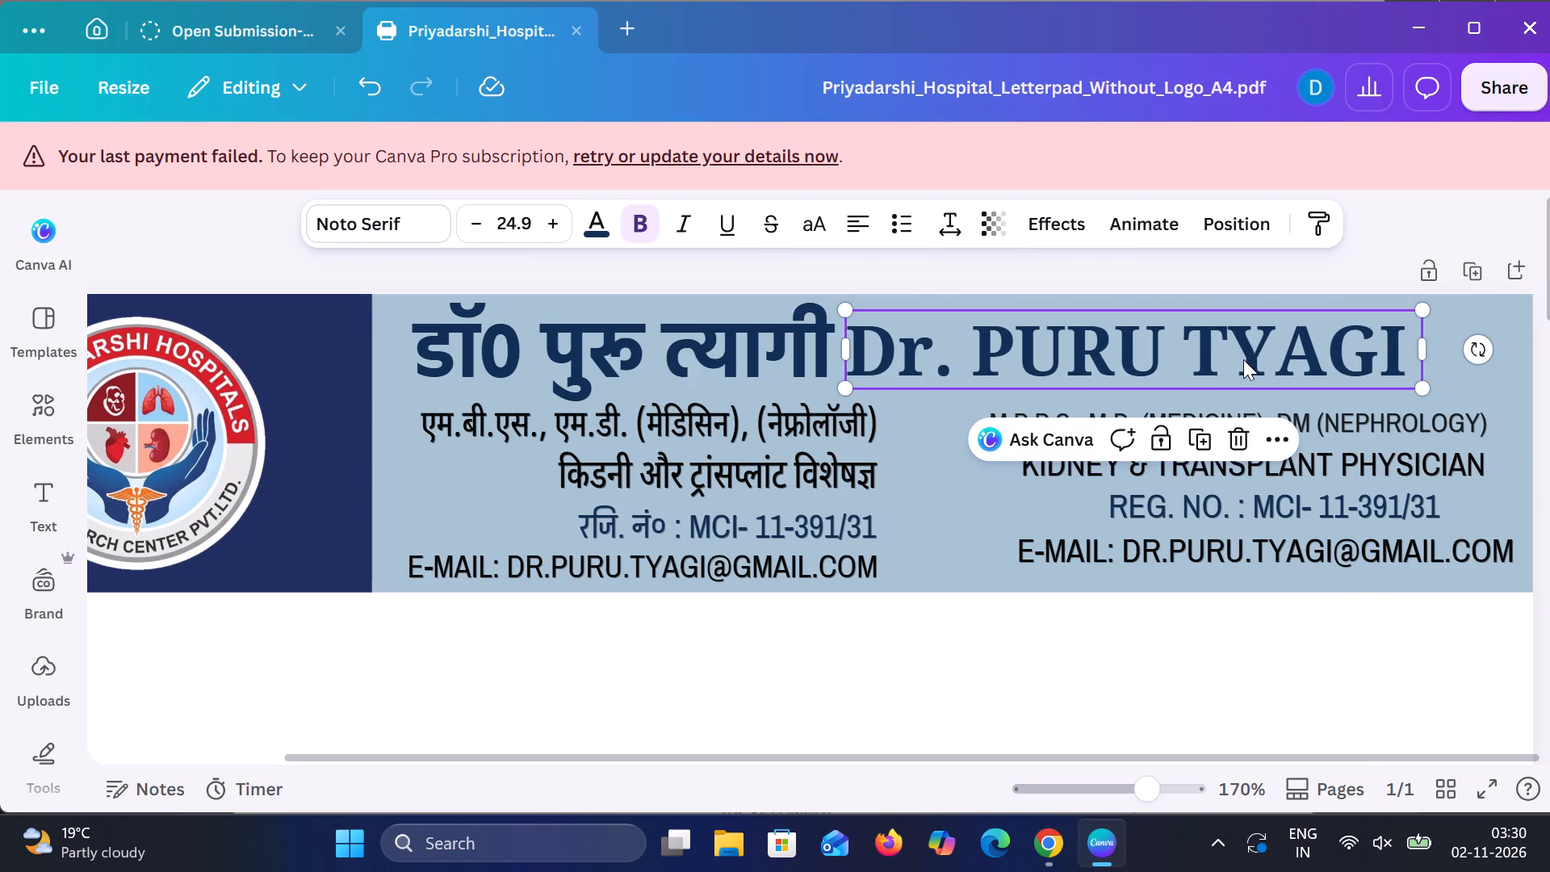
click(889, 350)
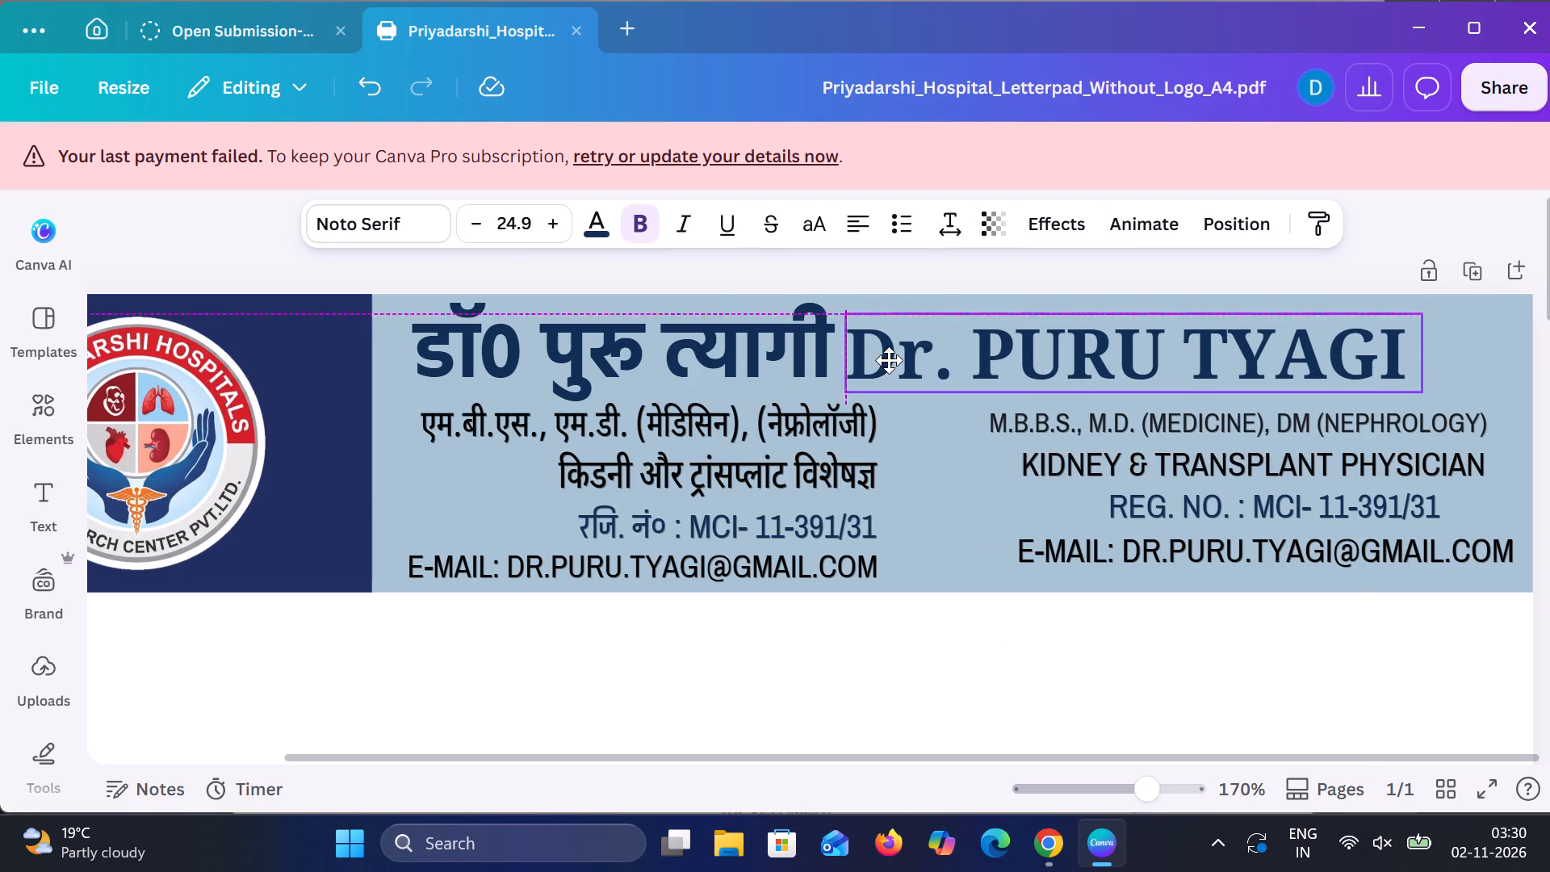
click(895, 644)
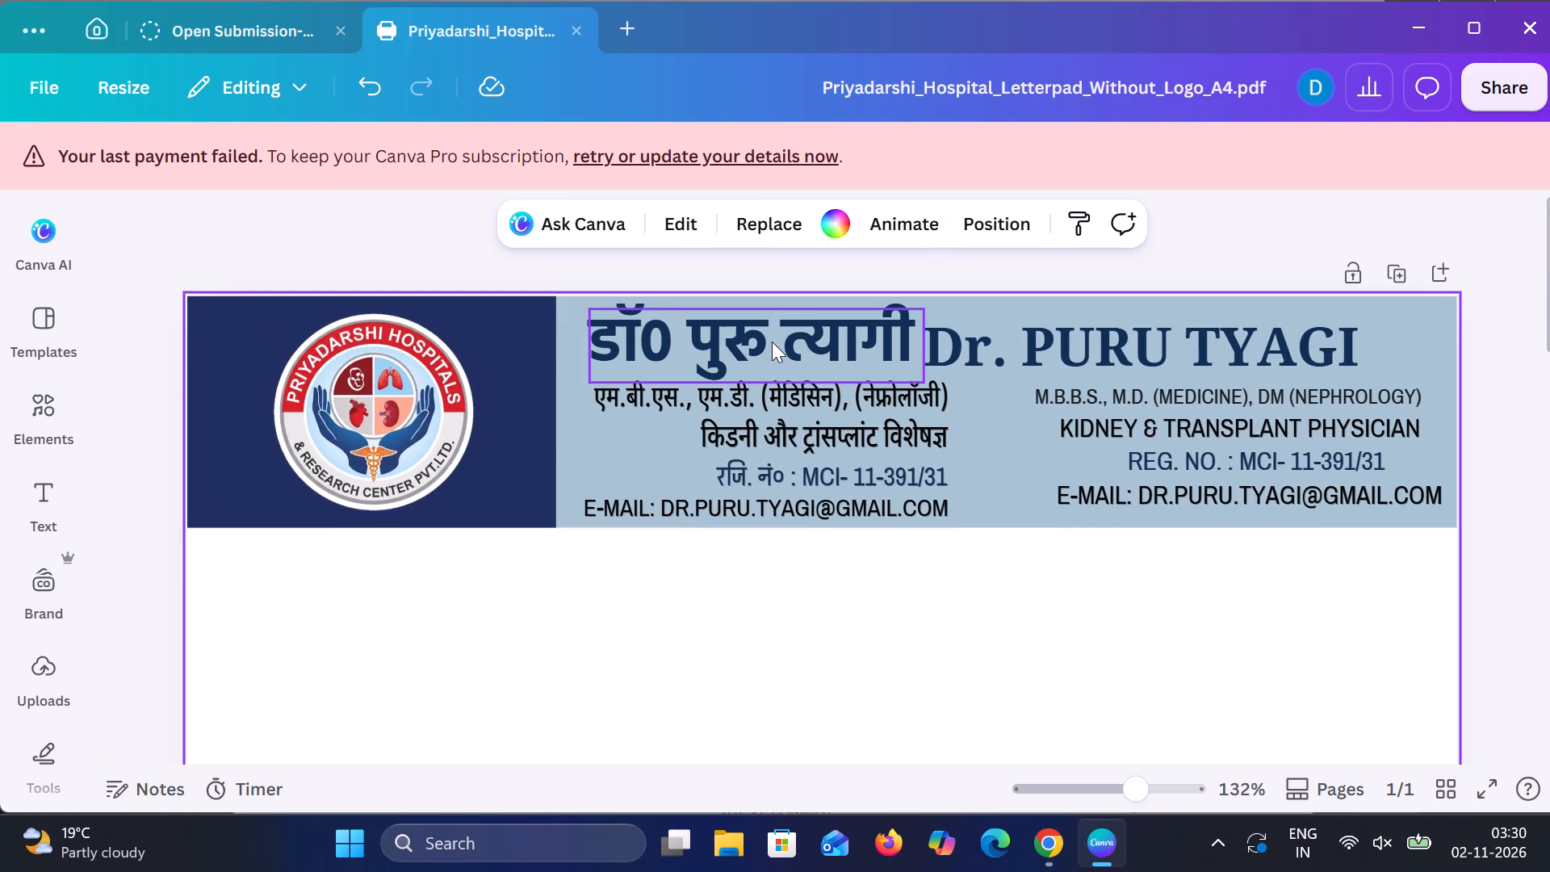
drag(977, 341, 1016, 338)
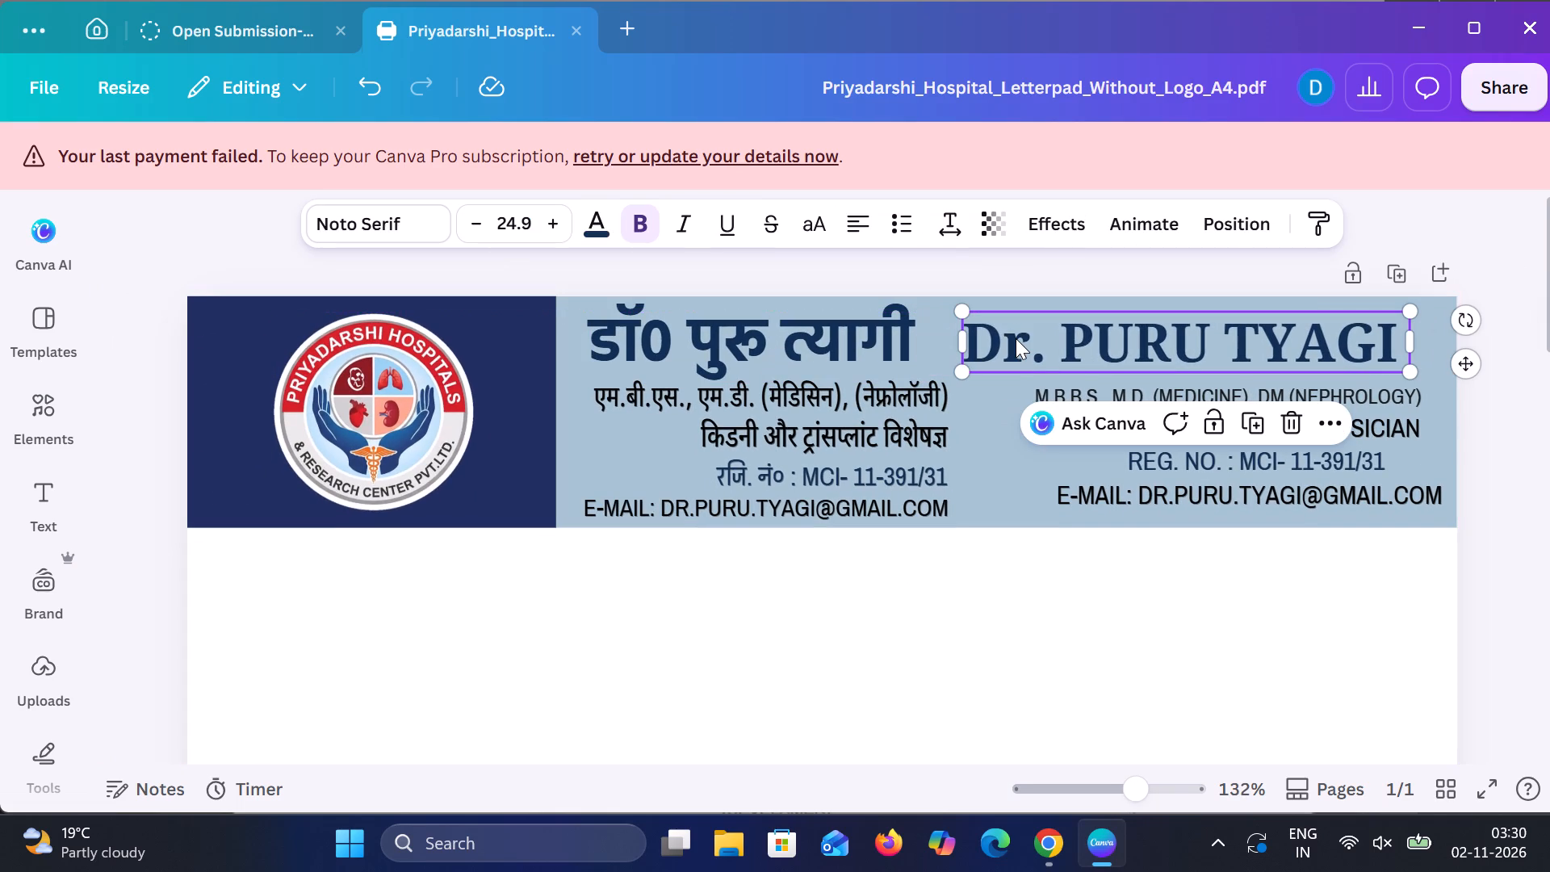
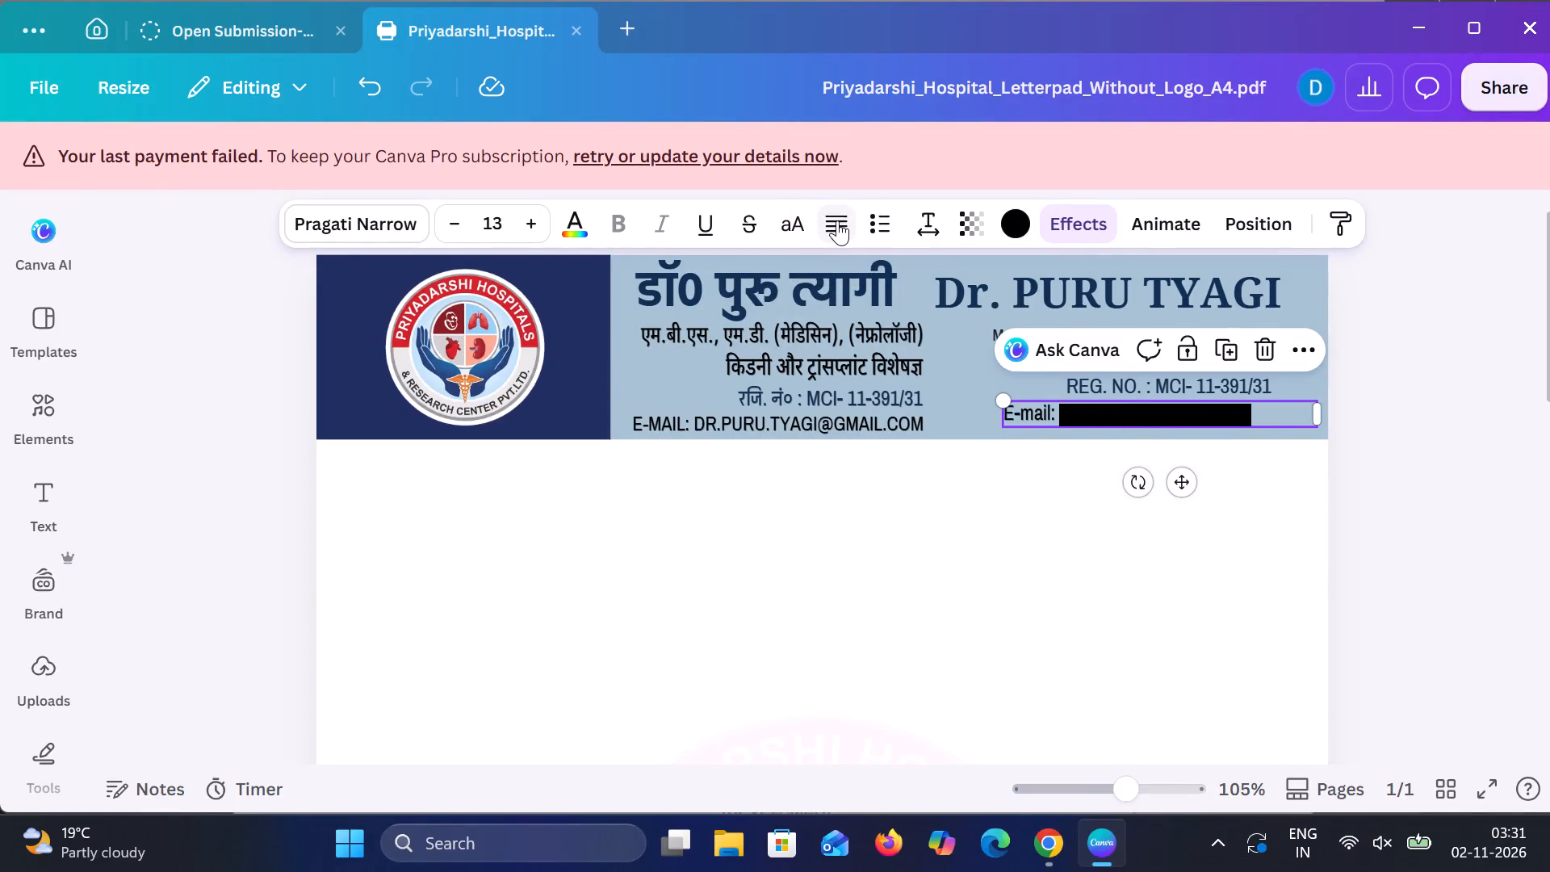
Left-align the e-mail line below the English registration number, narrow its box to fit the text, and shift it toward the header's right edge.
click(837, 220)
drag(1320, 409, 1256, 409)
drag(1140, 488, 1185, 482)
click(1439, 508)
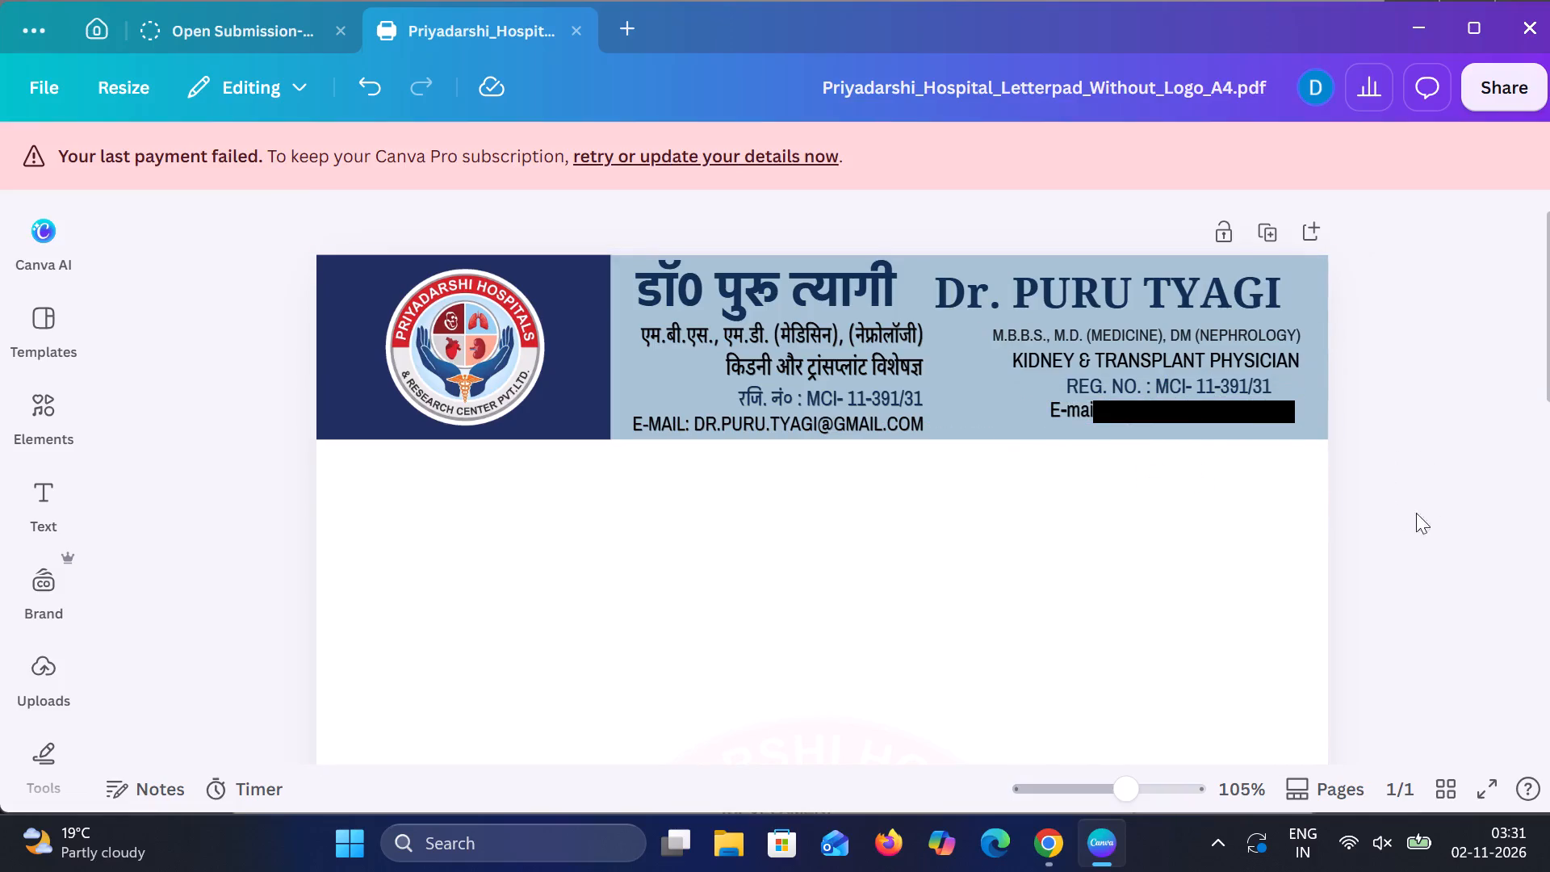
Select the capitalised e-mail line below the Hindi registration number in the header band.
click(899, 426)
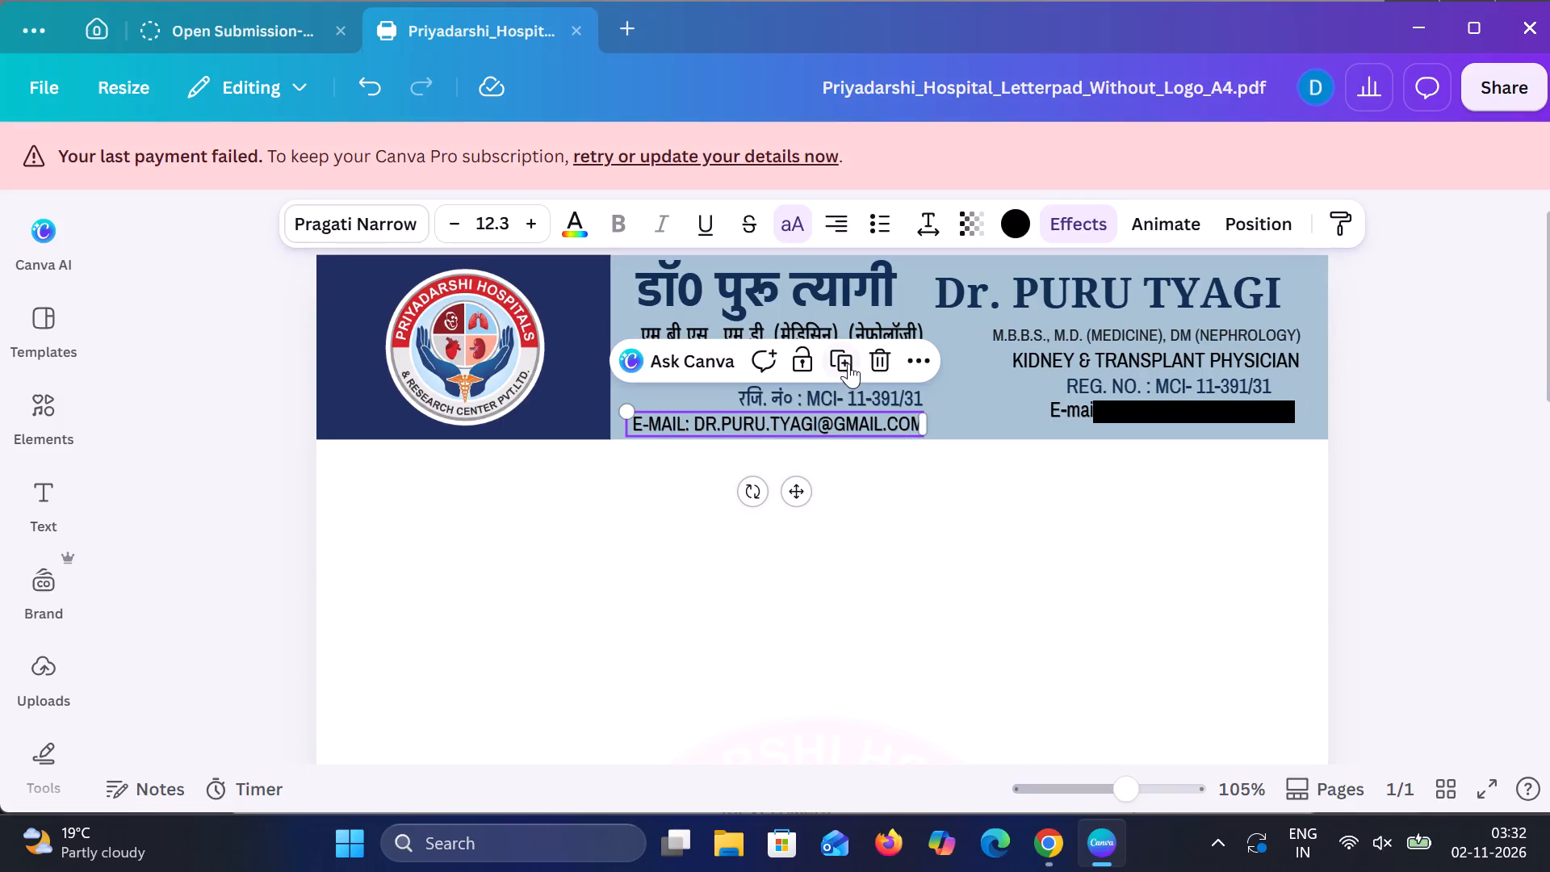
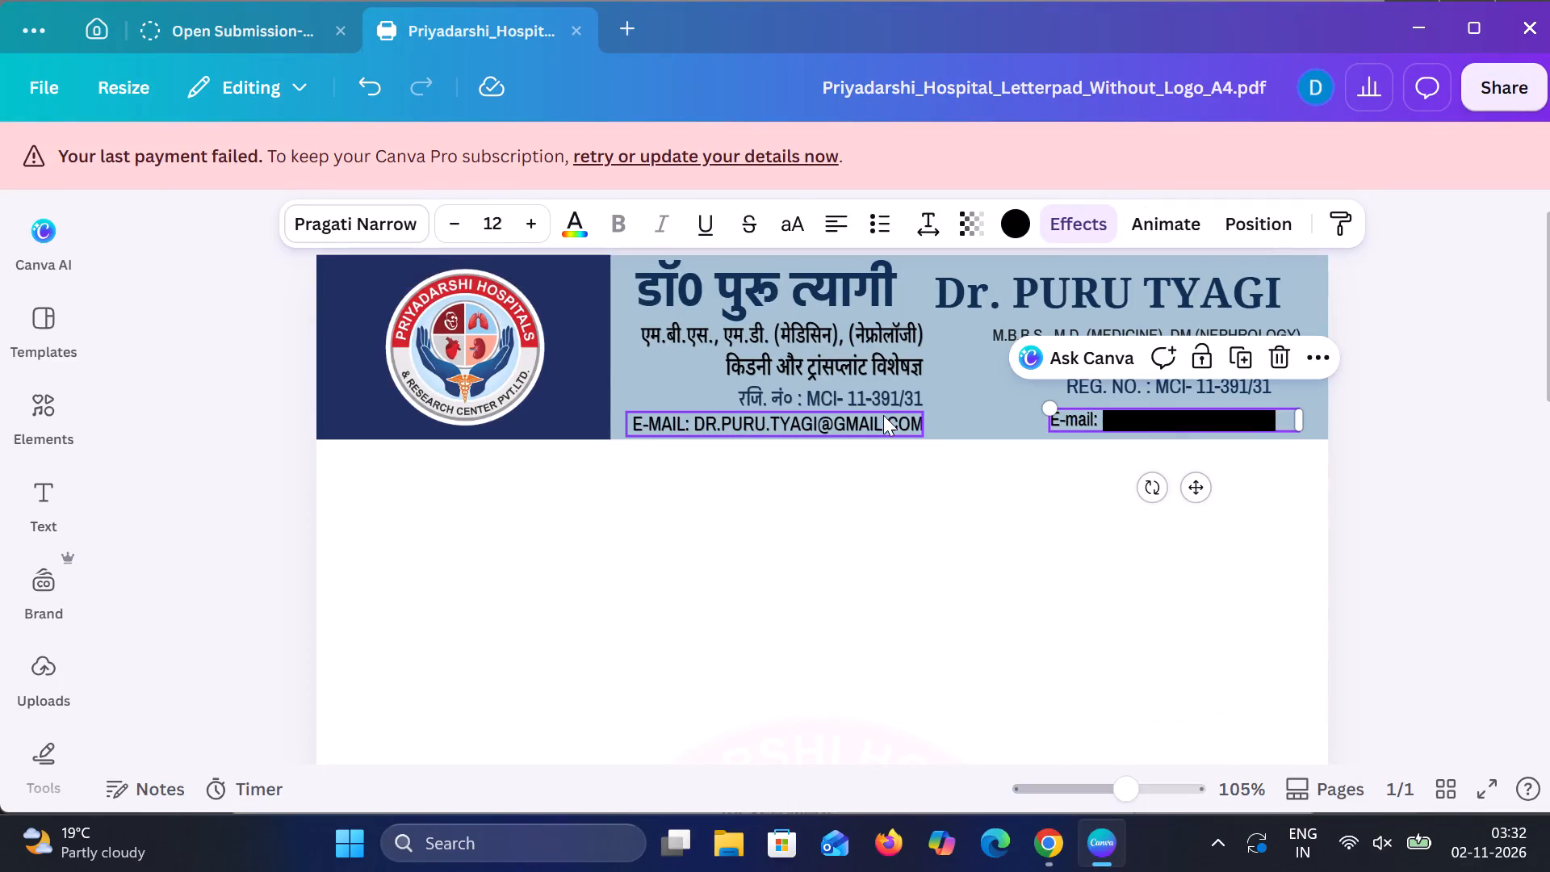
Turn off all-capitals on the e-mail line below the Hindi registration number, justify it, and set its font size to 12.
click(884, 415)
click(508, 224)
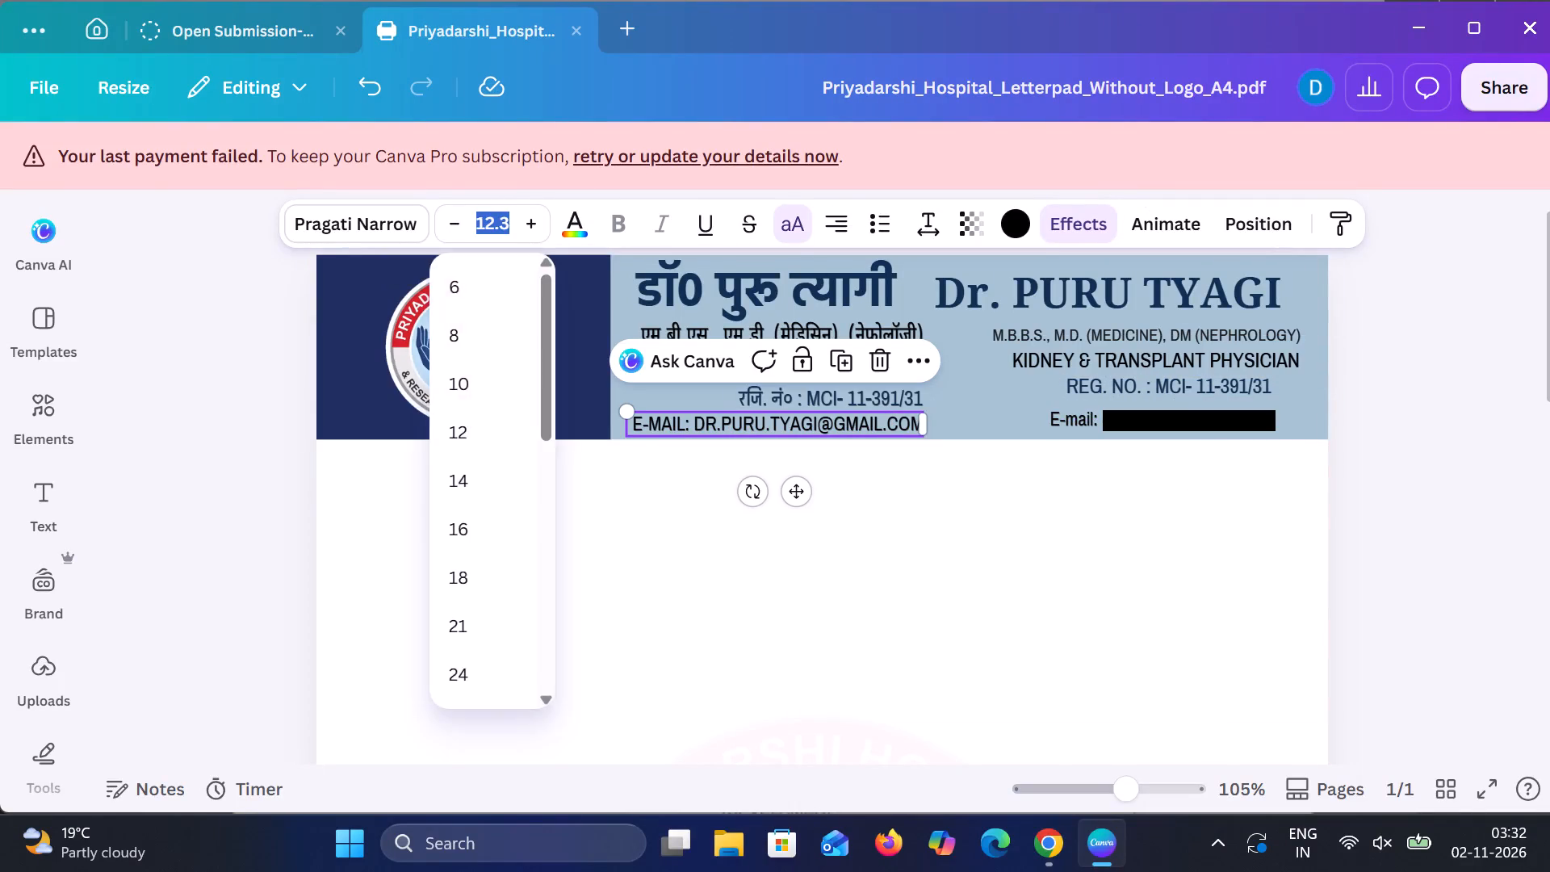
click(805, 225)
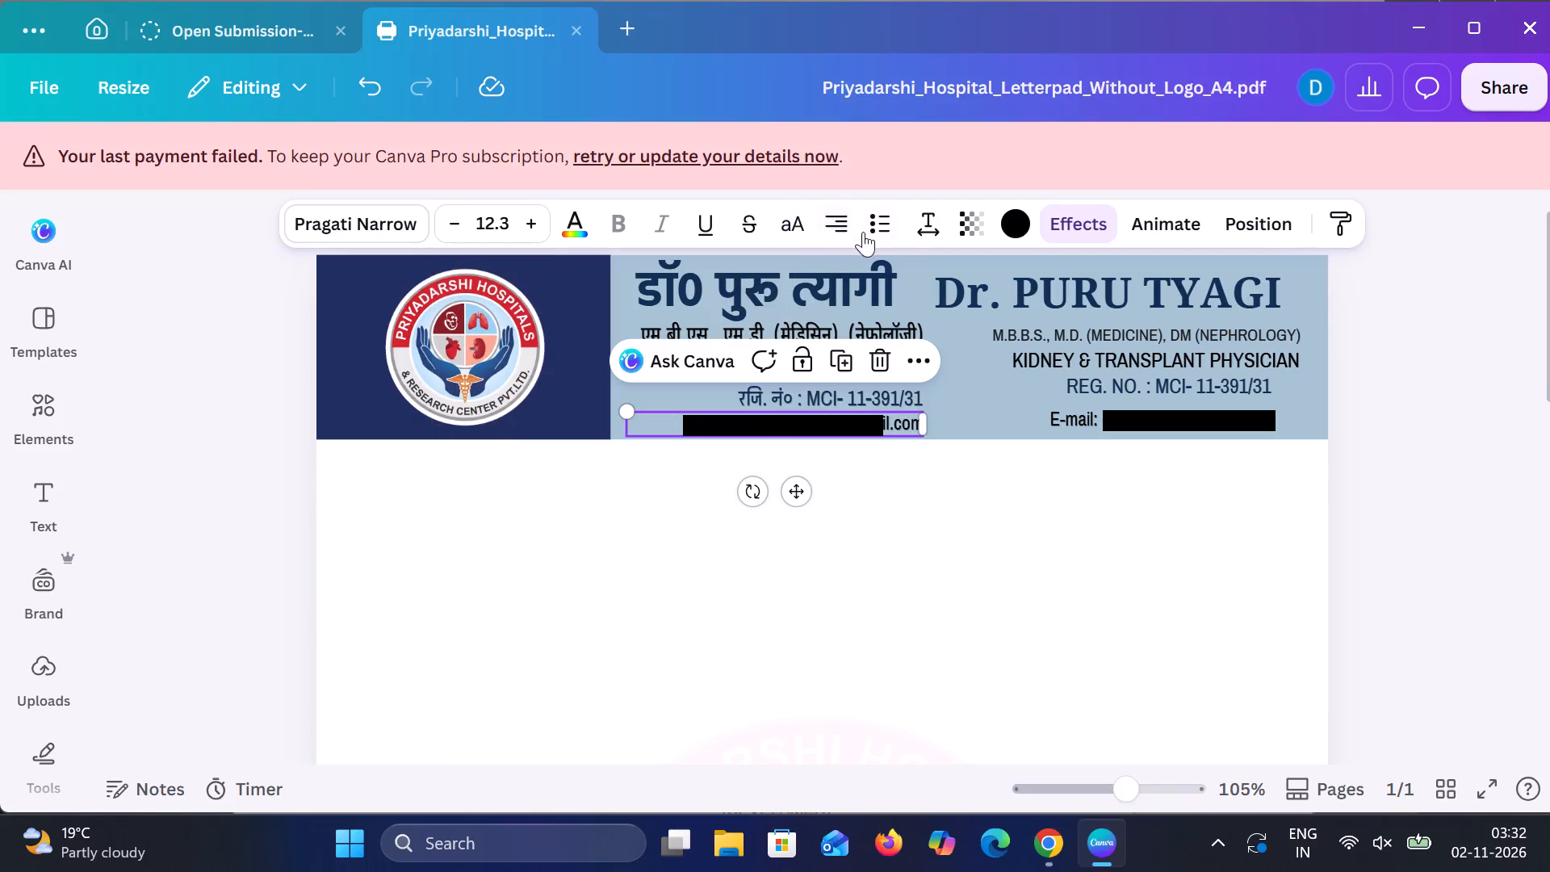
click(837, 231)
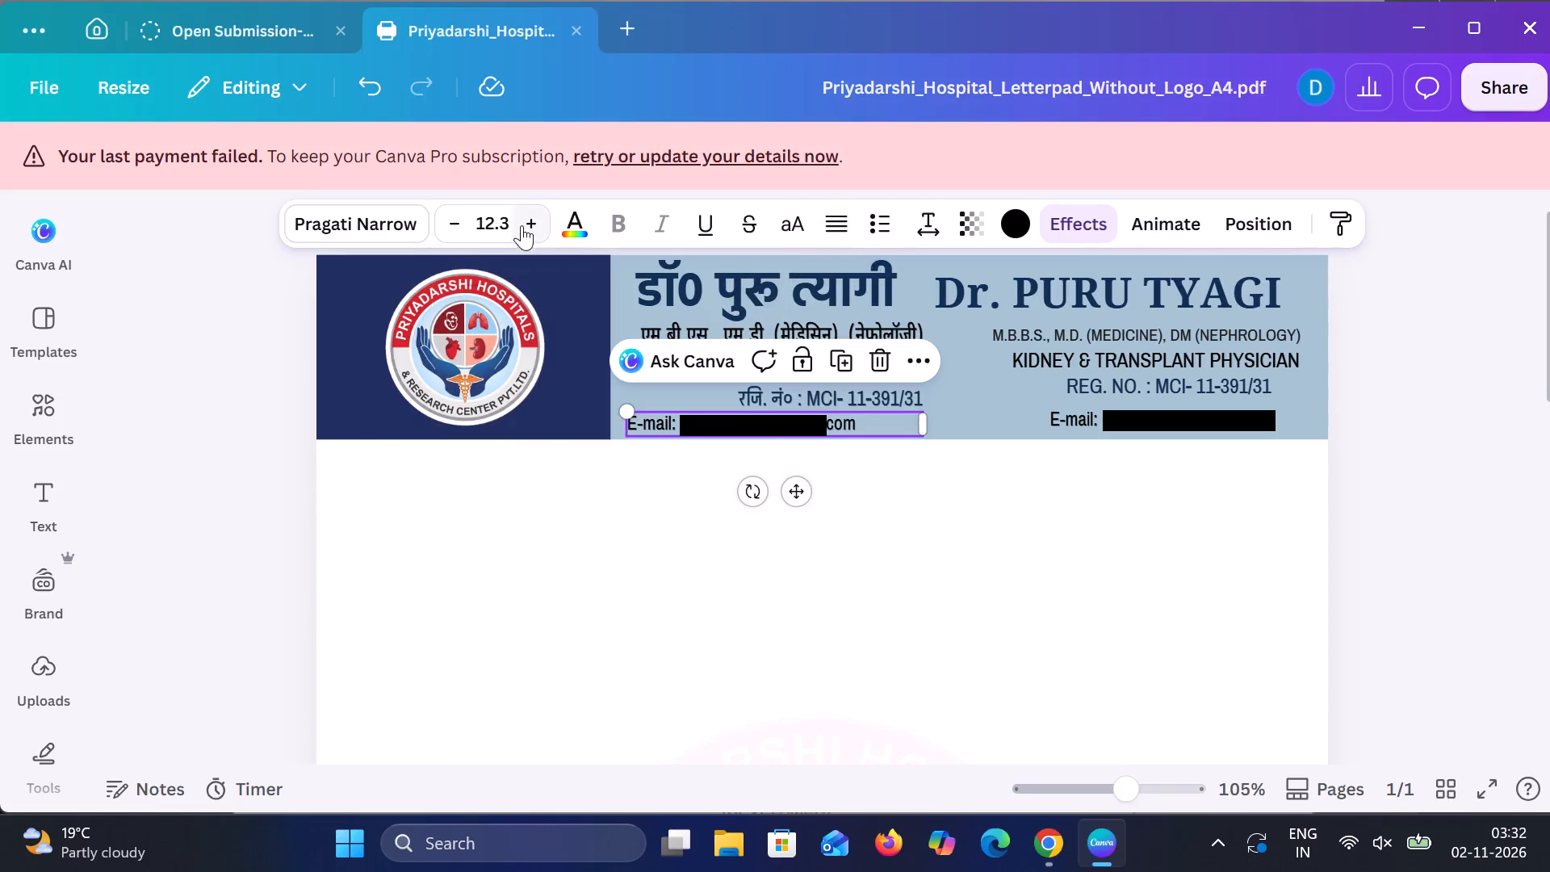
click(506, 219)
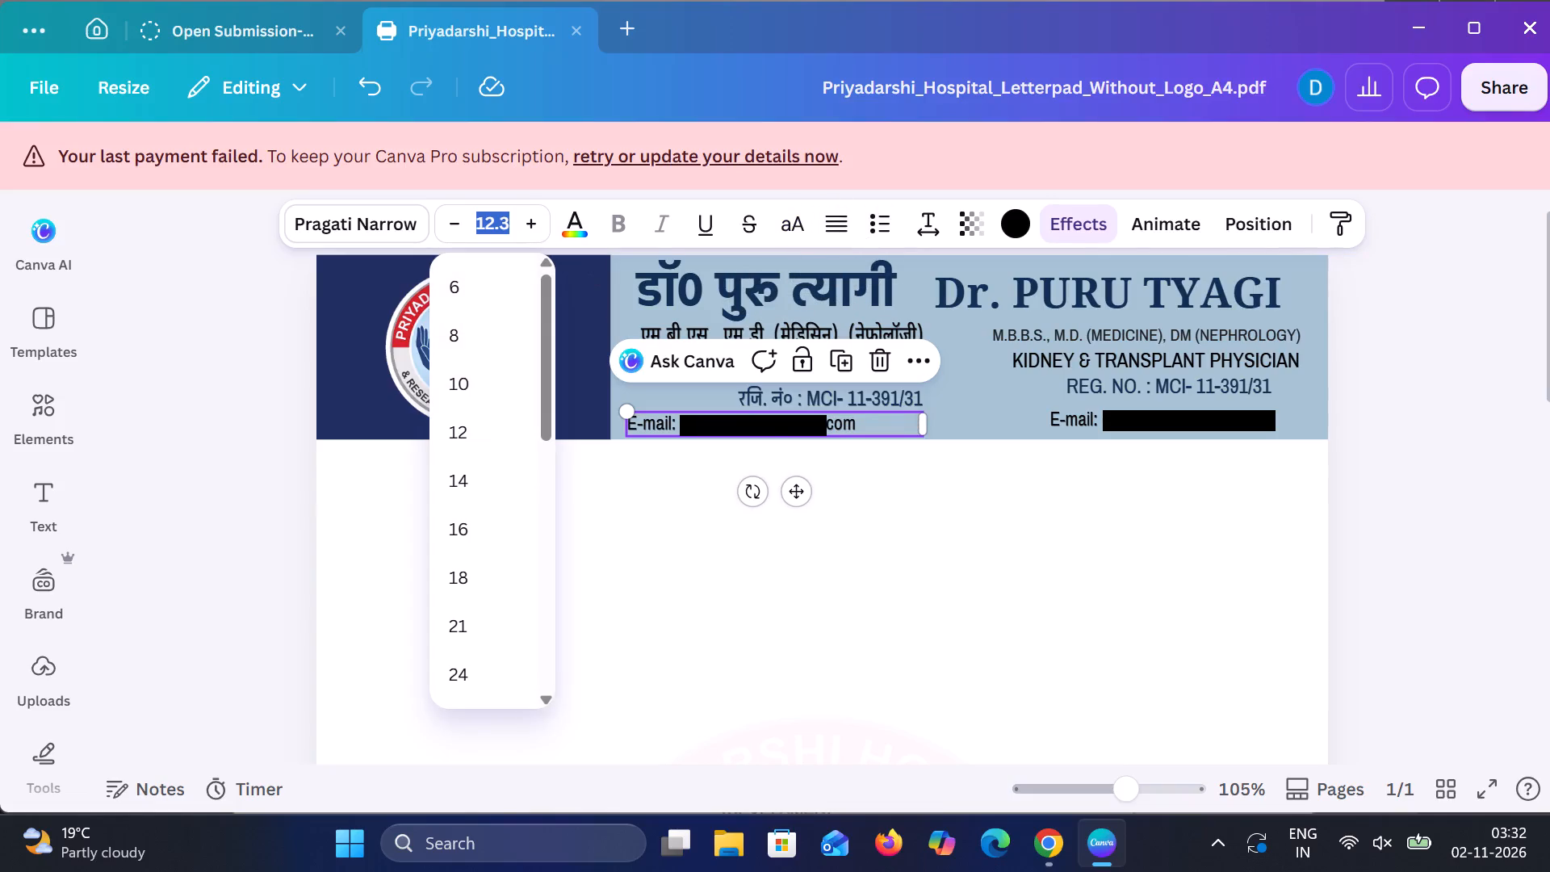
text(12)
key(Return)
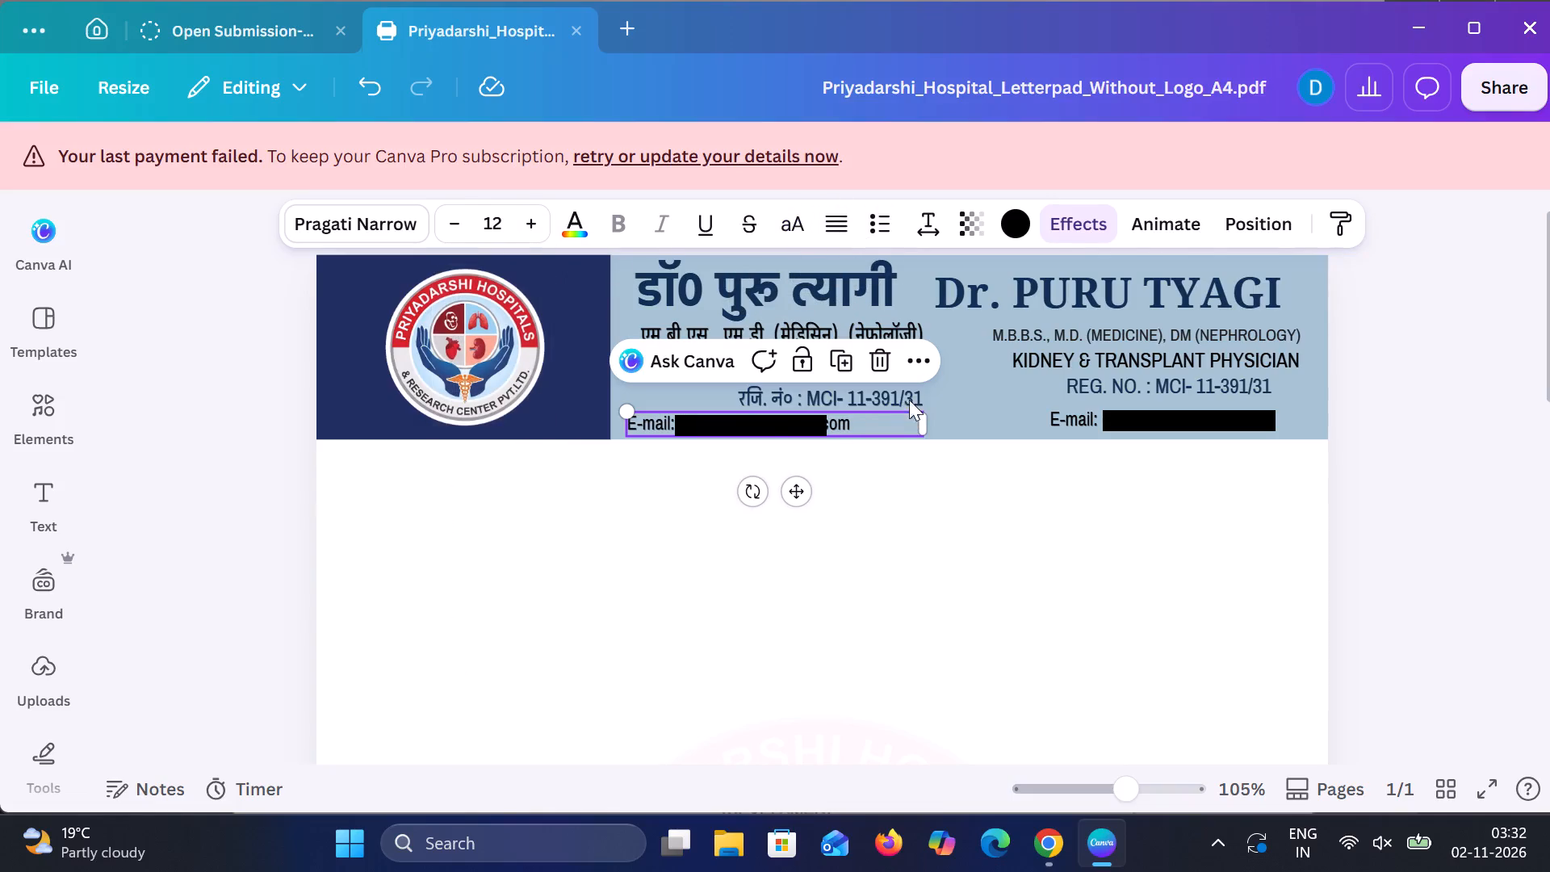
Narrow the Hindi-side e-mail line's box to fit its text and nudge it right to start beneath the Hindi name.
drag(928, 421, 864, 421)
click(1381, 432)
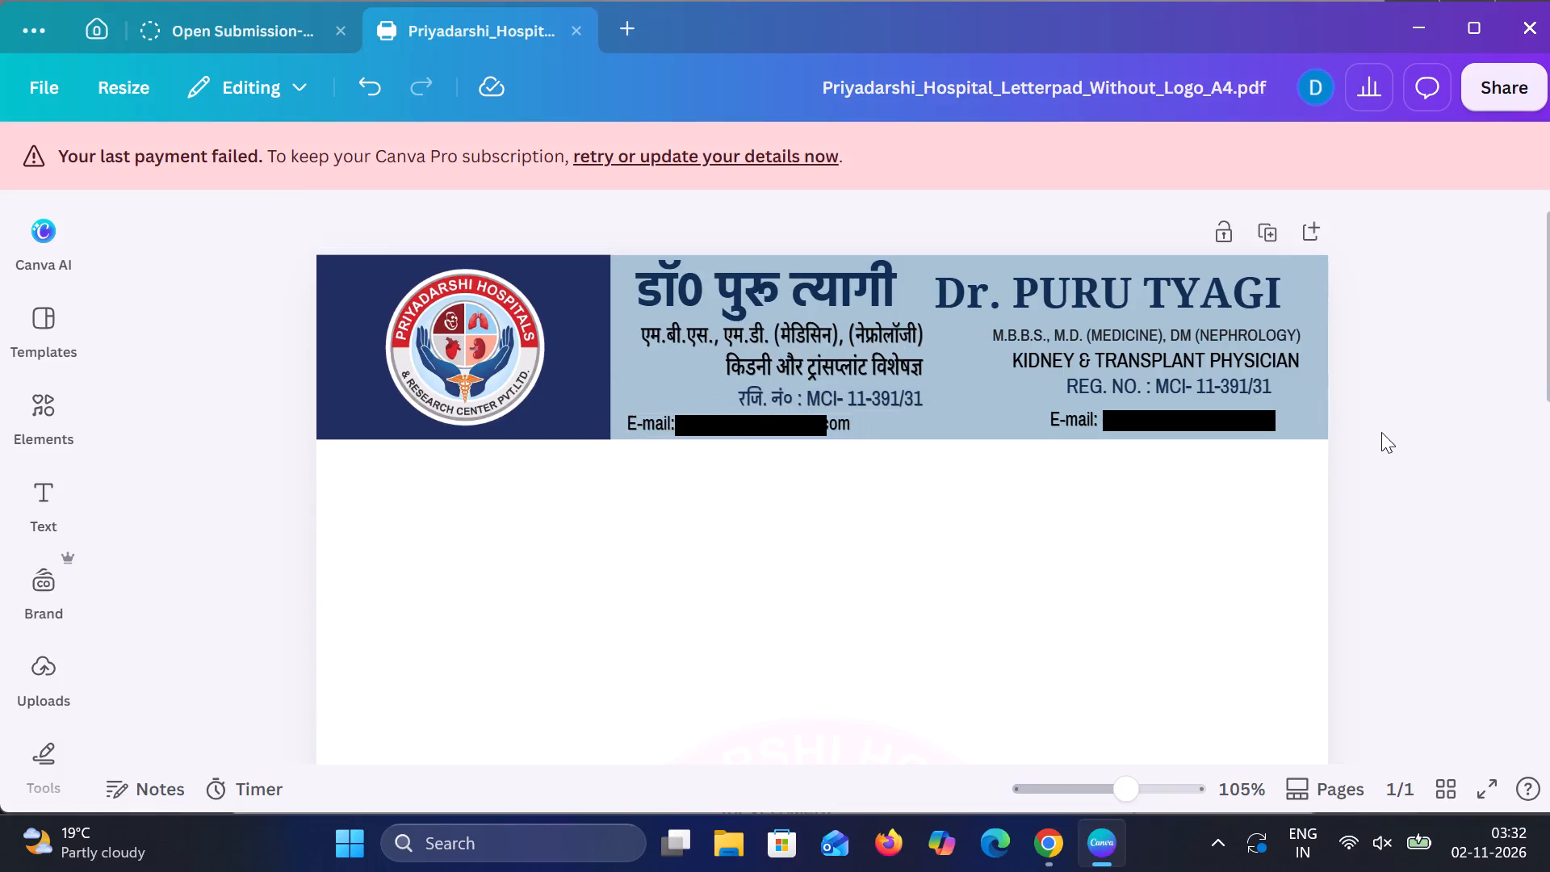
drag(829, 419, 840, 419)
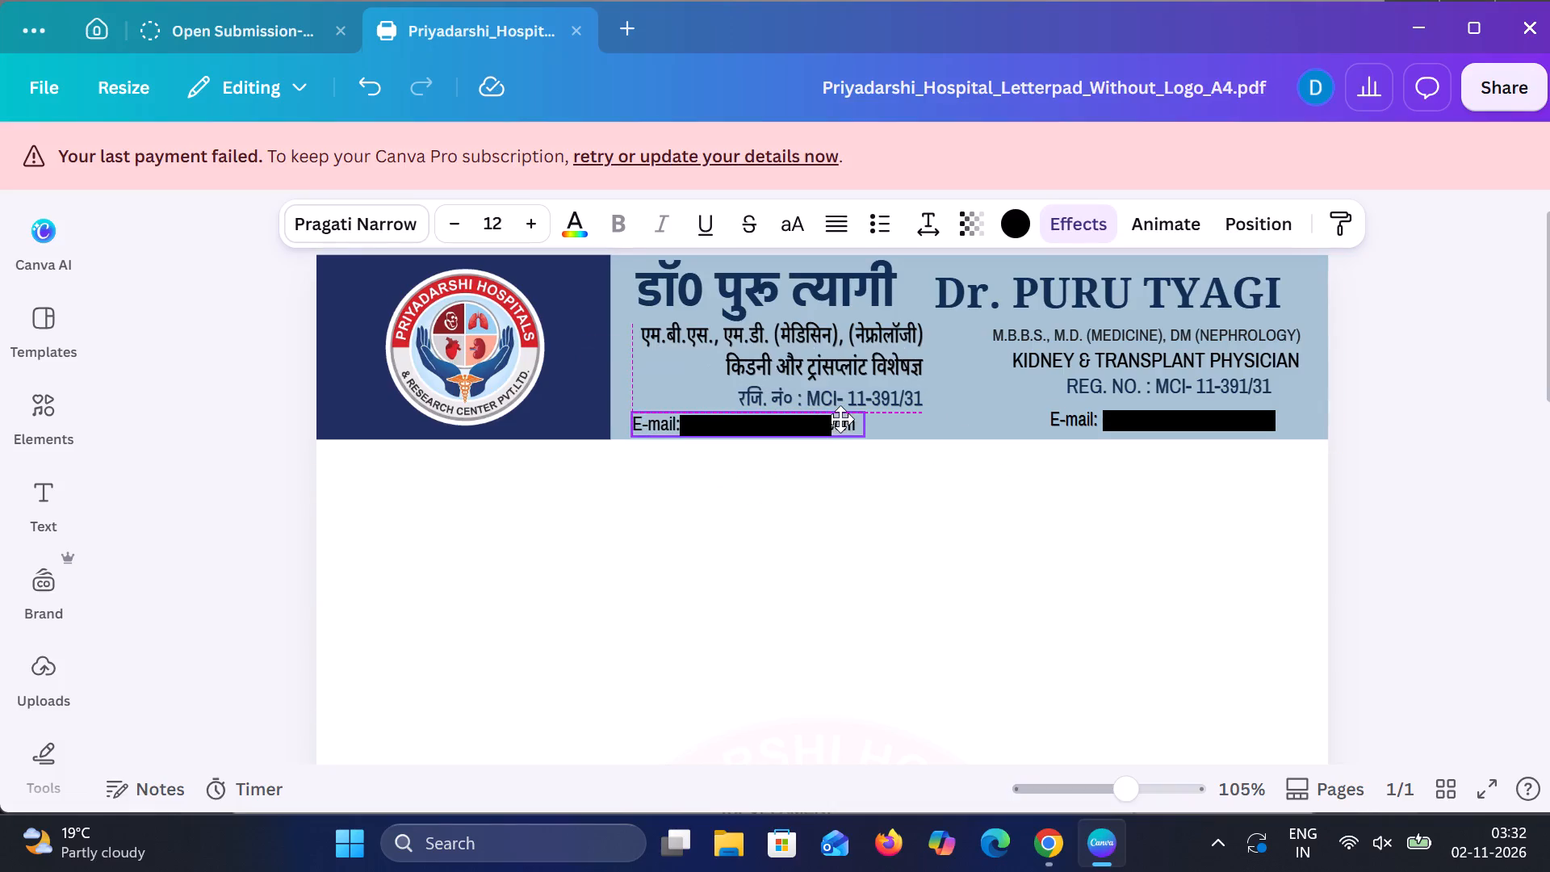
drag(840, 419, 843, 419)
click(1432, 340)
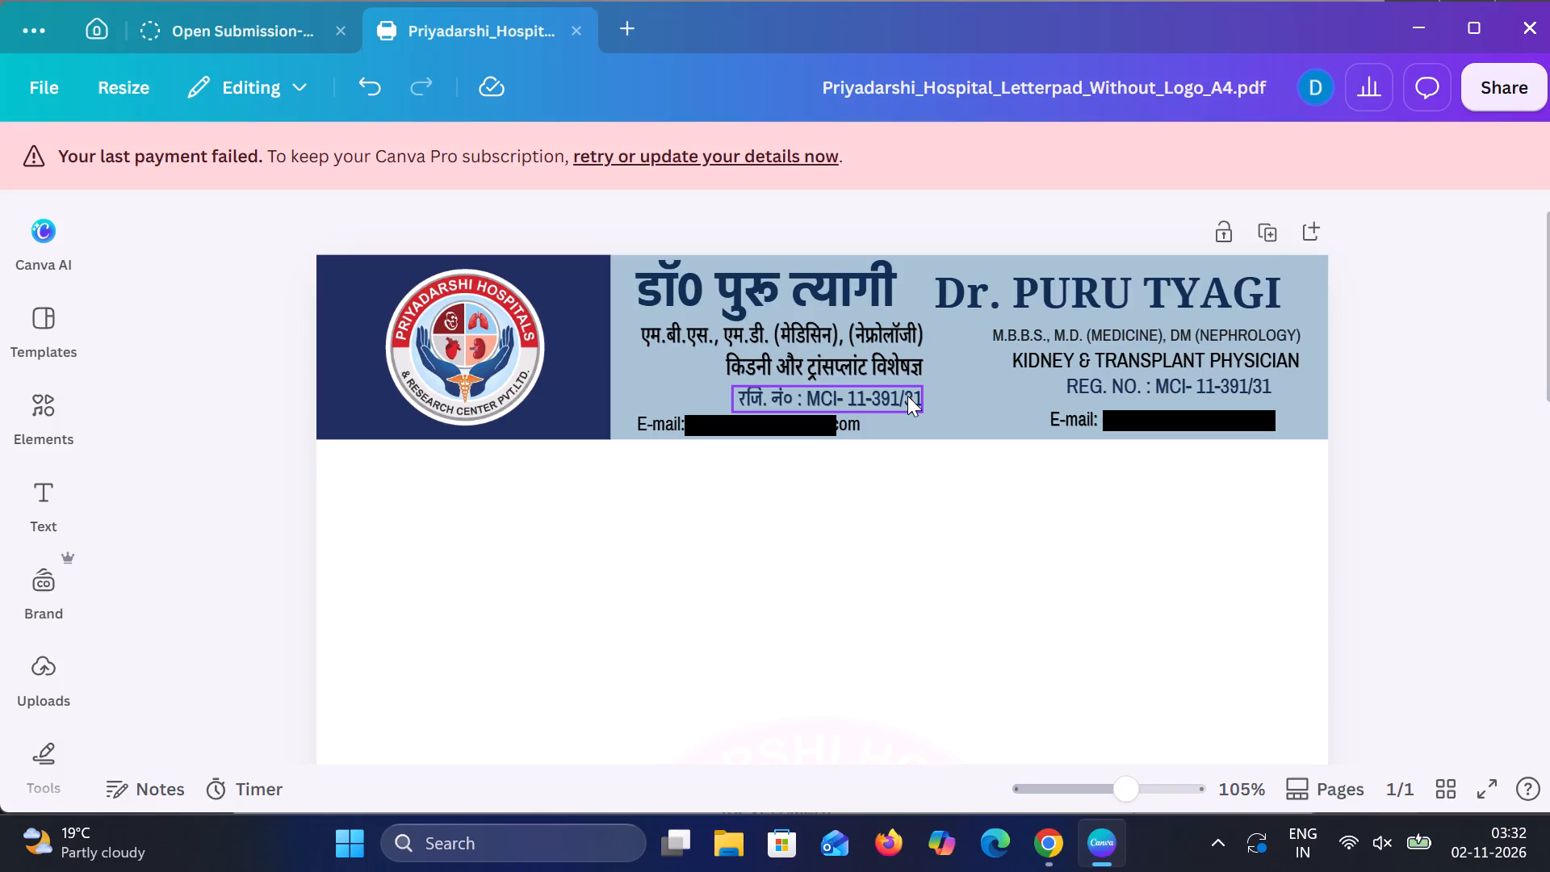
Select the Hindi kidney and transplant specialist line in the header band.
click(897, 358)
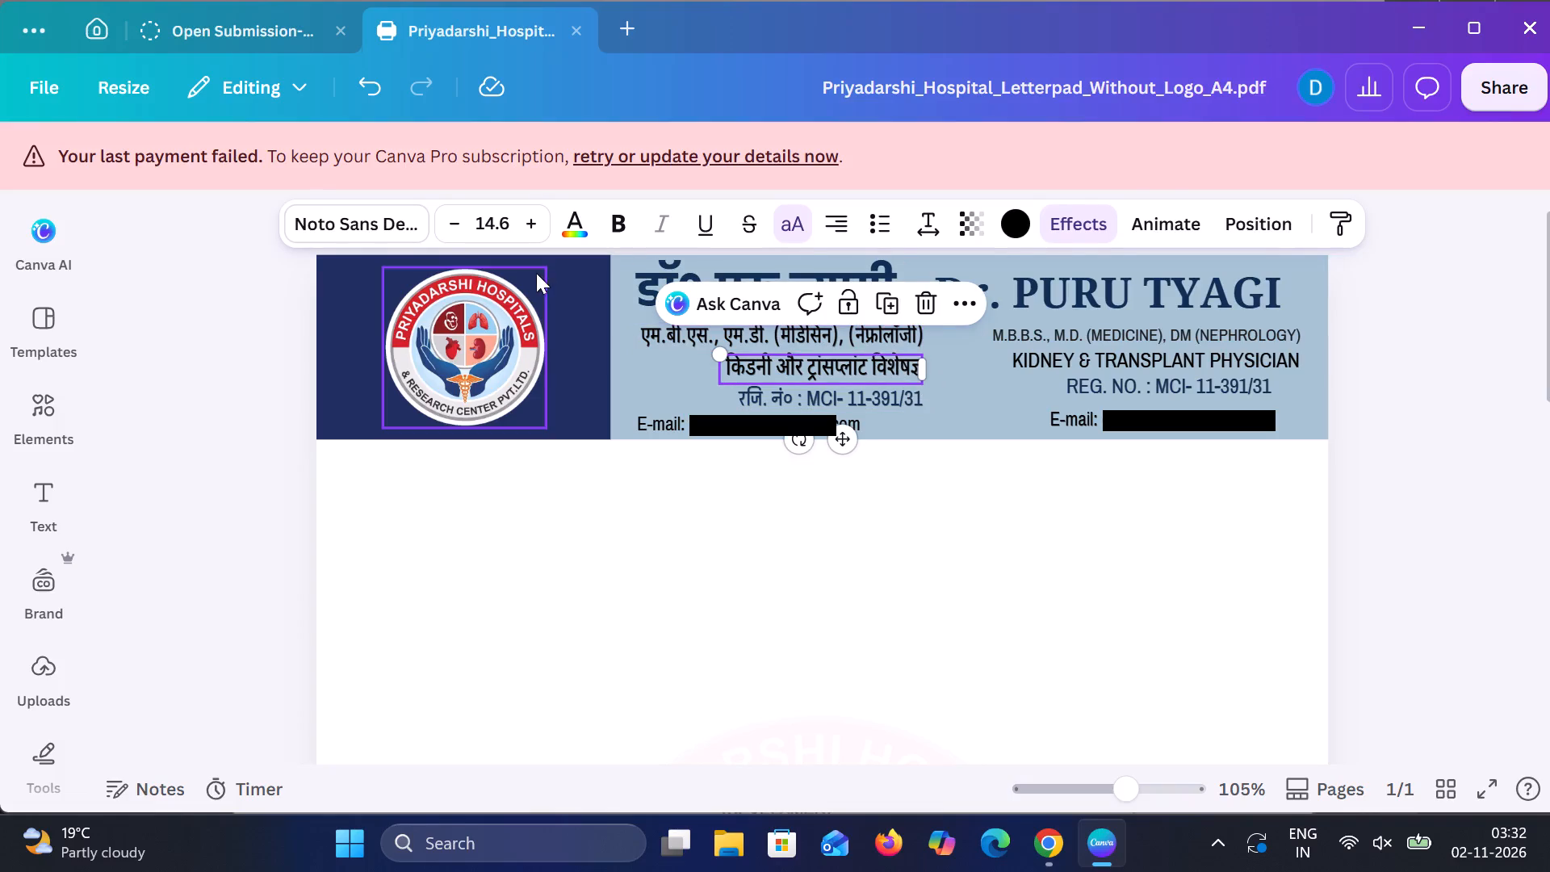
Set the Hindi kidney and transplant specialist line's font size to 13 and move it left to align its box with the e-mail line's left edge.
click(497, 224)
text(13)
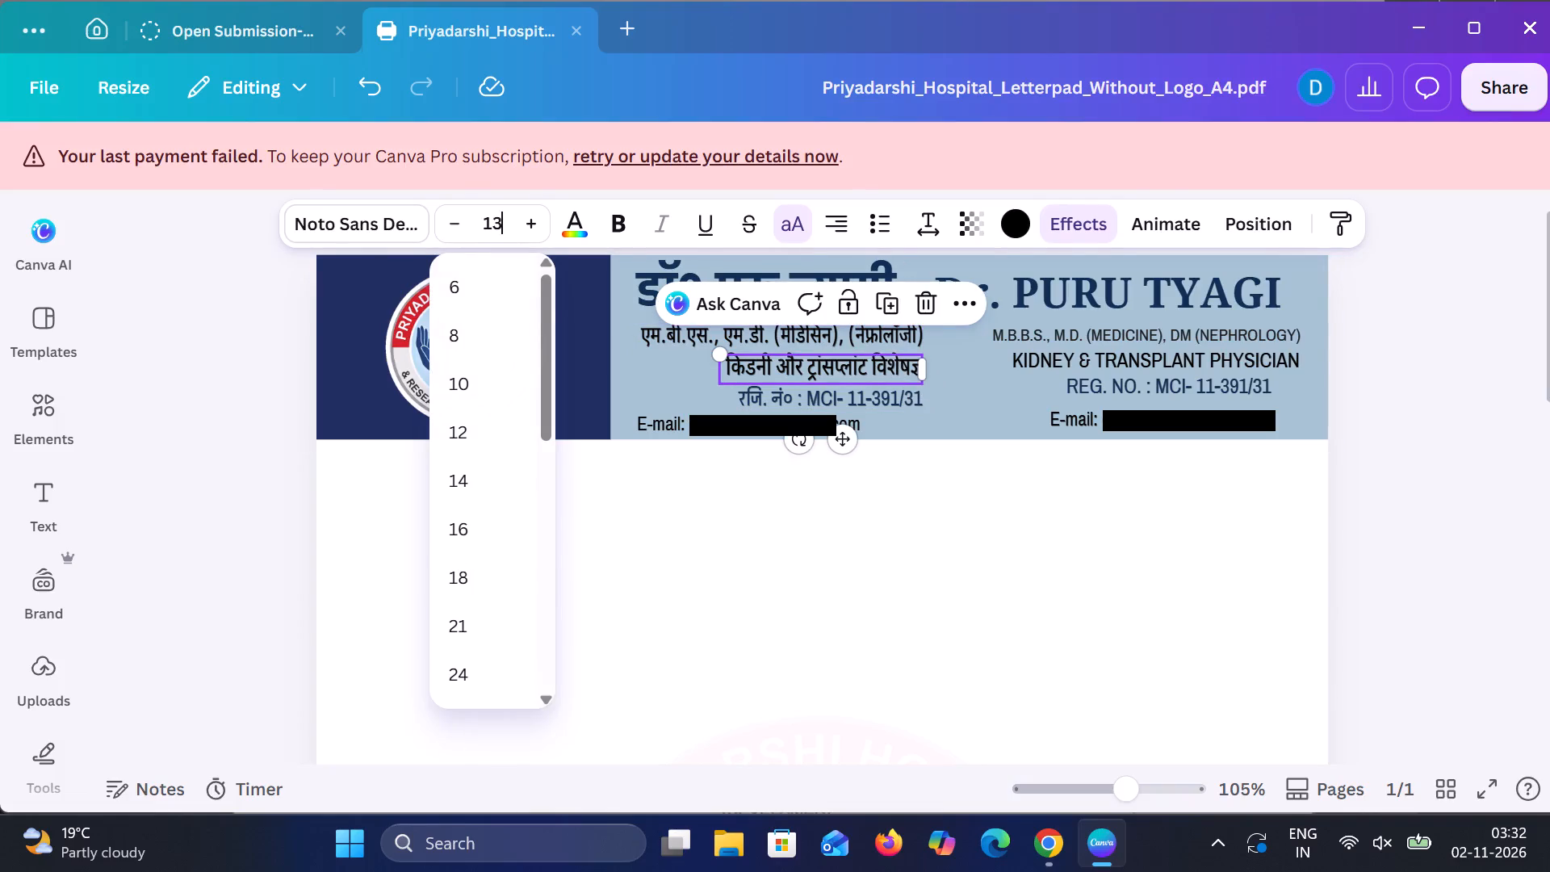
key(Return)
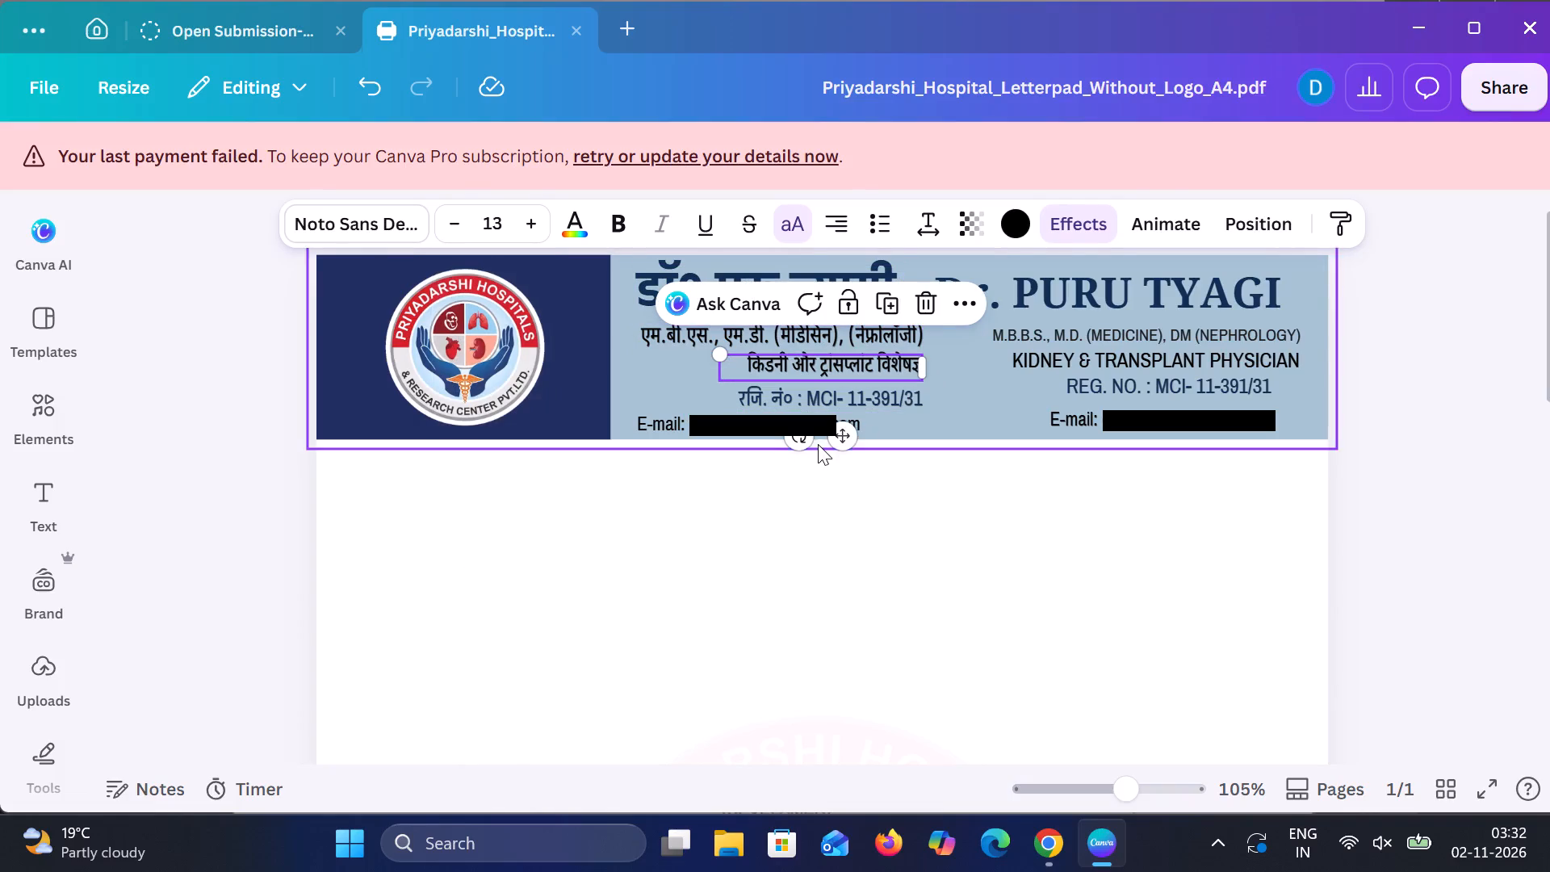
drag(841, 432, 763, 432)
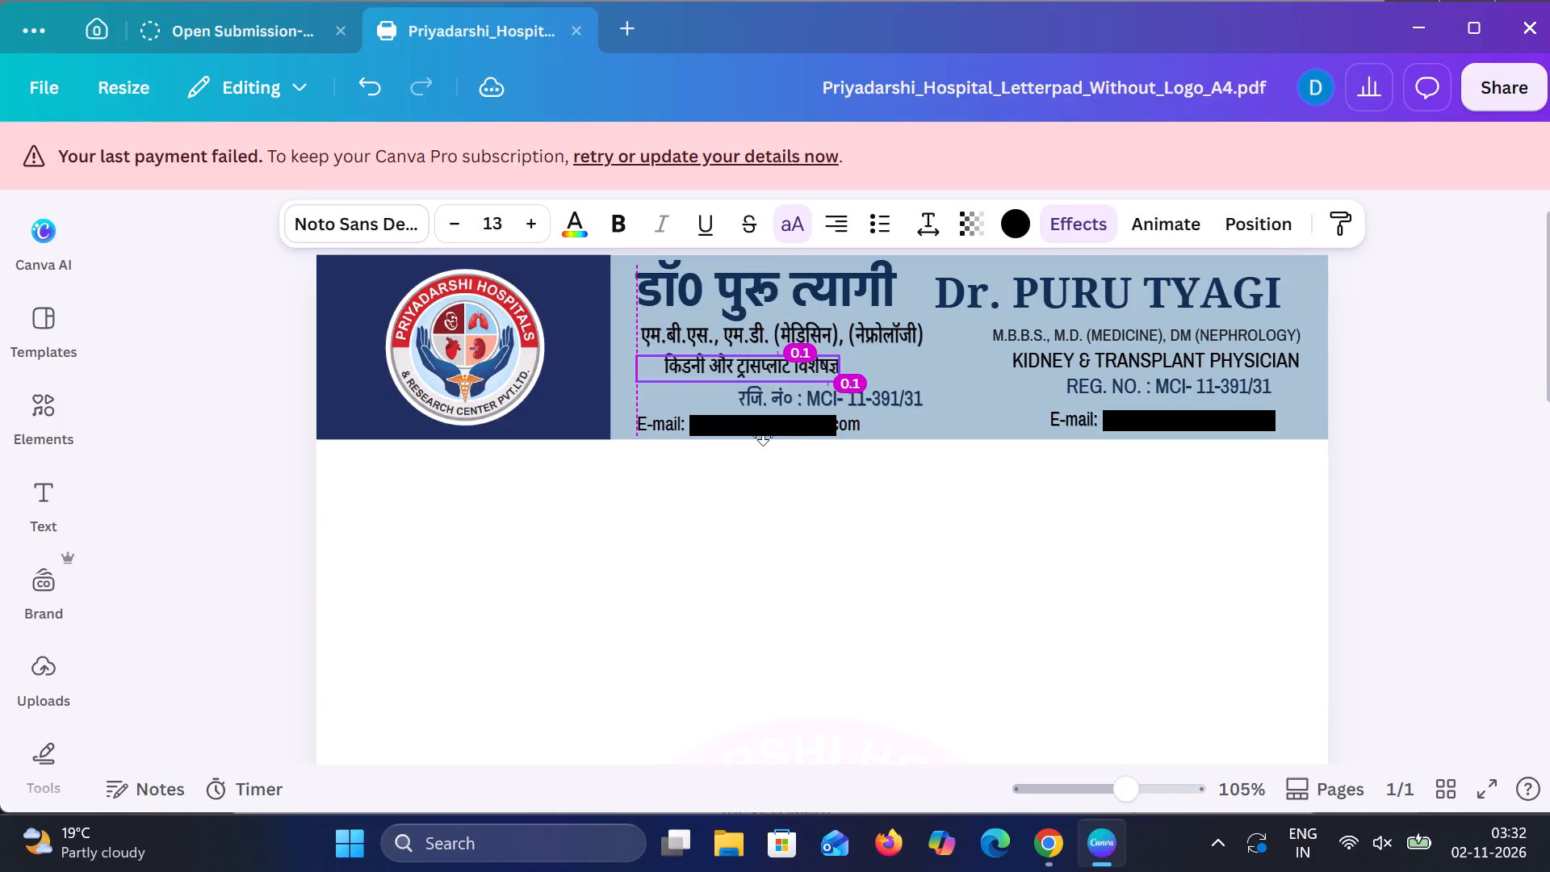
drag(763, 432, 760, 429)
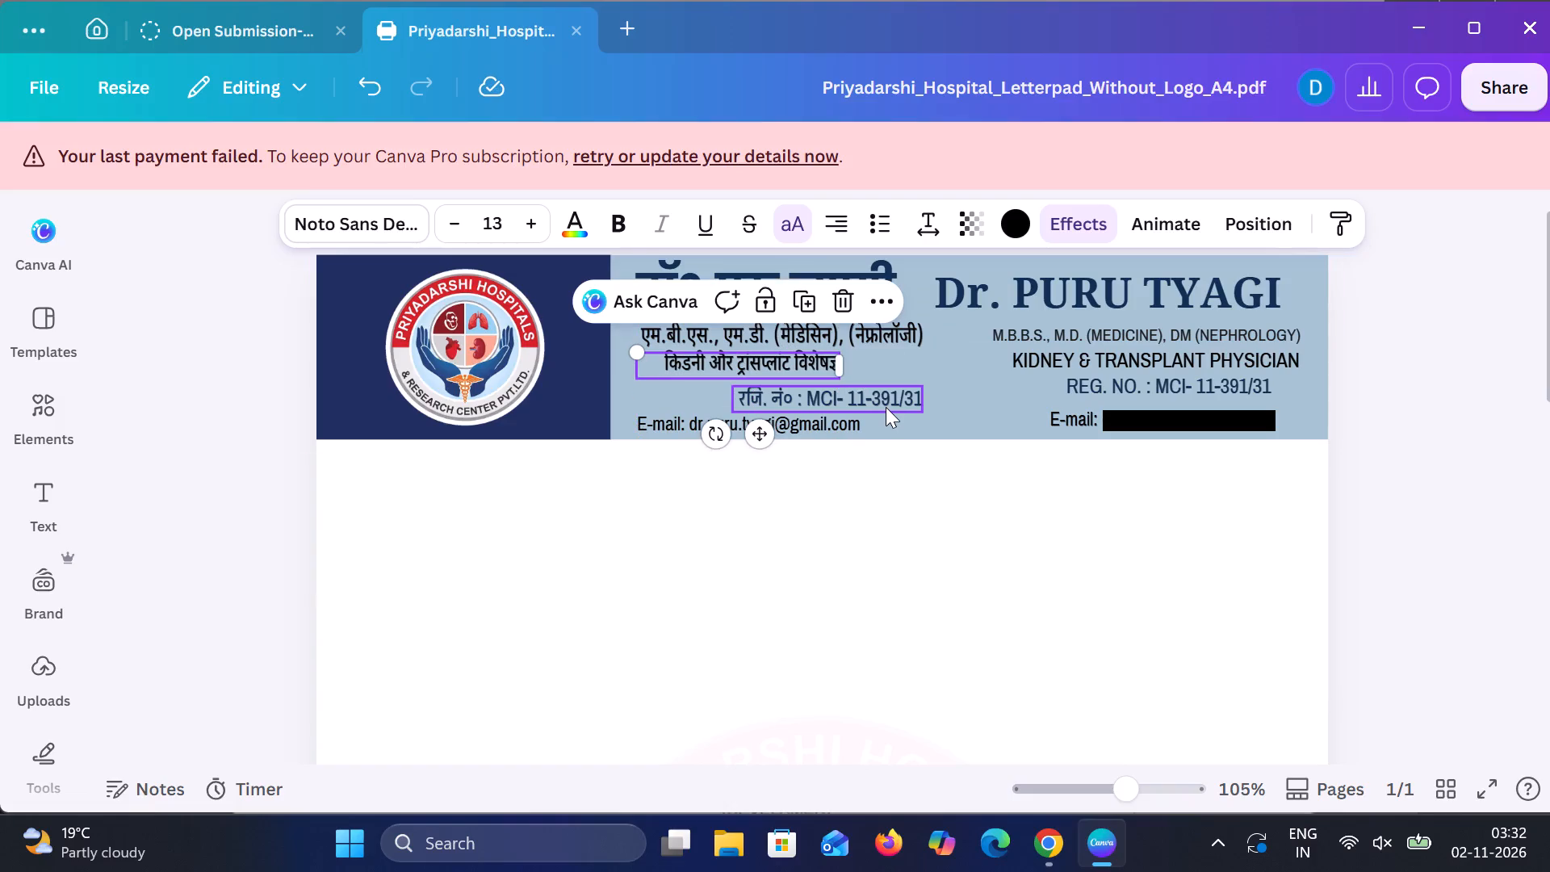
Move the Hindi registration number line left so it sits beneath the Hindi specialist line.
drag(886, 407, 803, 411)
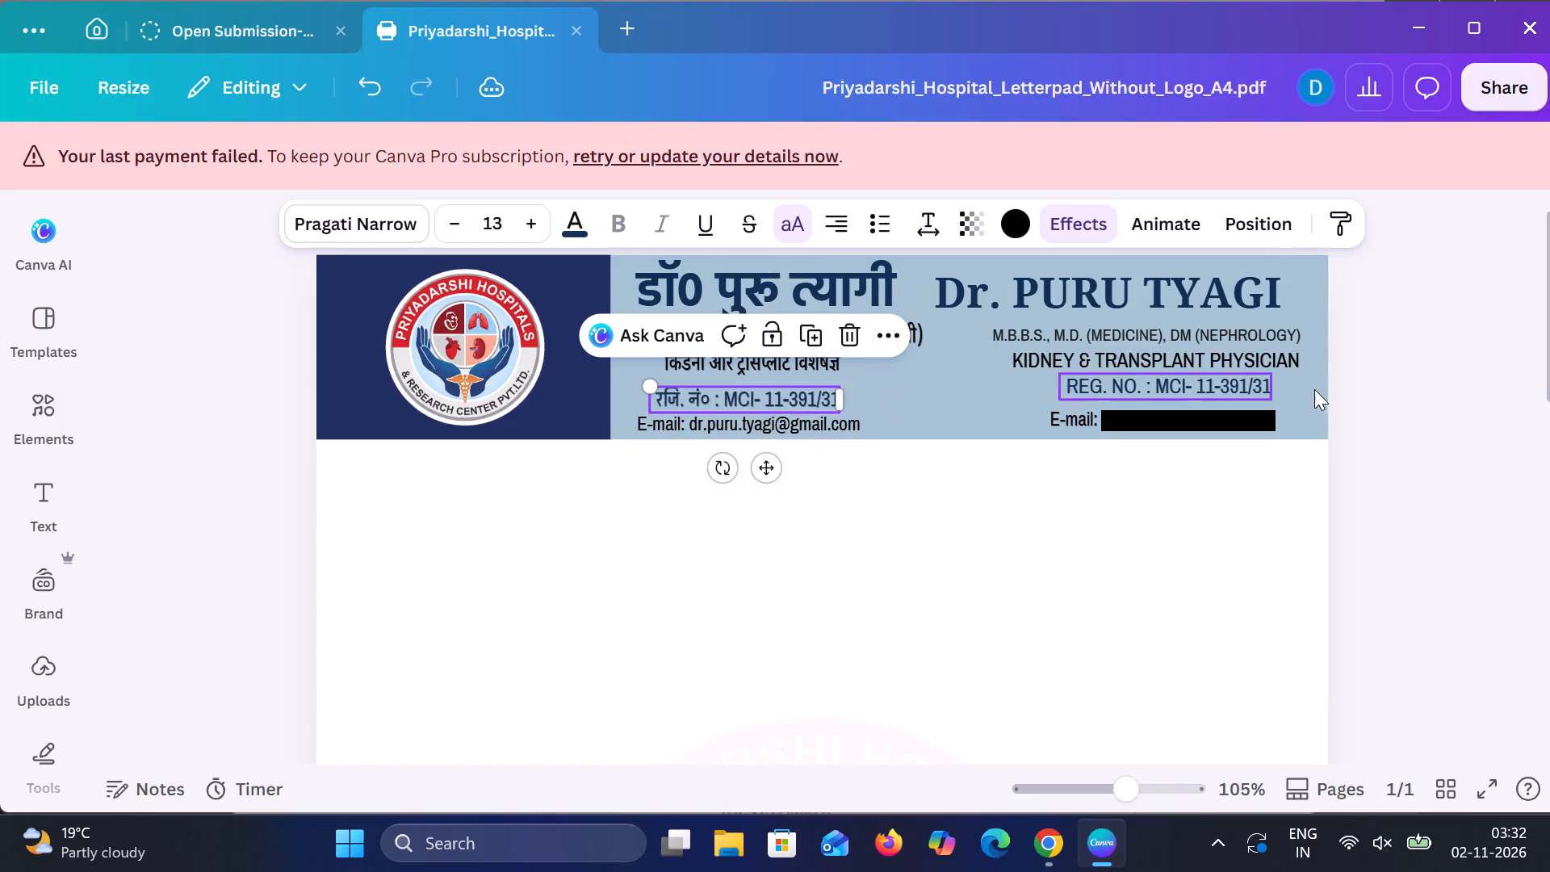
click(1470, 413)
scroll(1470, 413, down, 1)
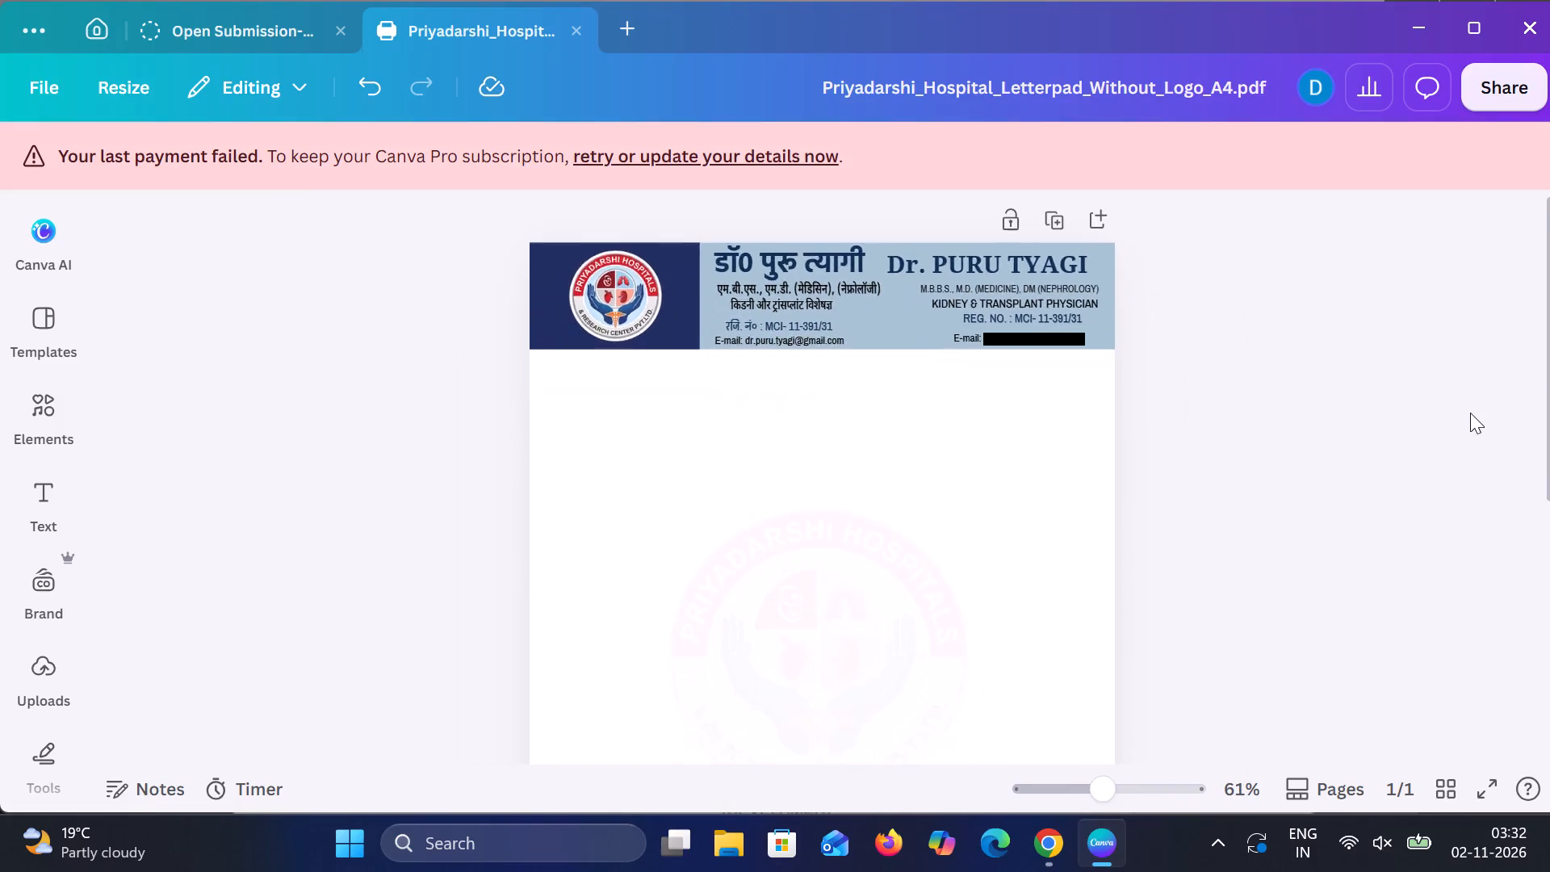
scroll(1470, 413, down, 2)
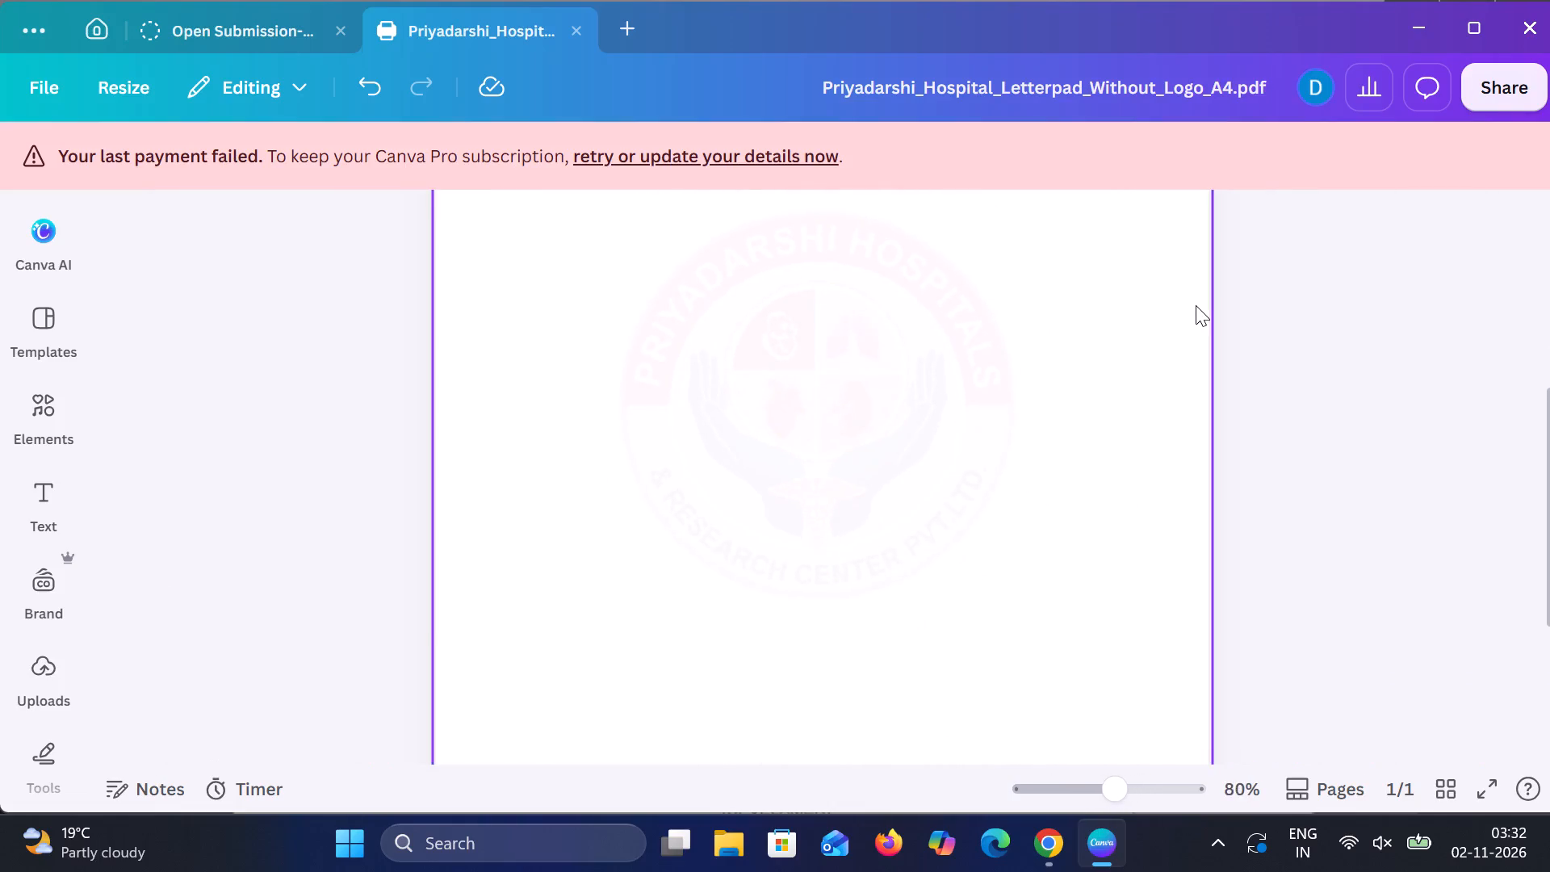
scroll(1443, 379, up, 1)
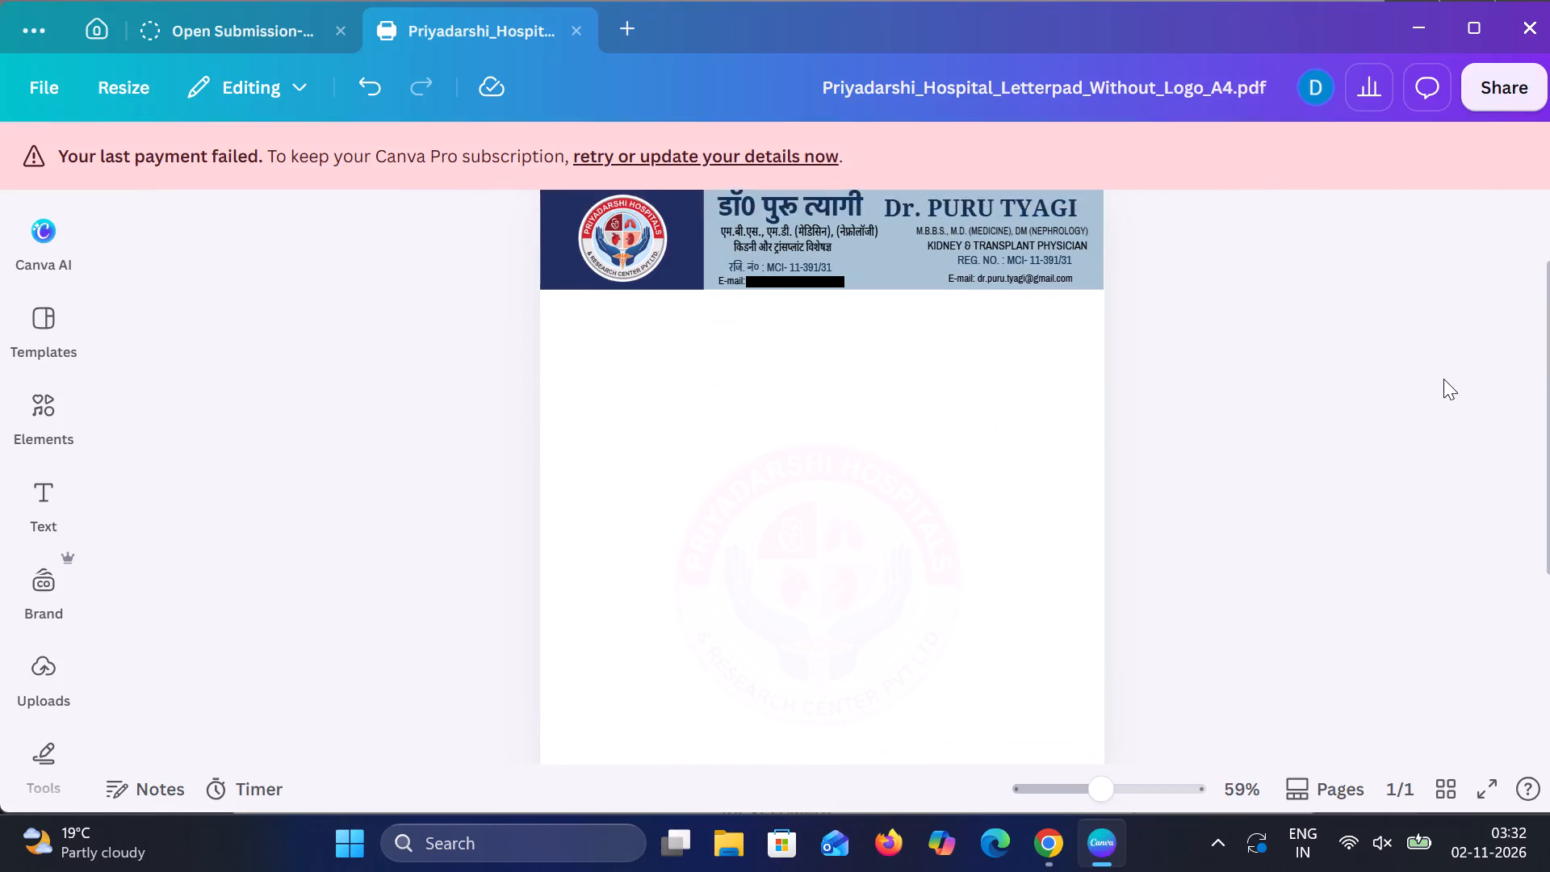
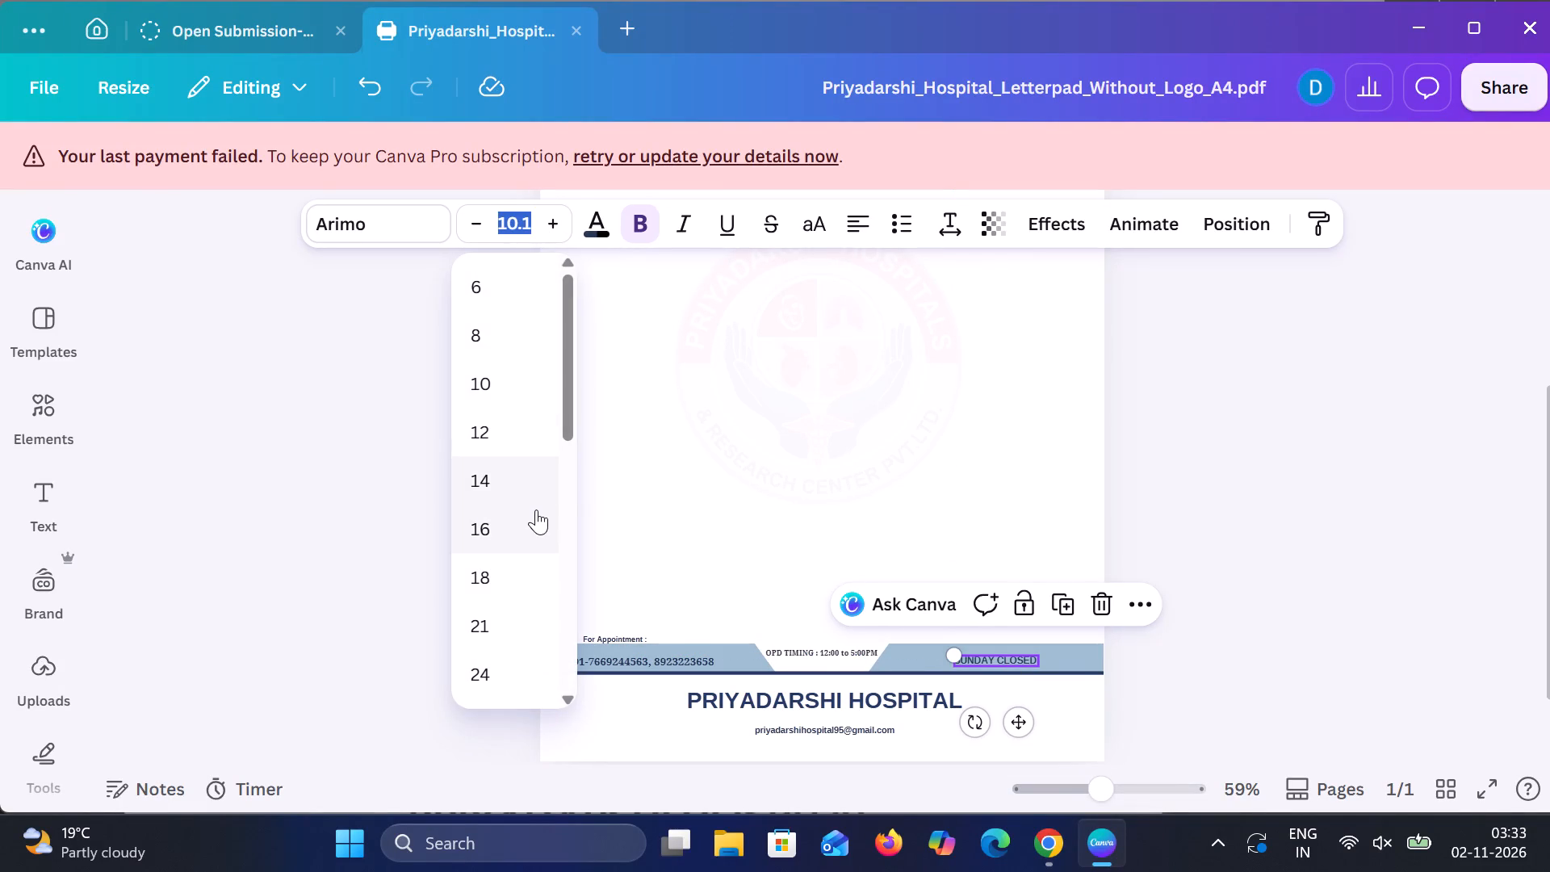
Move the SUNDAY CLOSED text slightly left and up so it sits centred within the footer's right-hand blue band.
drag(1043, 730, 1042, 729)
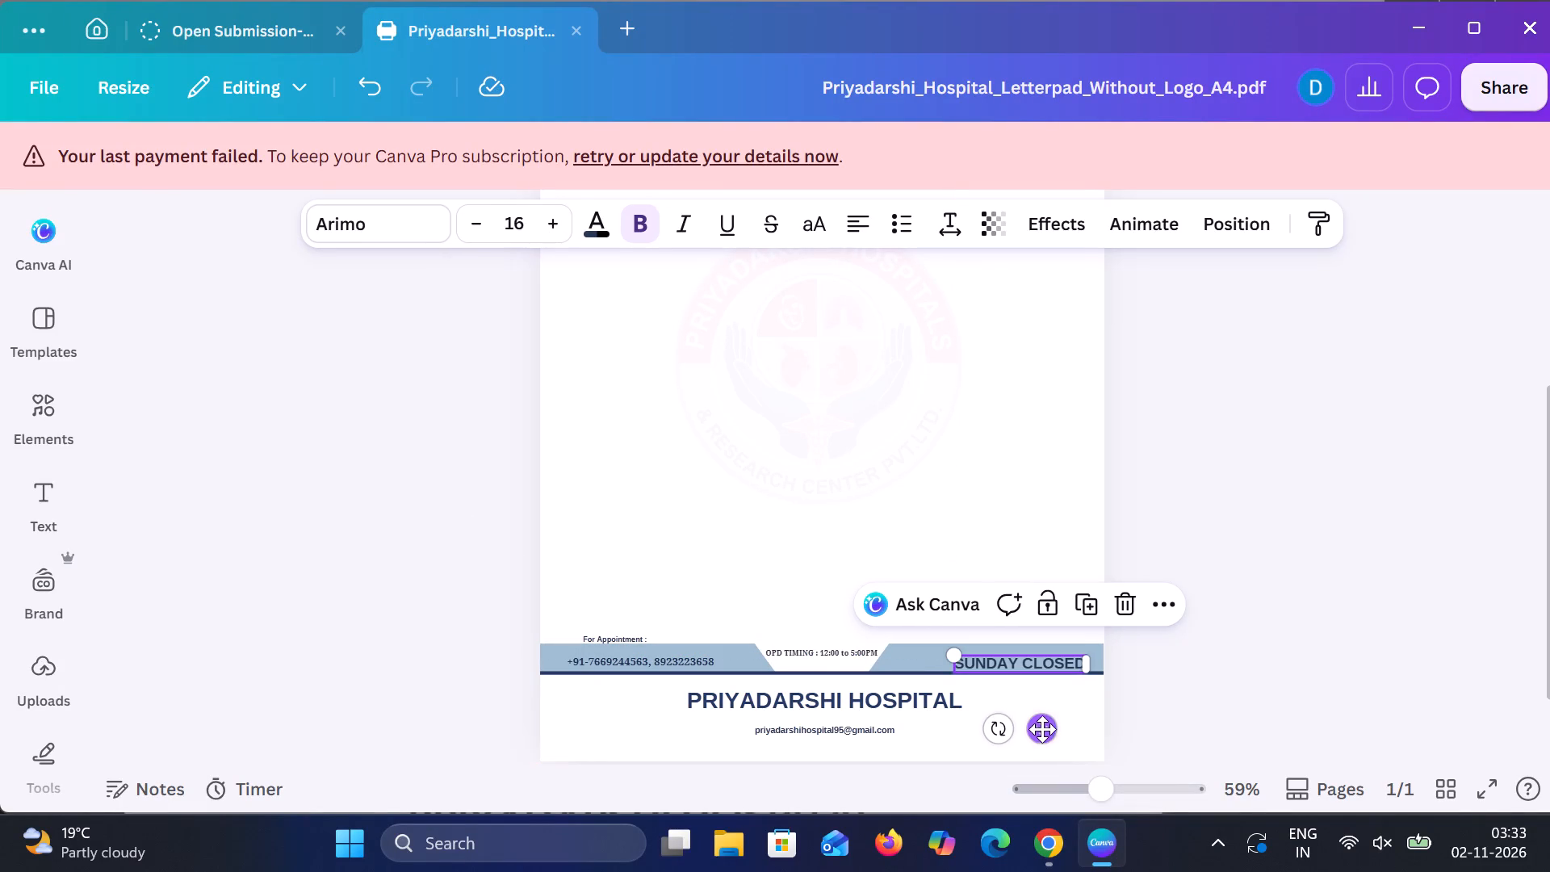
drag(1042, 729, 1025, 725)
Select the appointment phone-number line in the footer's left-hand blue band.
click(706, 654)
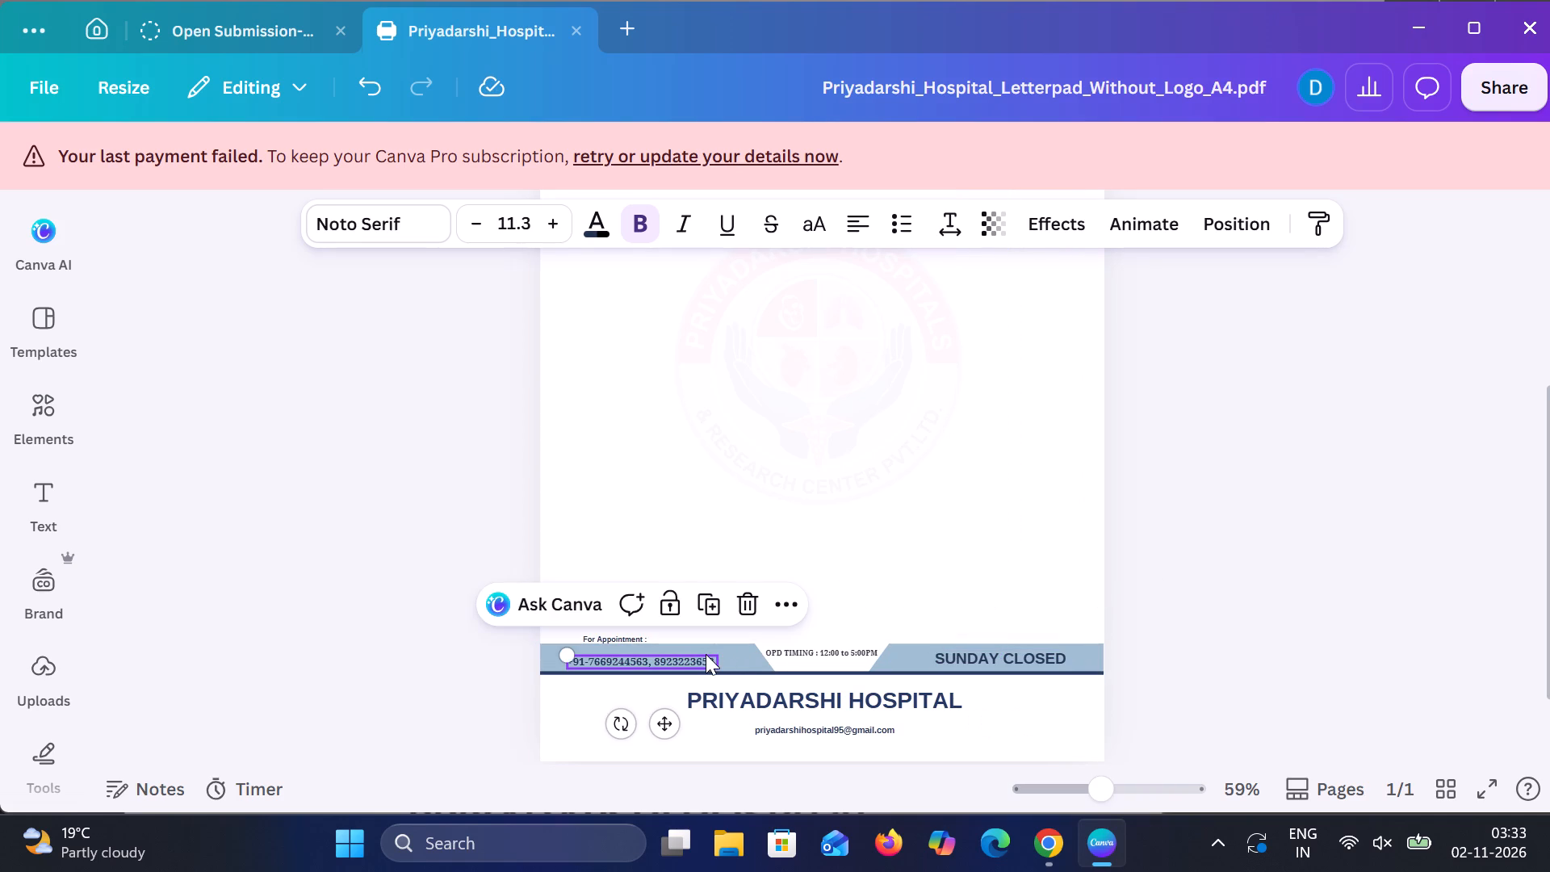
Set the appointment phone-number line in the footer to font size 14 and reposition it within the blue band beside the OPD timing.
click(528, 212)
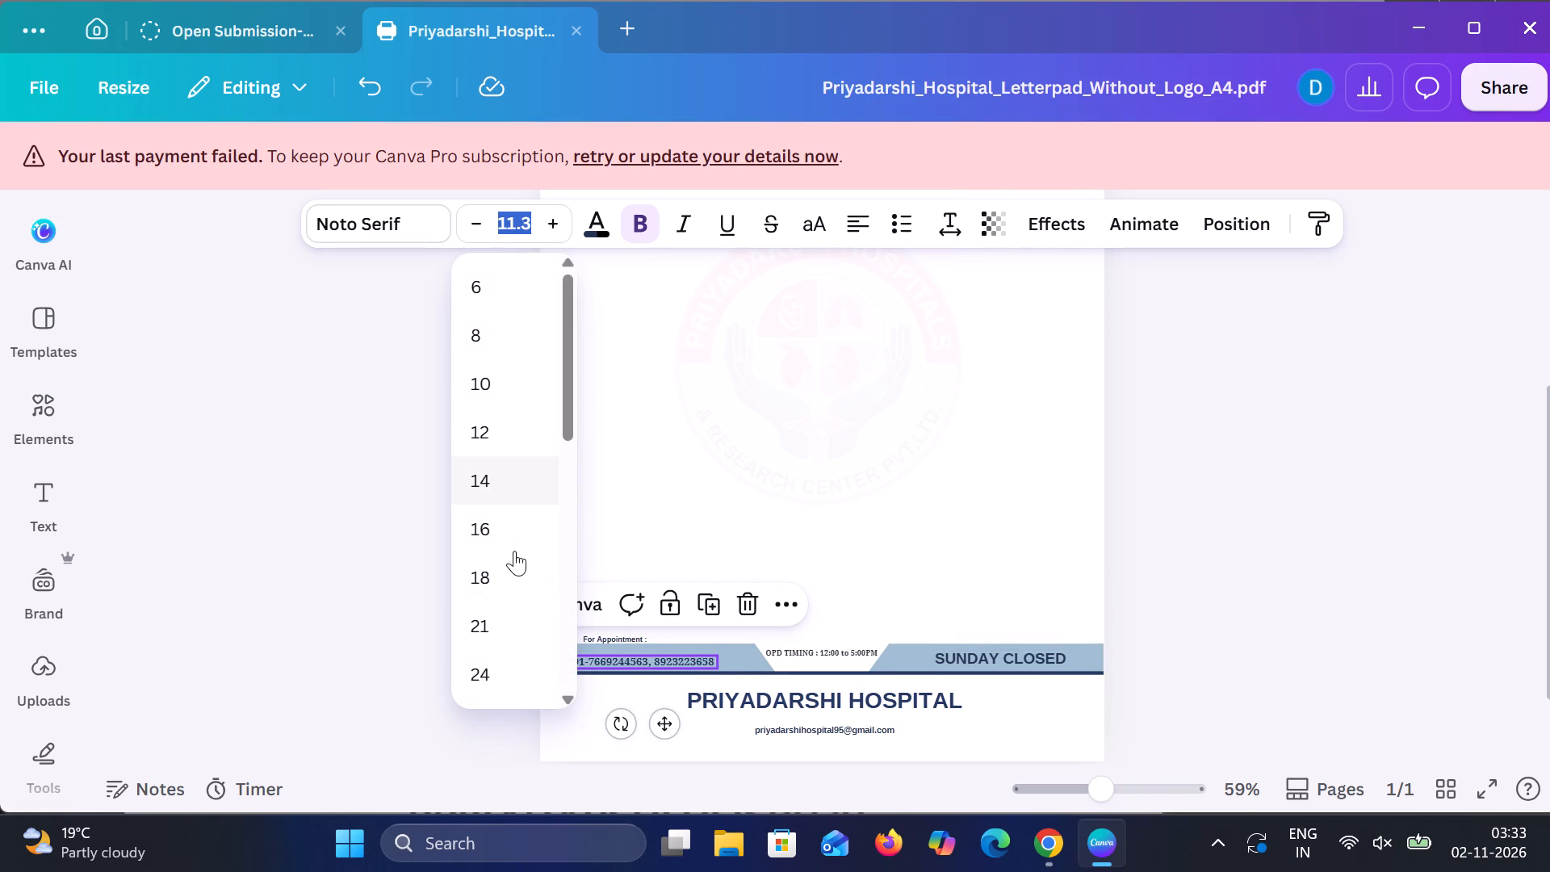
click(514, 551)
click(689, 728)
drag(689, 728, 666, 723)
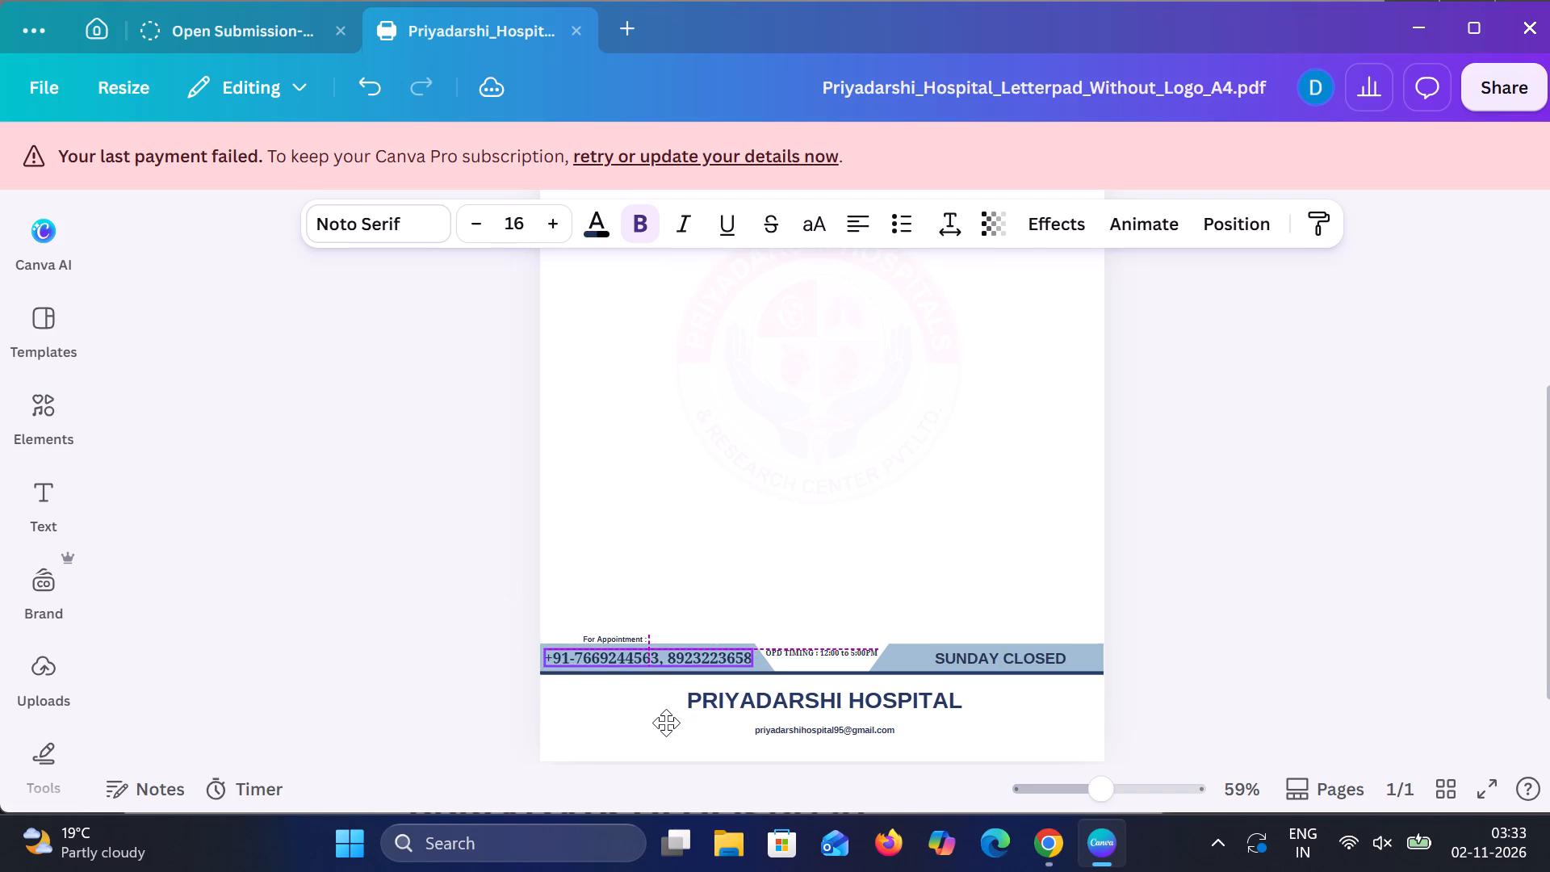
click(473, 229)
click(473, 229)
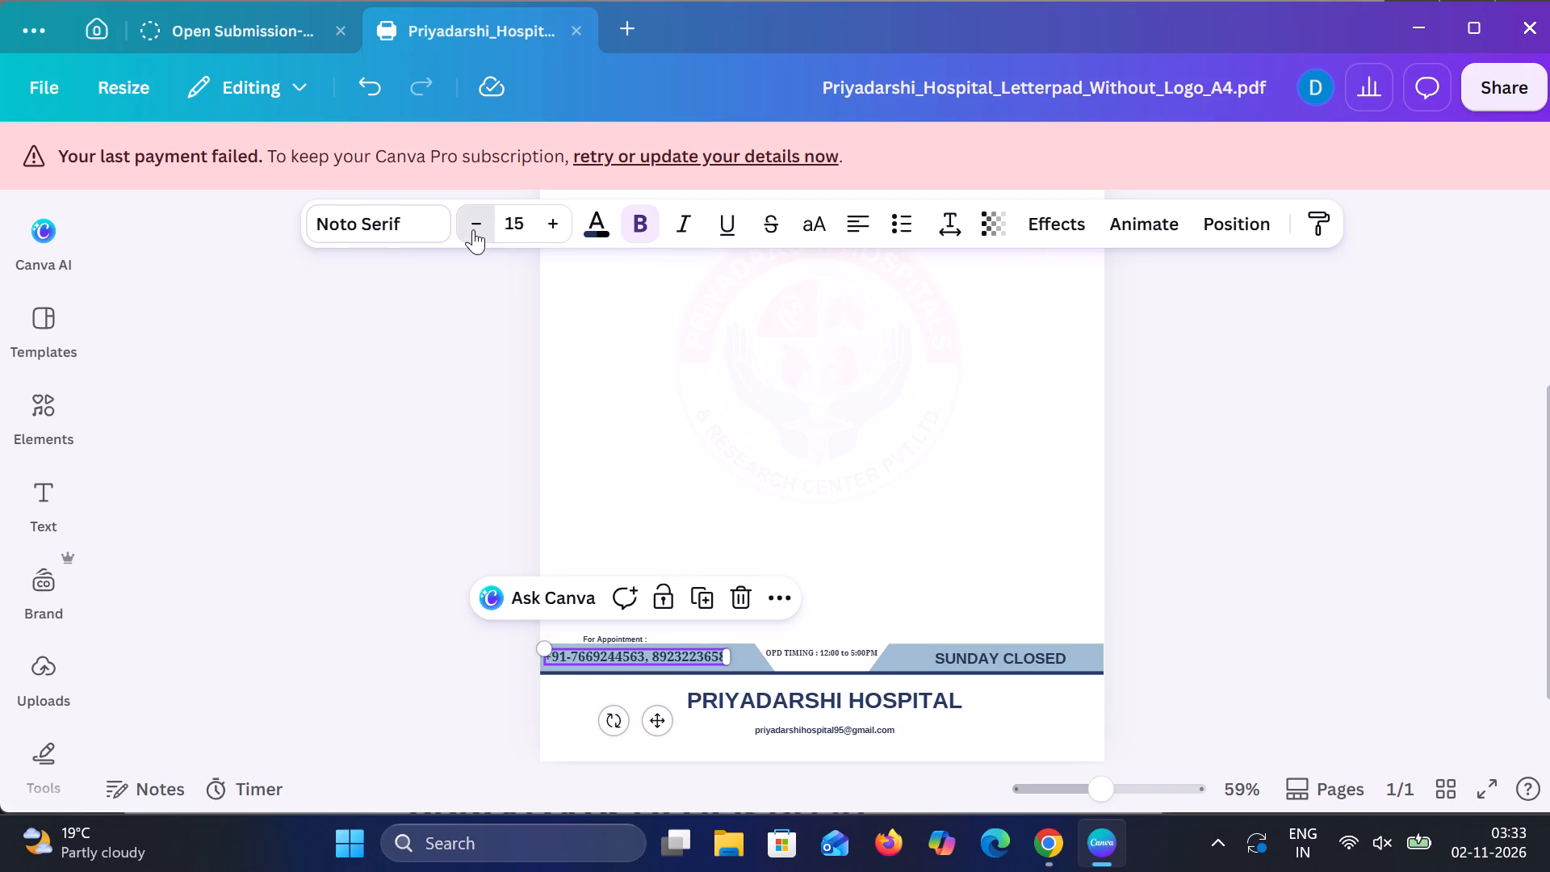
drag(660, 716, 671, 719)
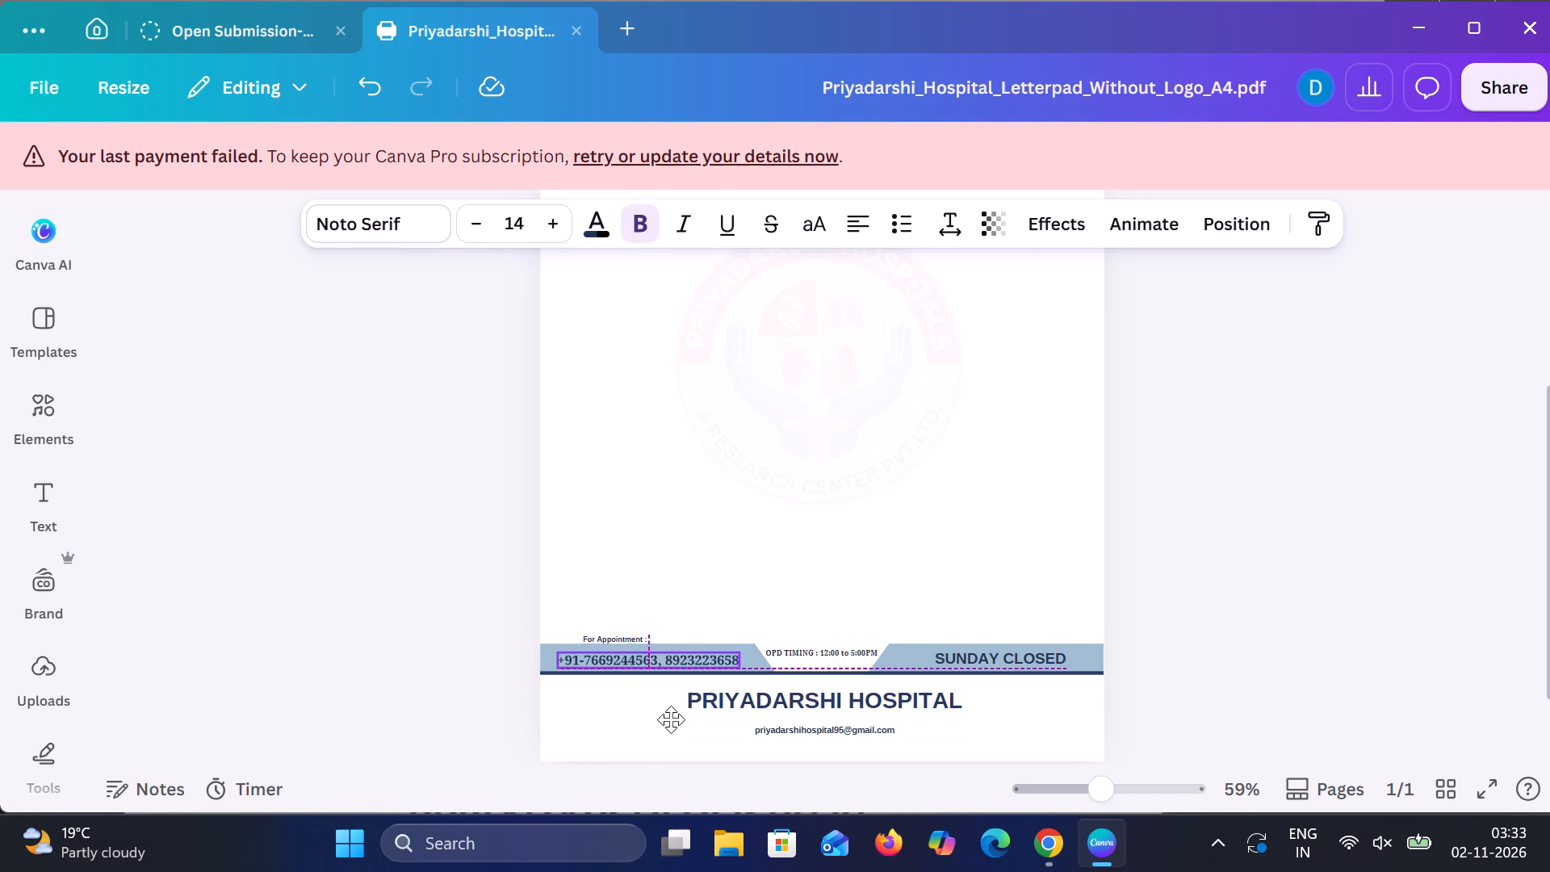
drag(671, 719, 671, 719)
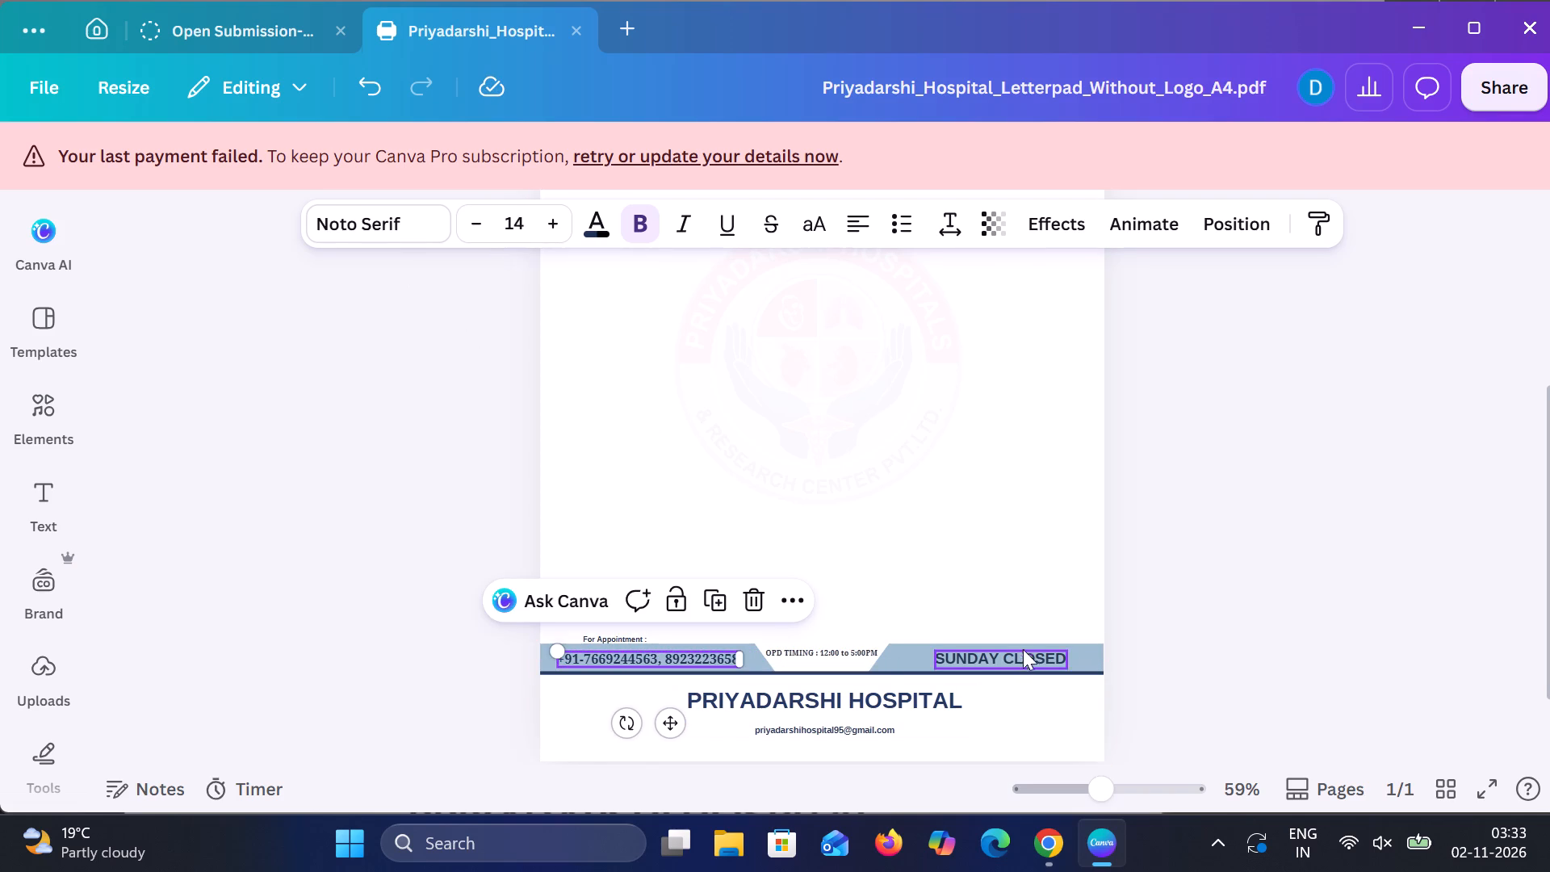
Reduce the SUNDAY CLOSED text in the footer band to font size 14.
click(1028, 652)
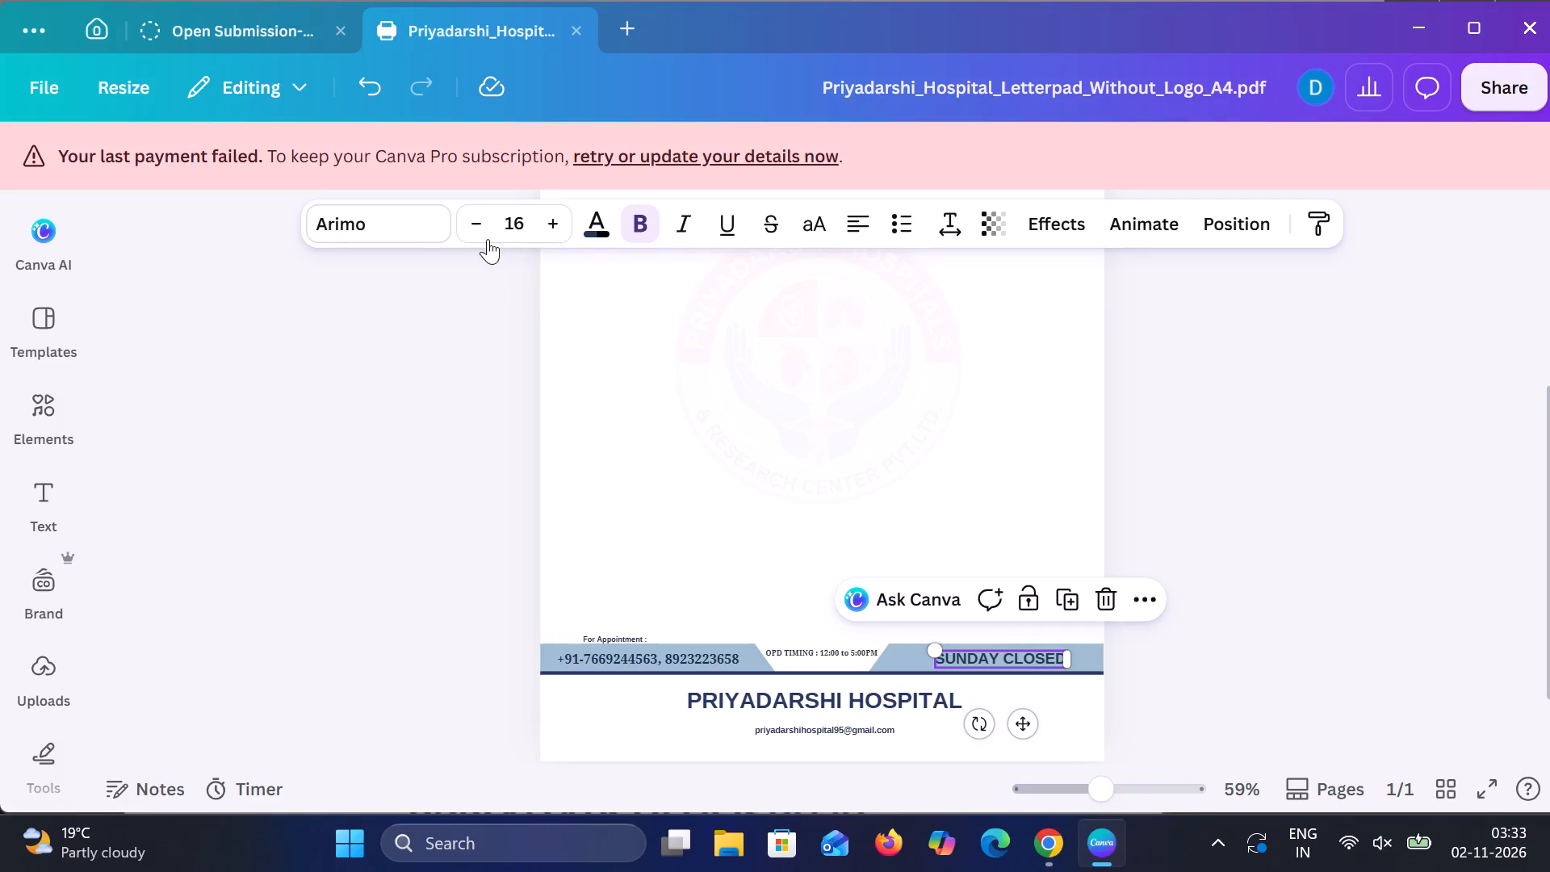
click(480, 232)
click(480, 232)
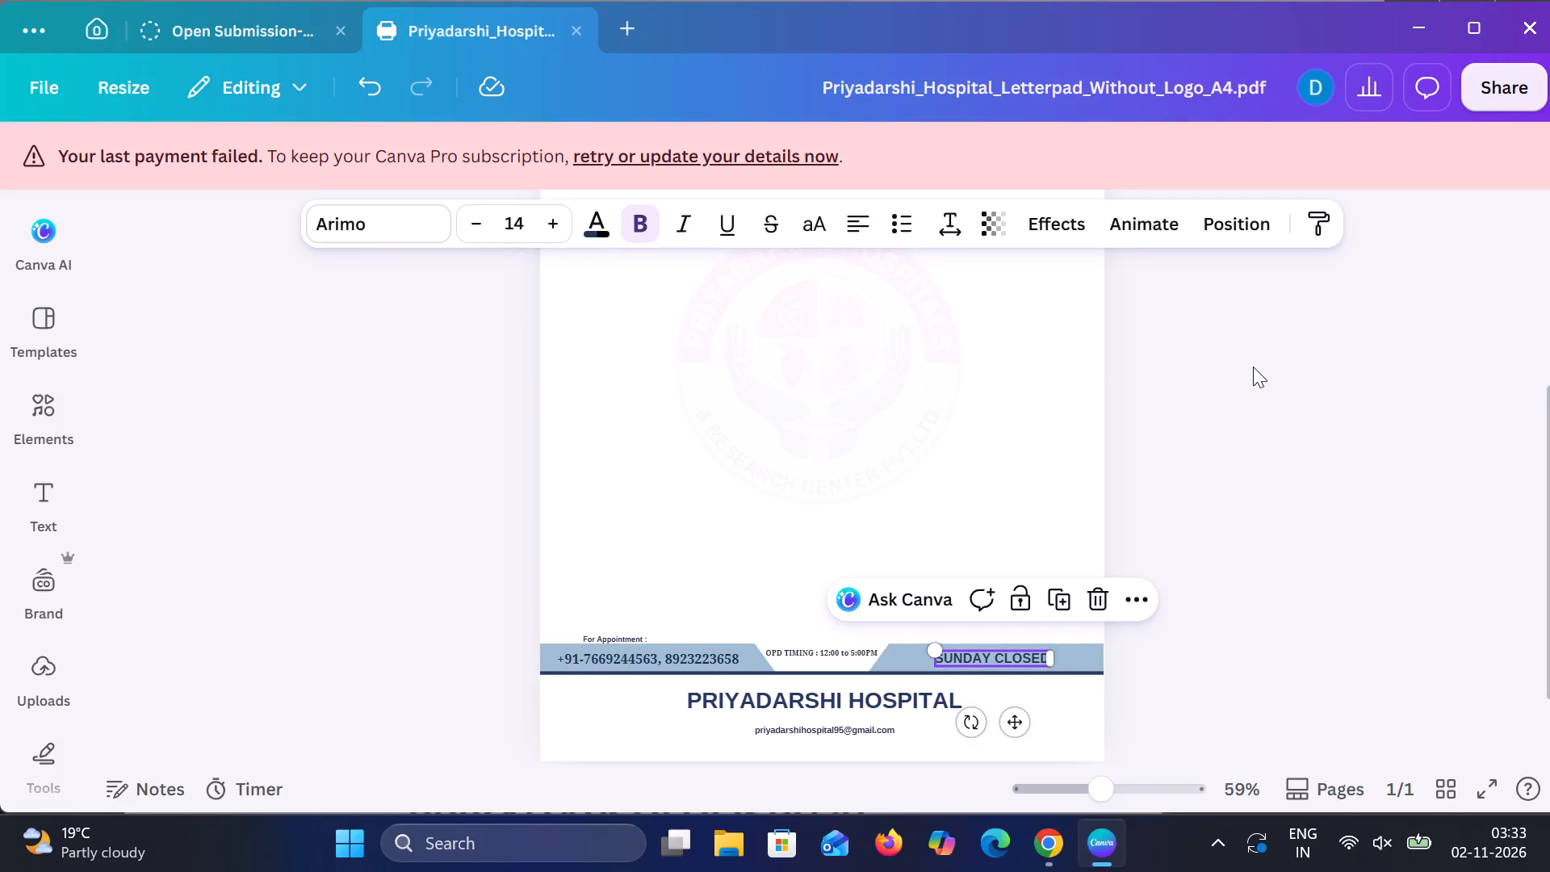
click(1253, 367)
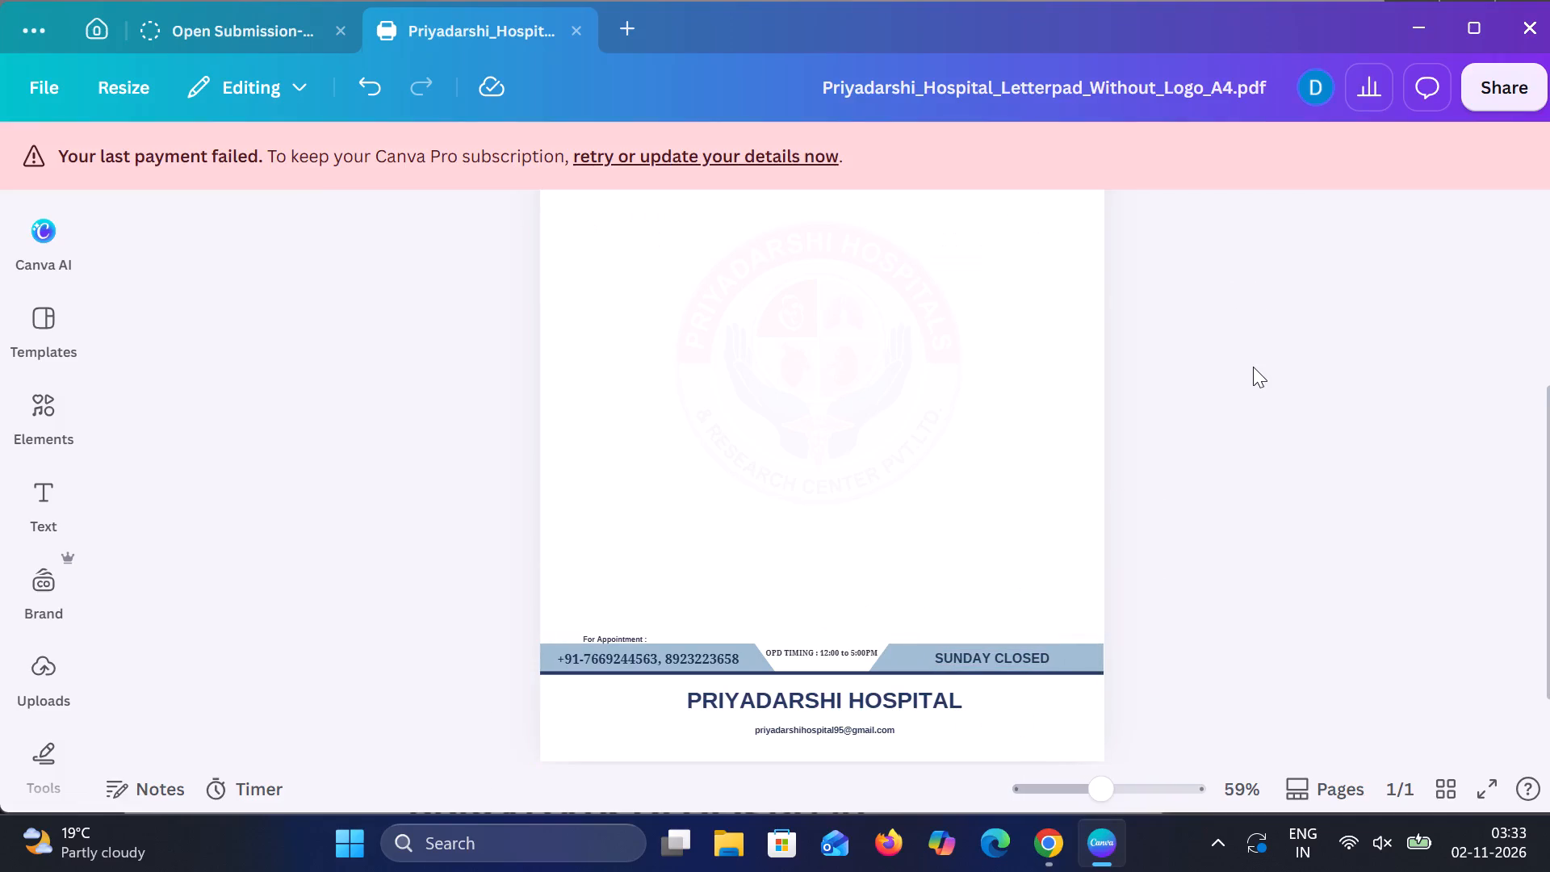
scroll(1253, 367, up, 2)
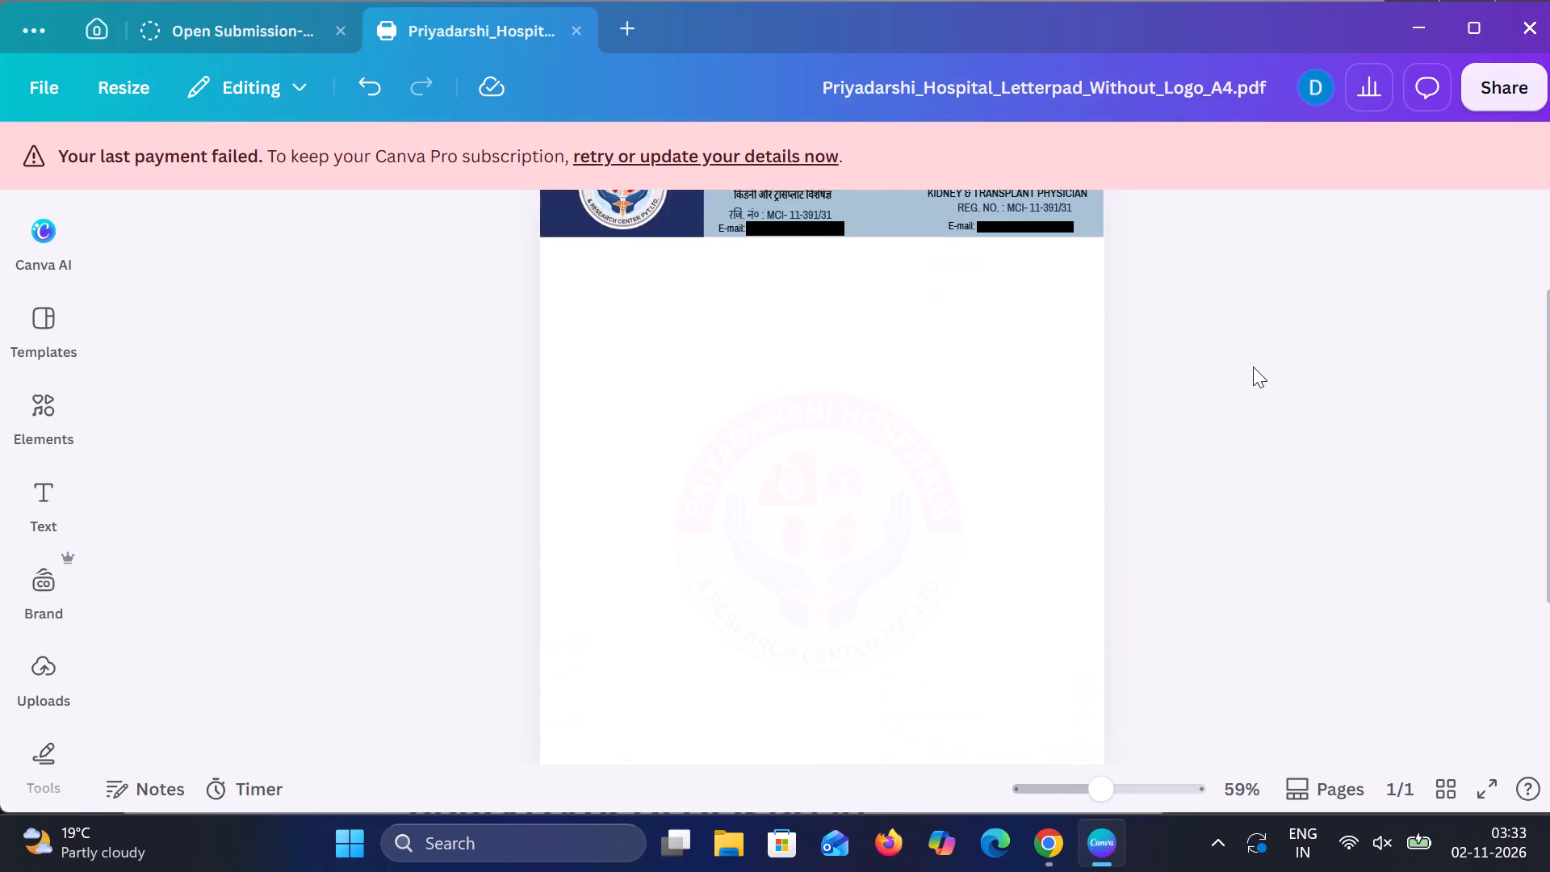
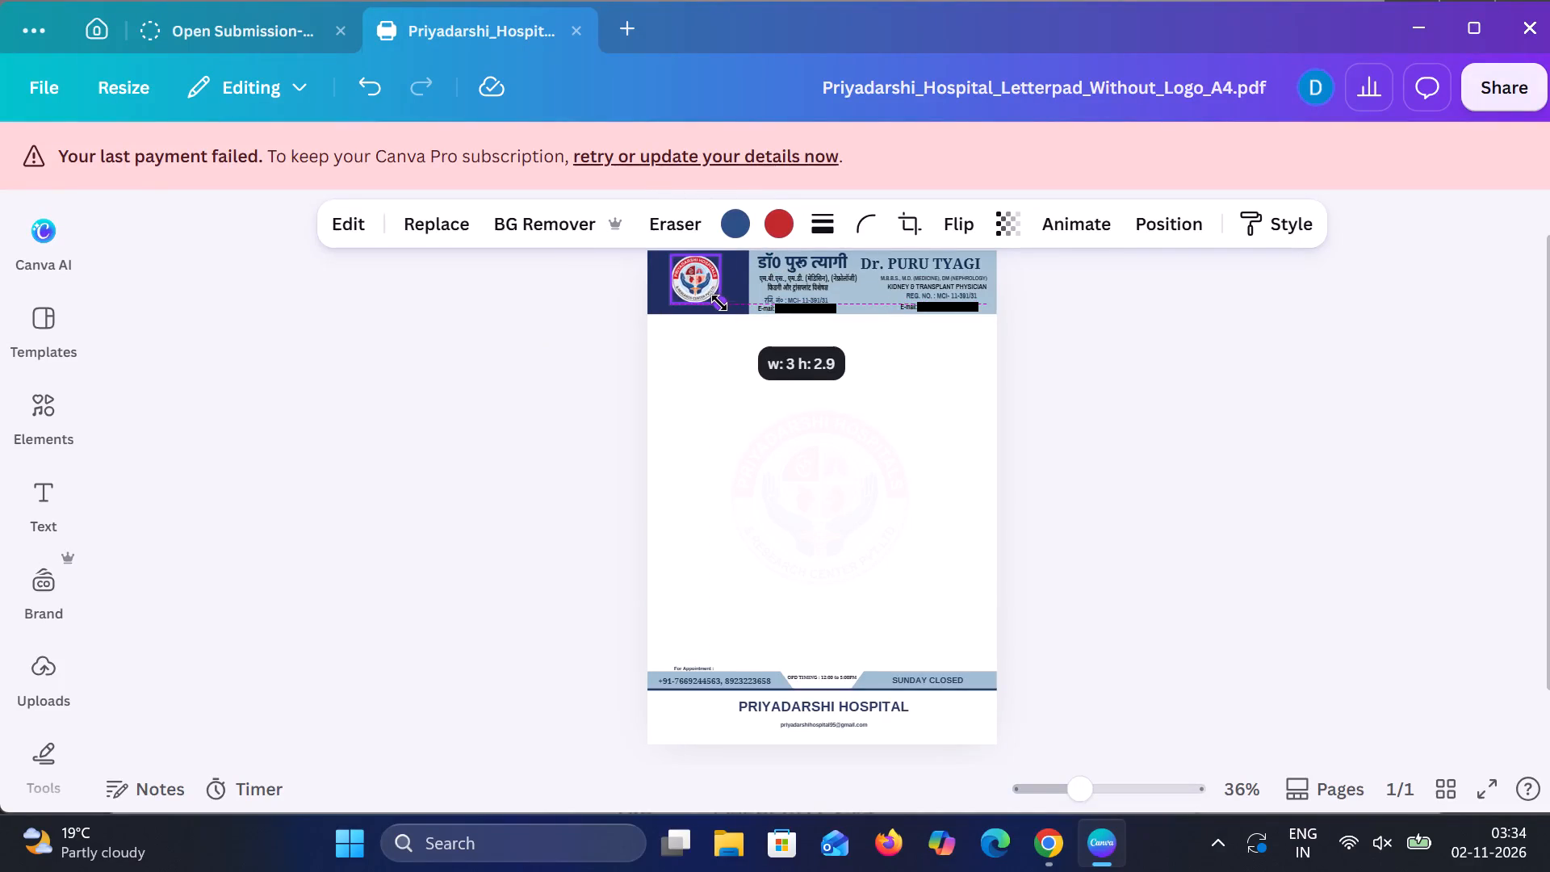
Reposition the circular hospital logo within the dark blue block of the letterhead header.
click(699, 275)
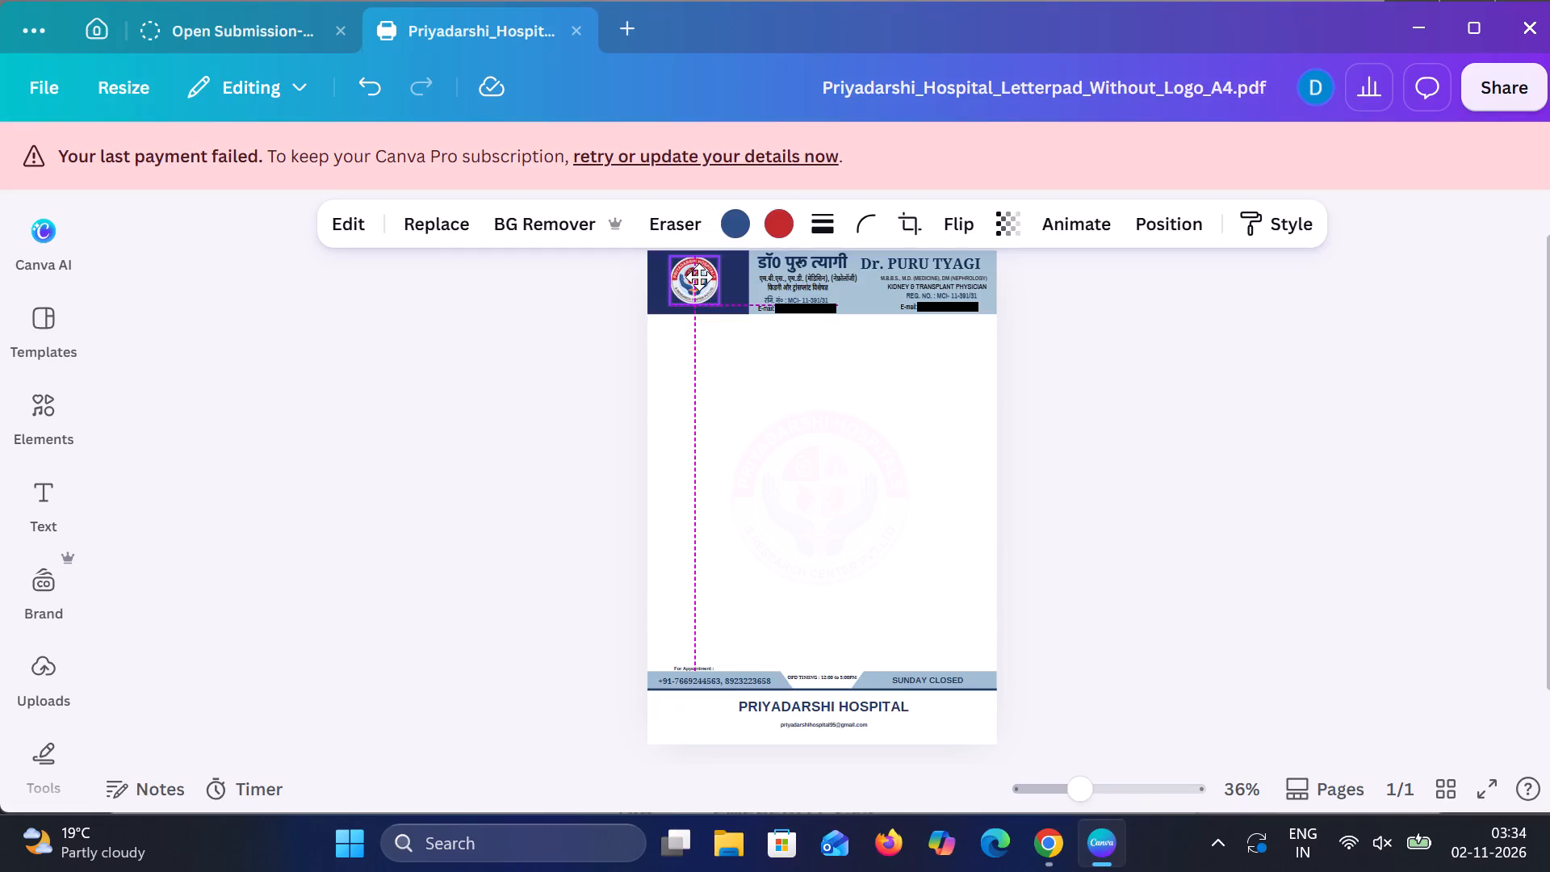
click(1271, 405)
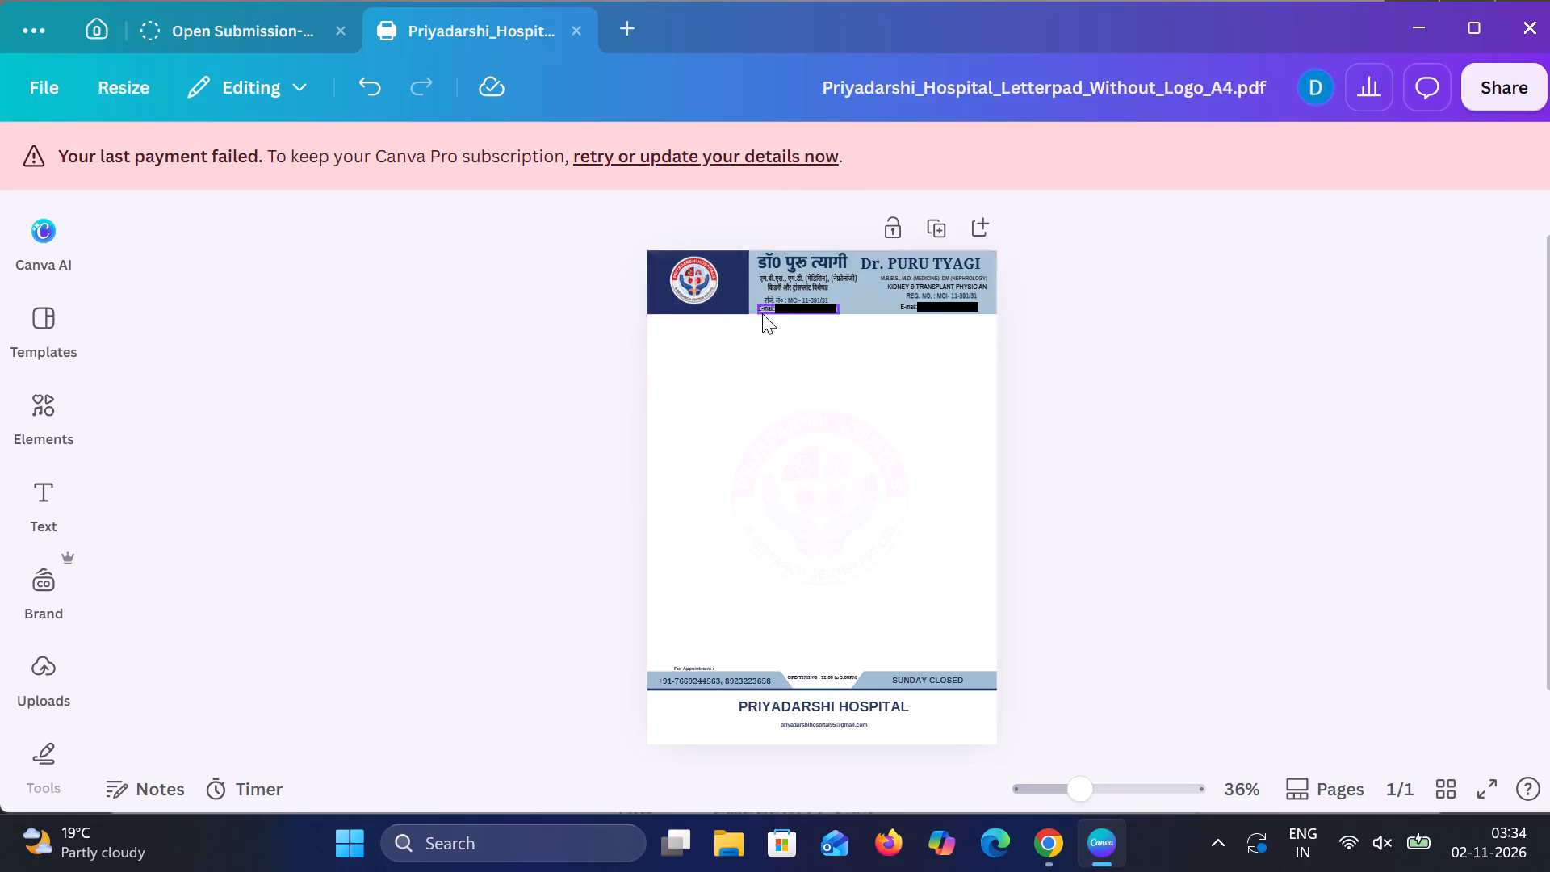
click(686, 281)
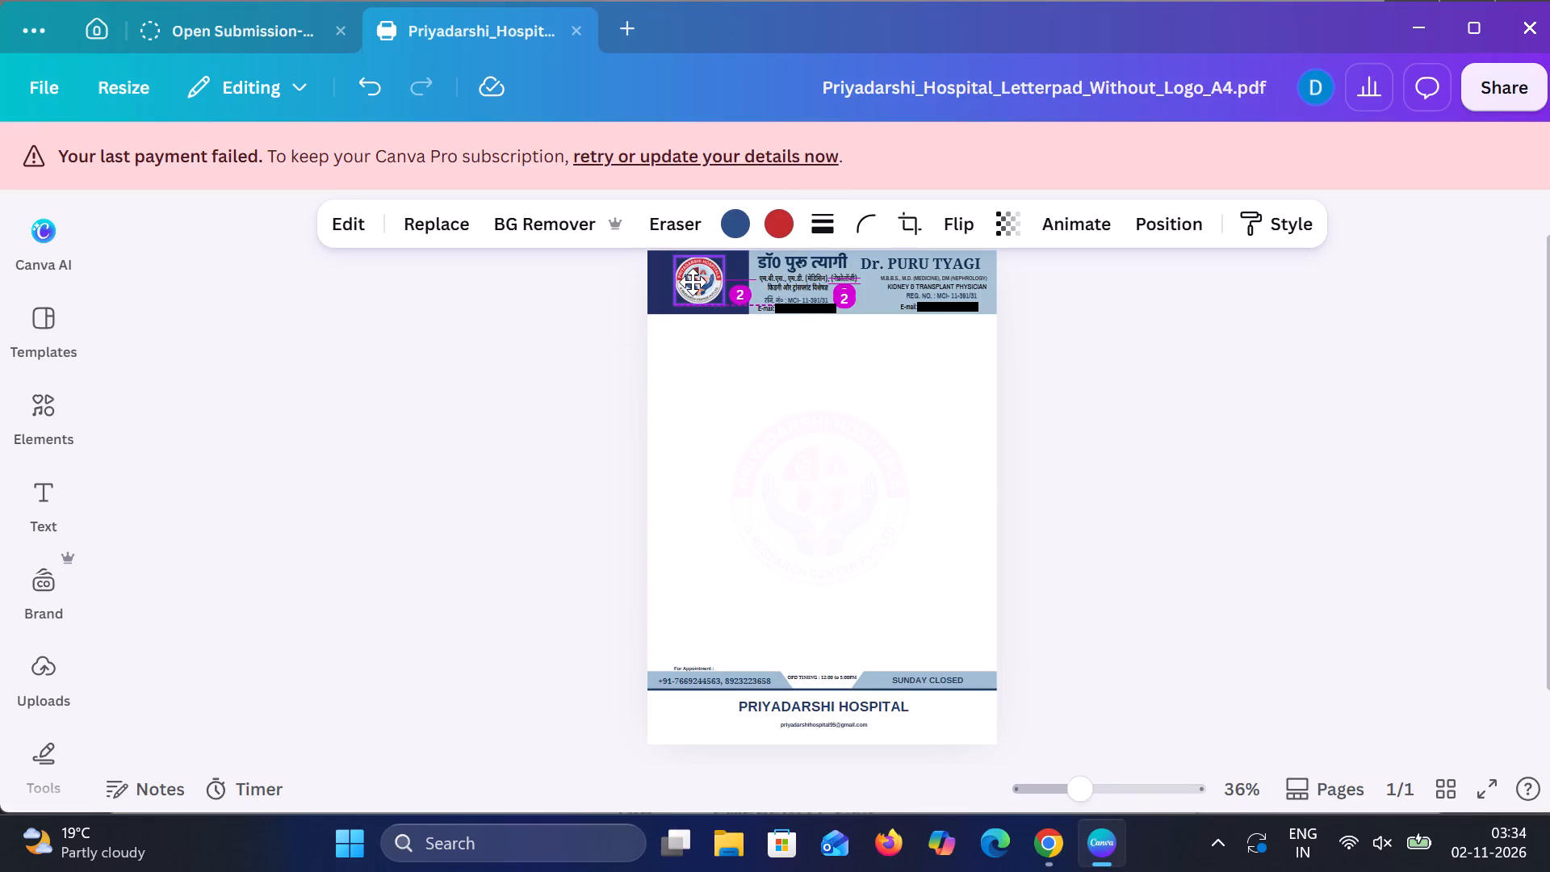
click(1239, 360)
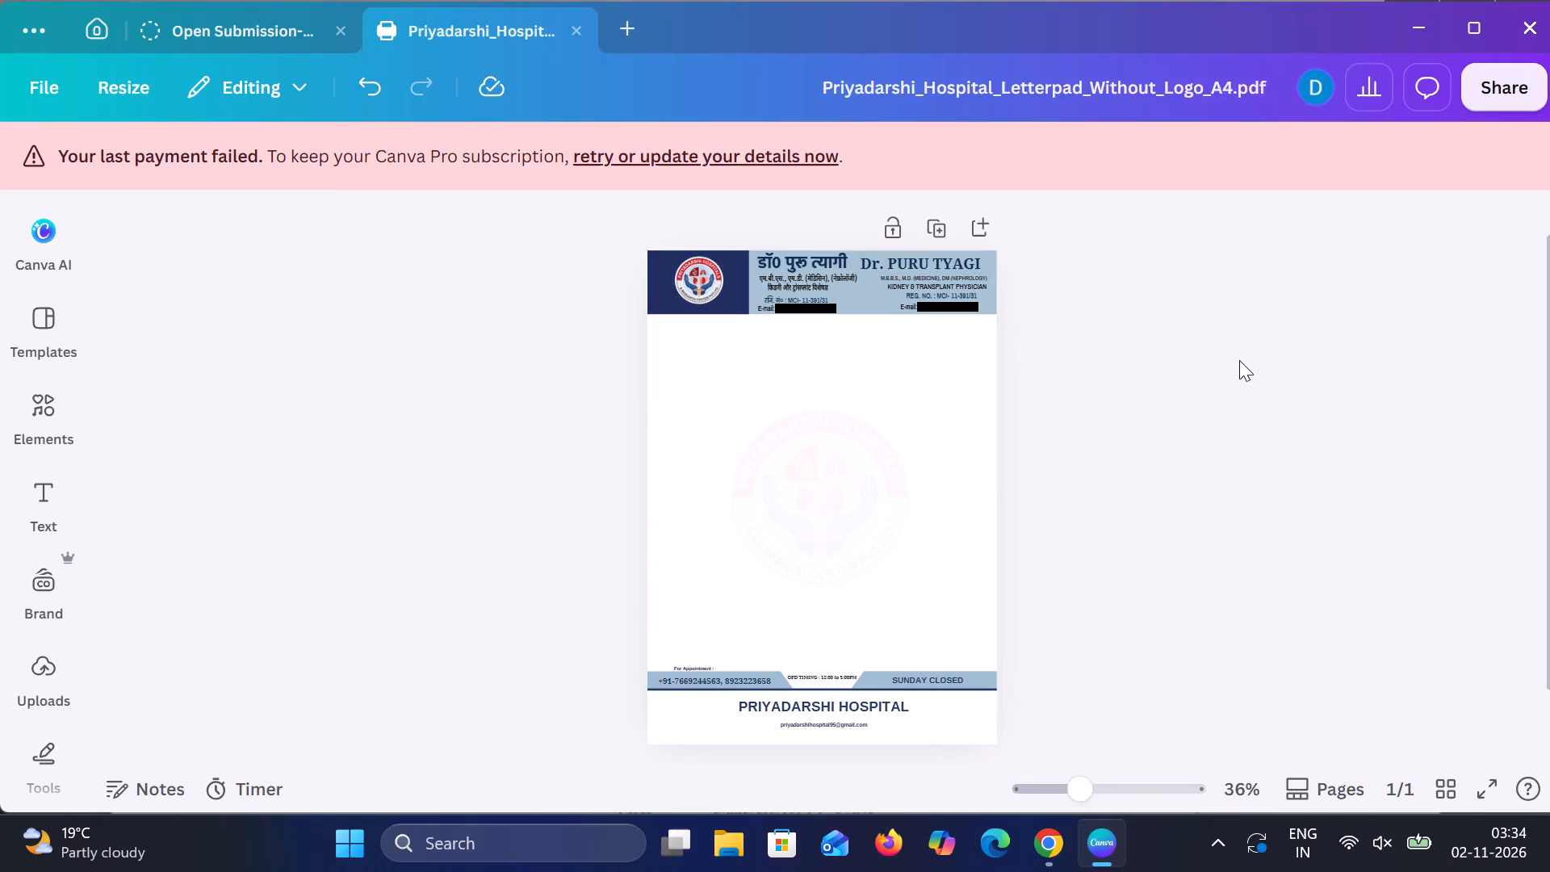
click(686, 267)
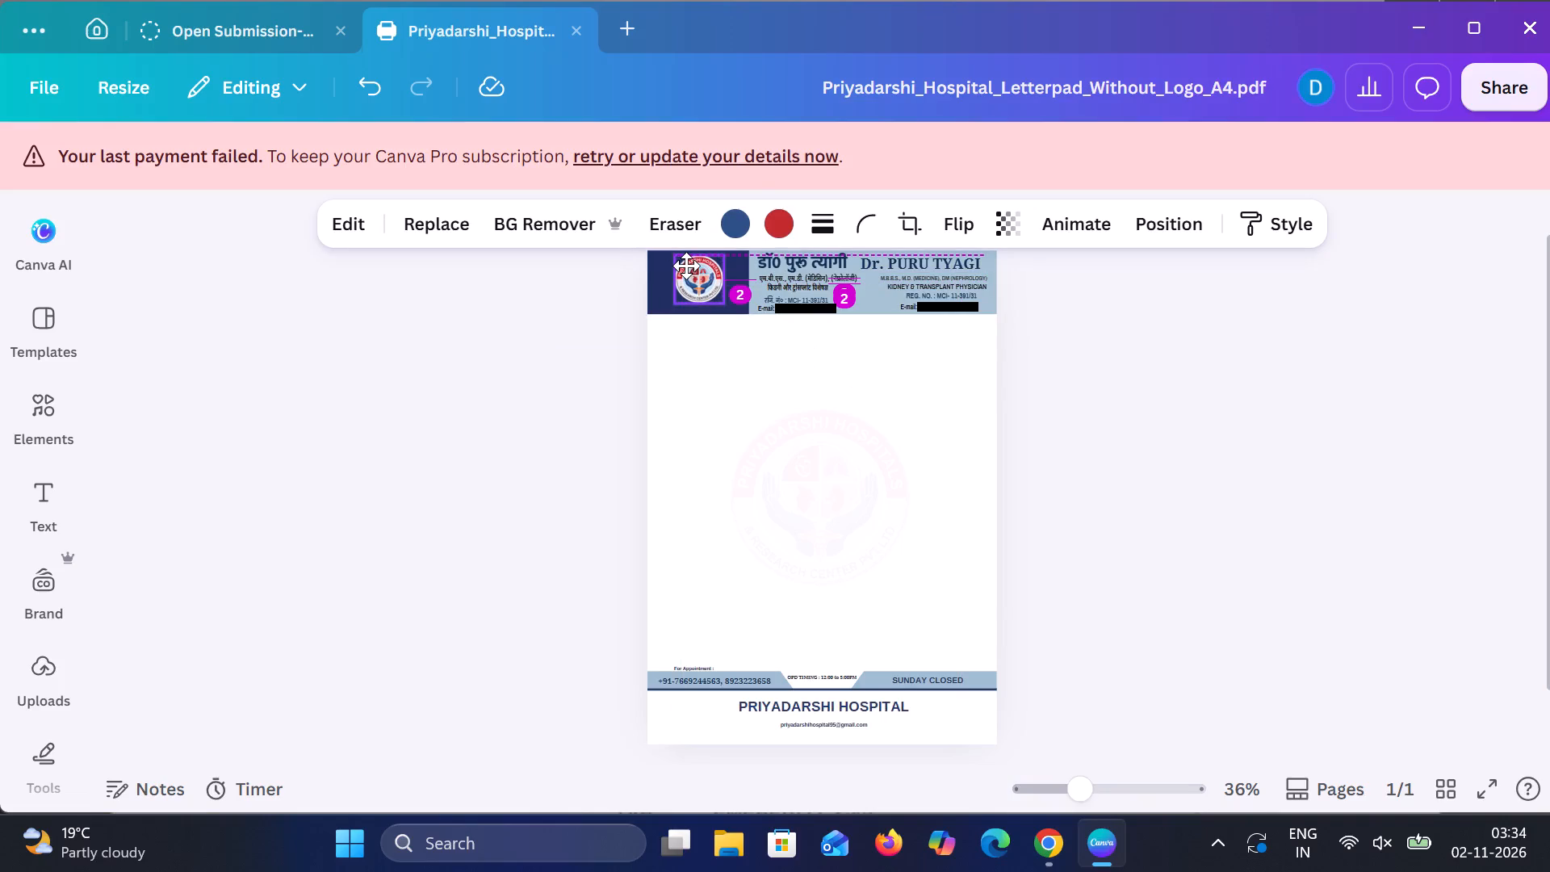
click(1250, 347)
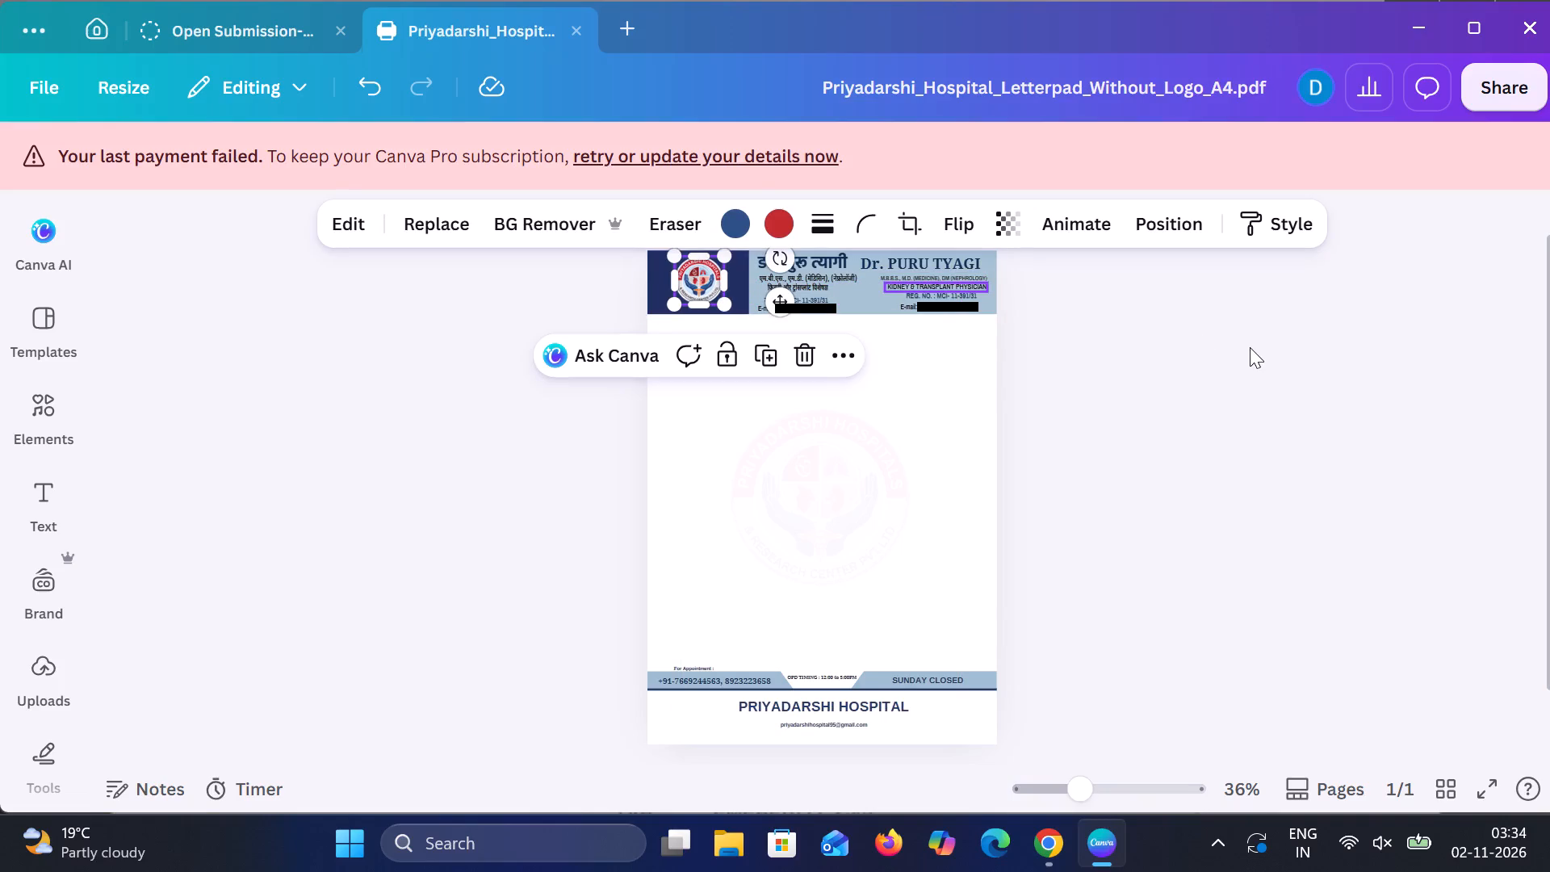
click(703, 285)
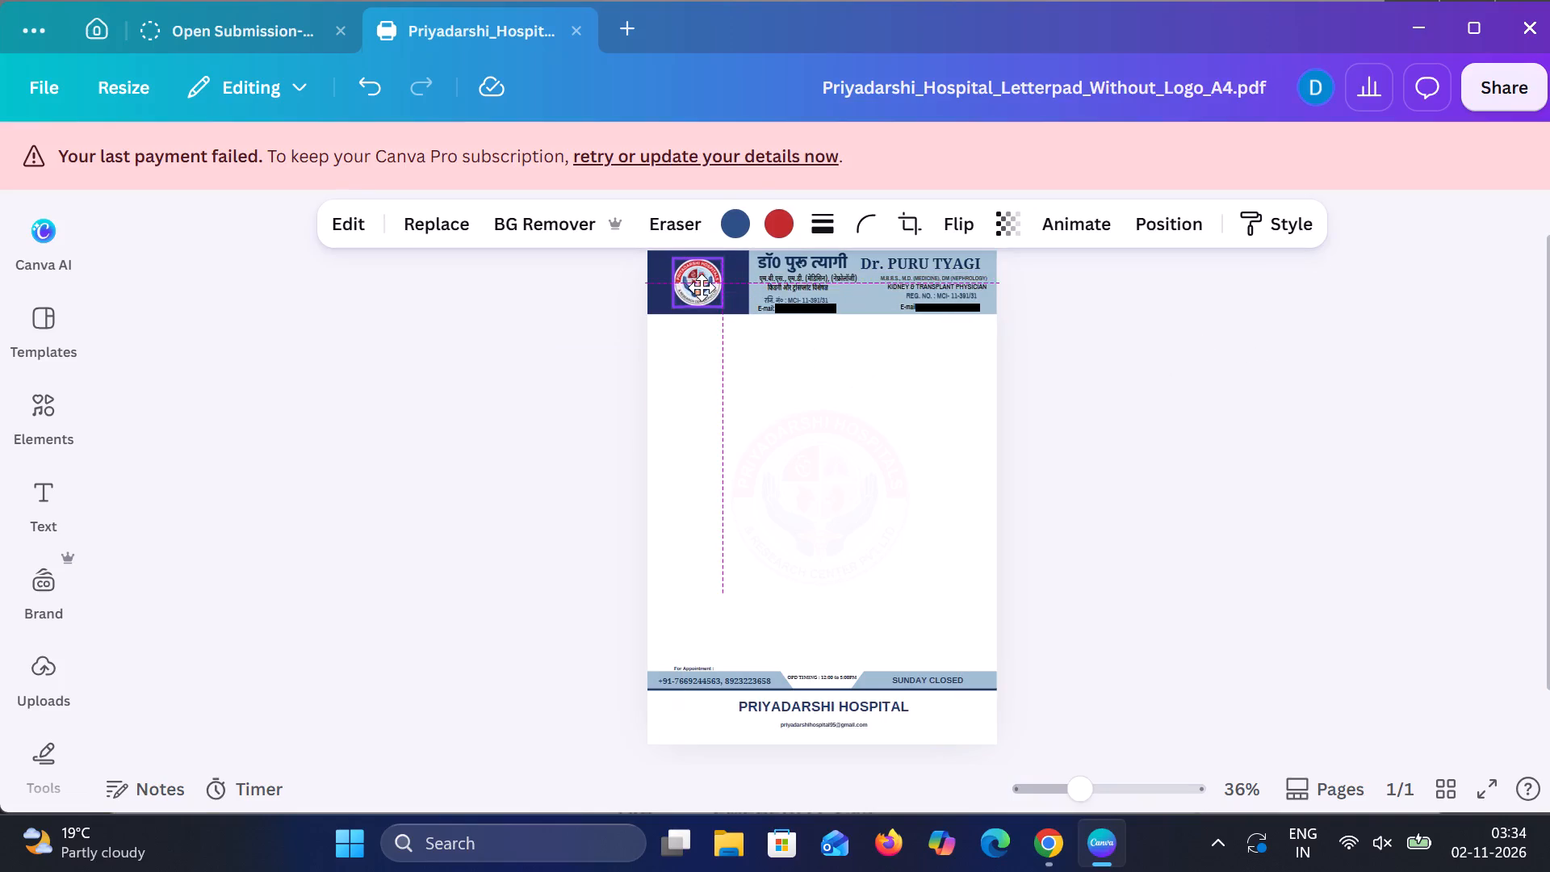
click(1289, 327)
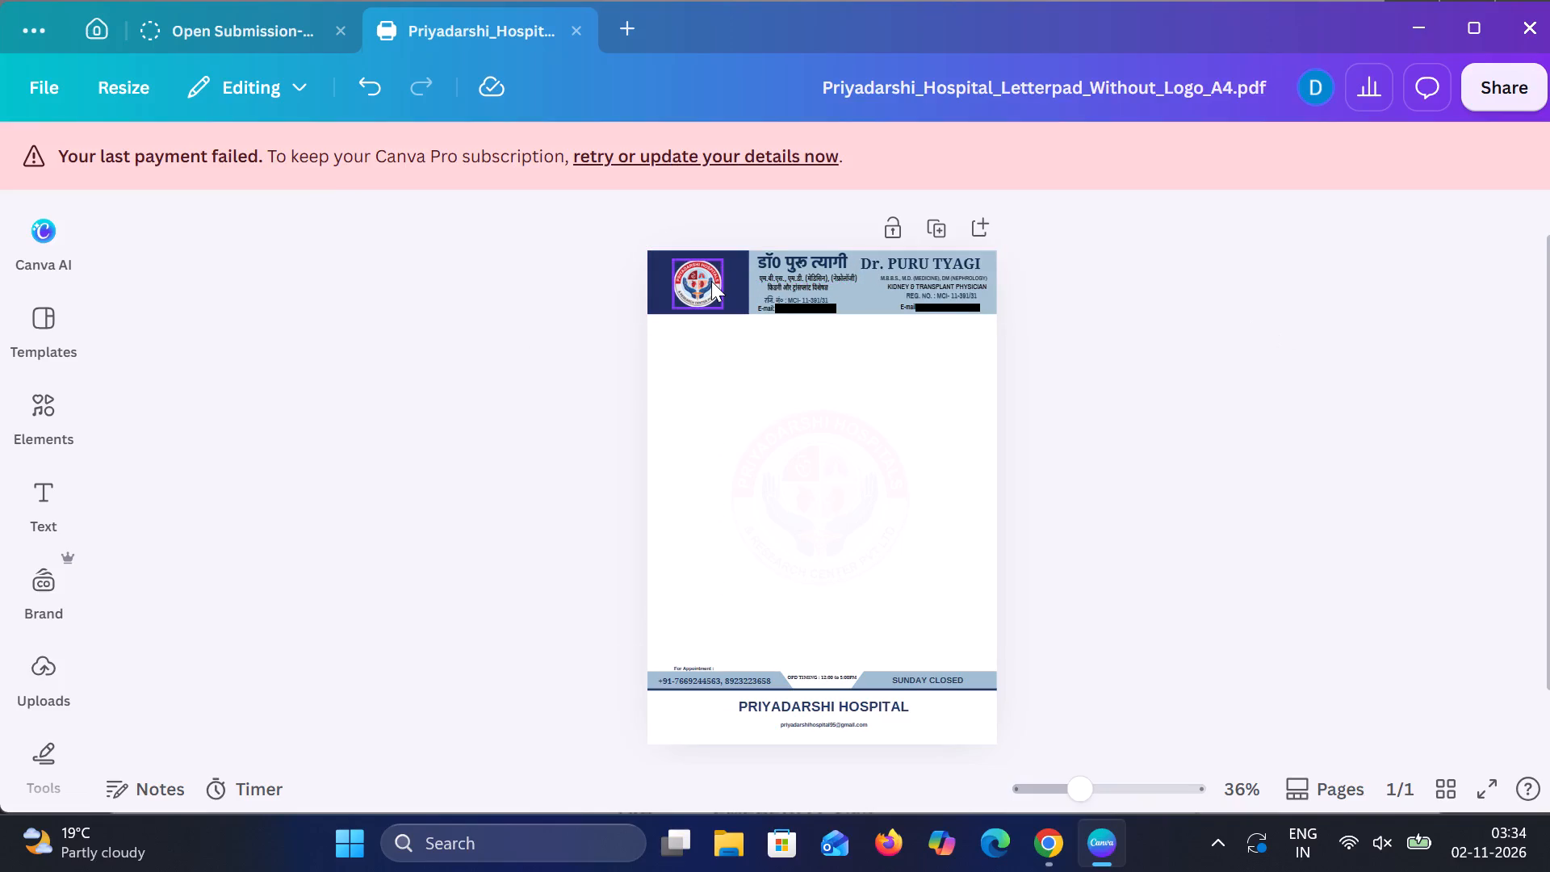
click(711, 281)
click(704, 281)
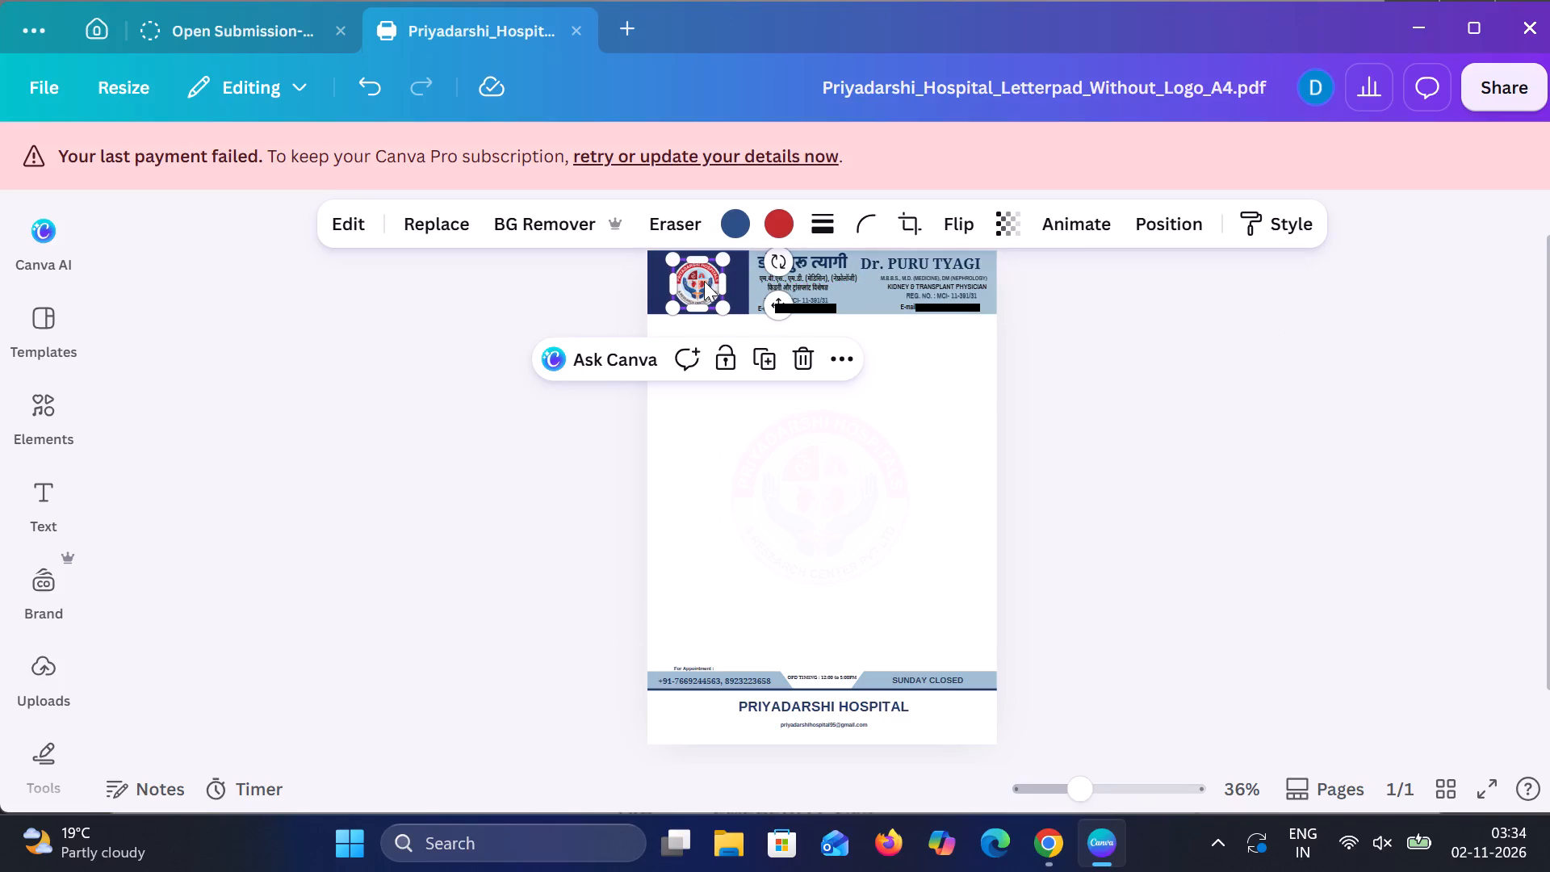
click(517, 303)
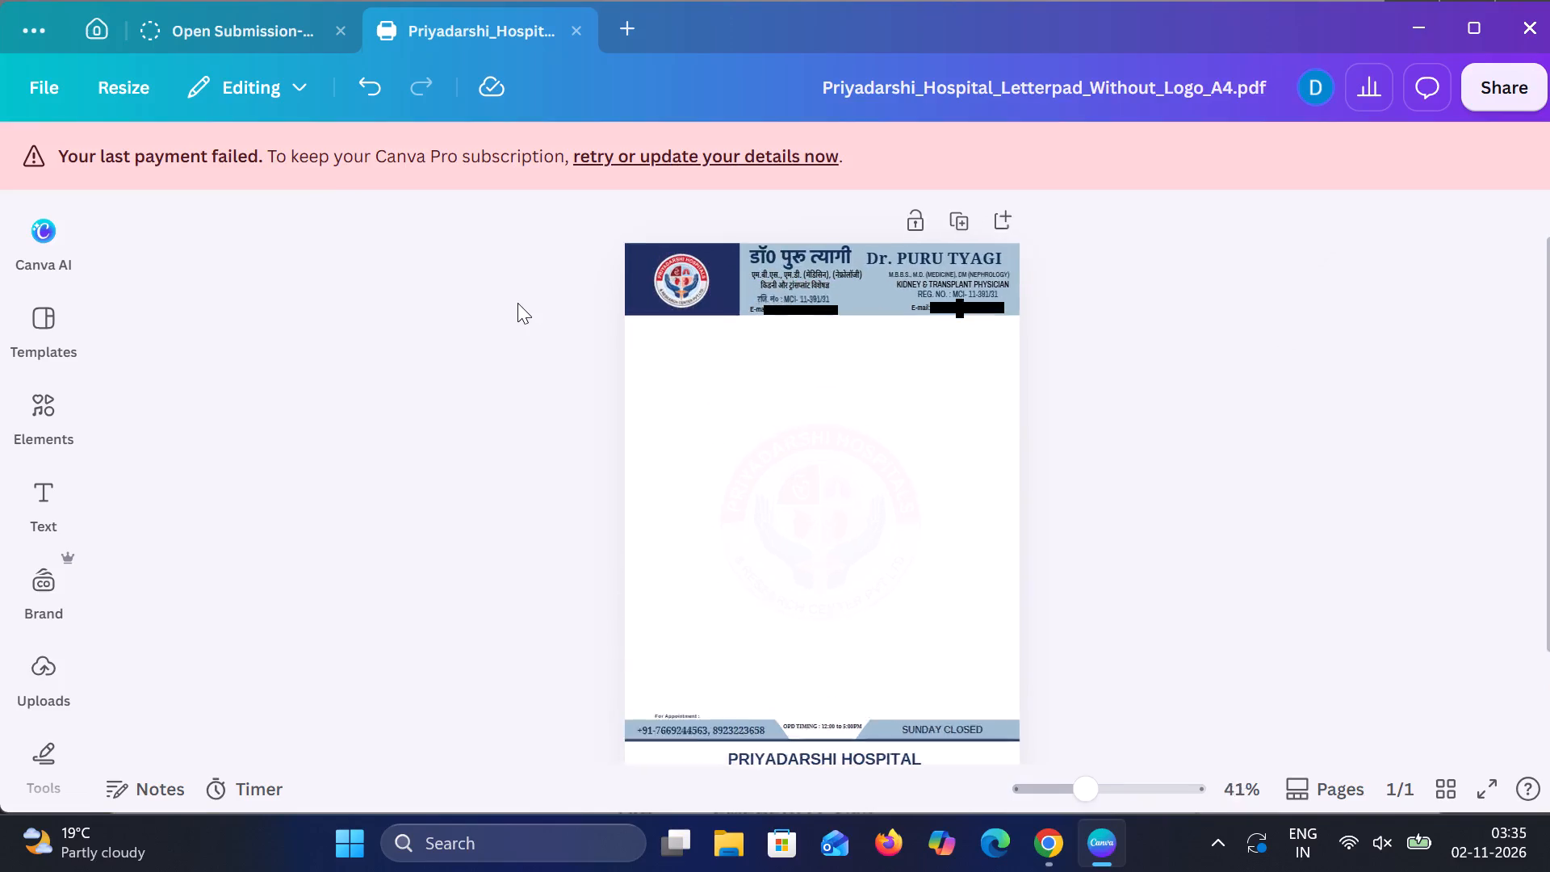
Fine-tune the hospital logo's vertical position so it sits centred in the dark blue header block.
scroll(538, 509, up, 2)
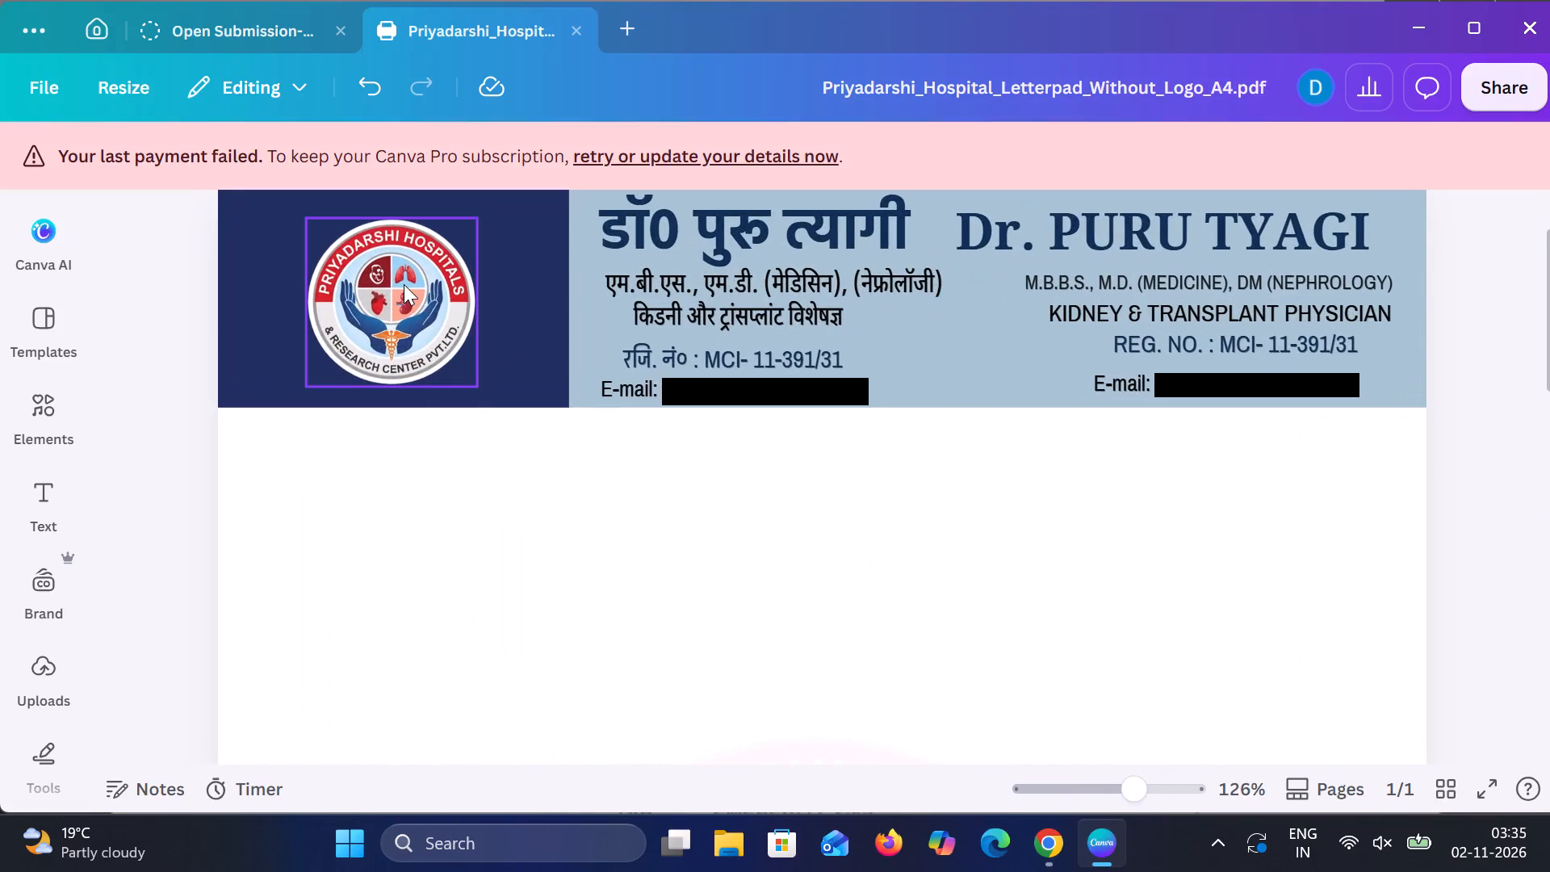
drag(404, 284, 402, 271)
click(156, 418)
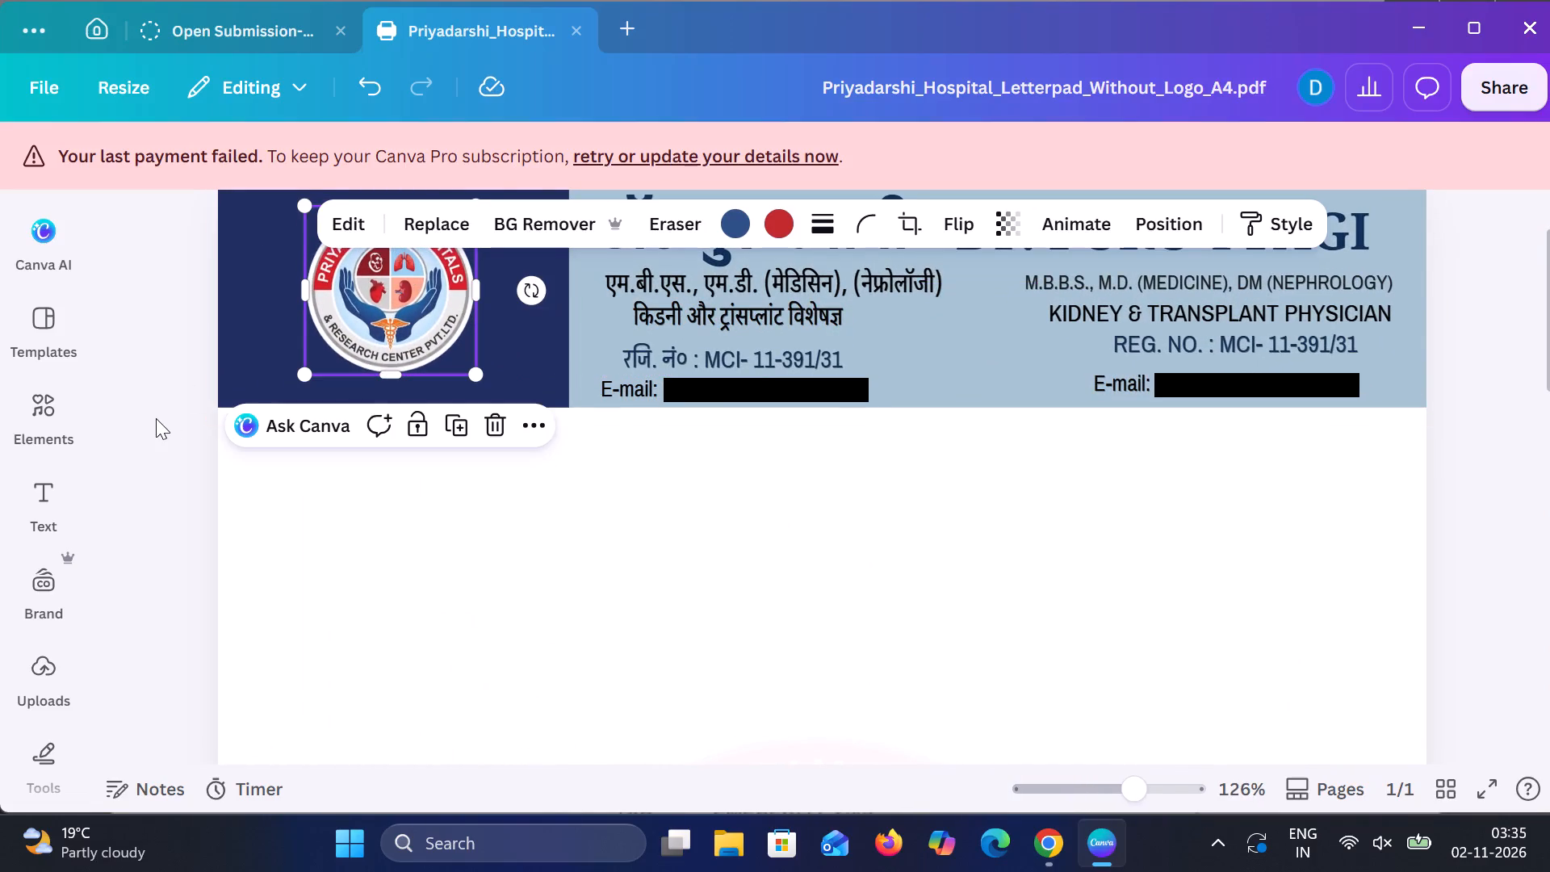
scroll(396, 572, up, 1)
click(384, 379)
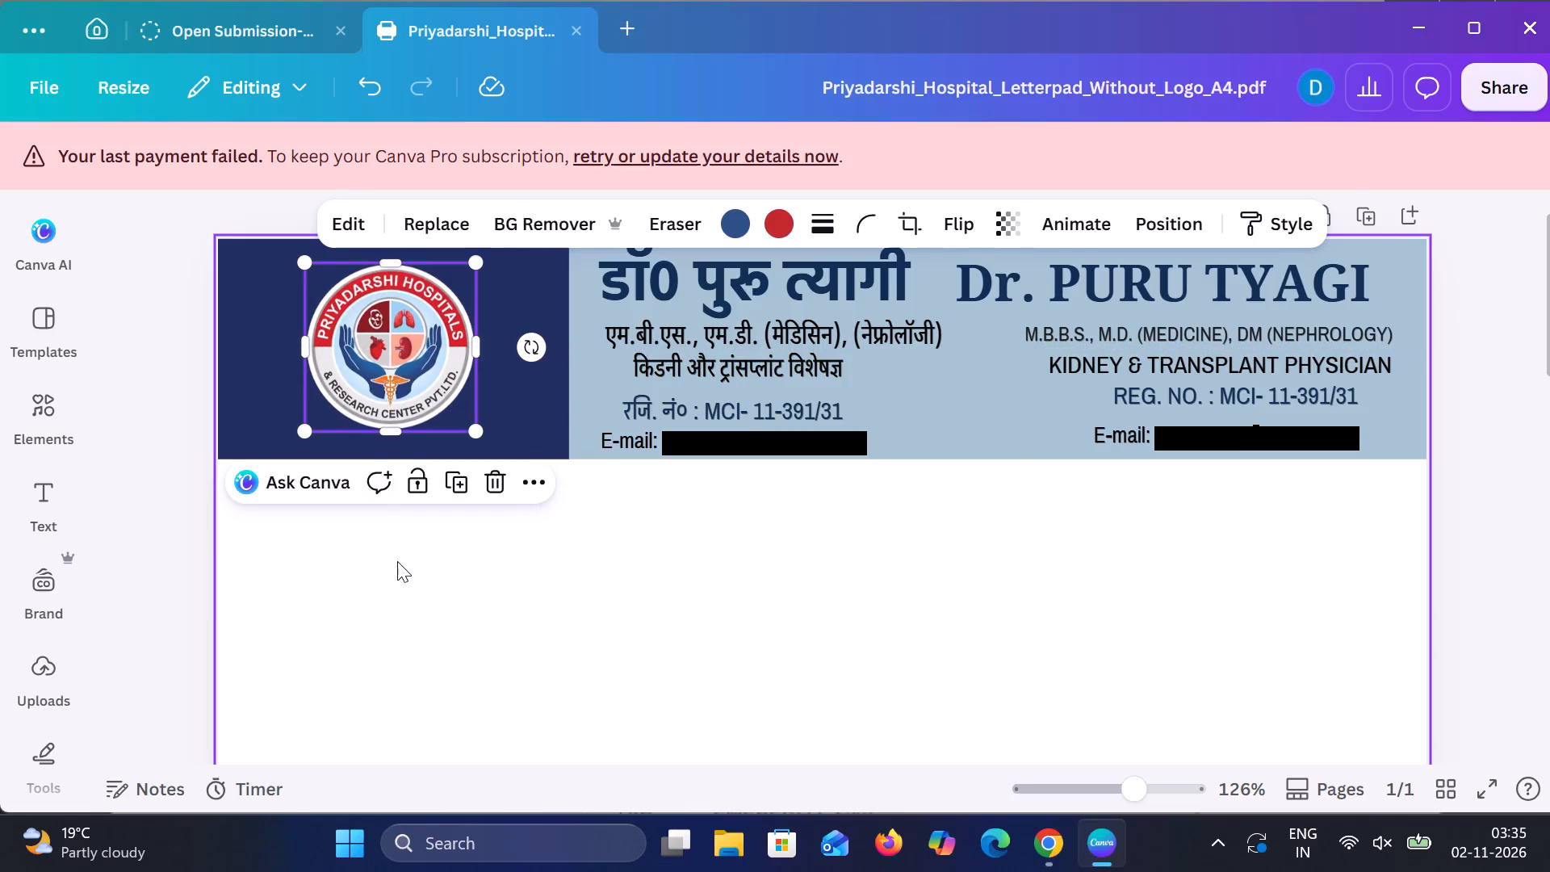
click(400, 579)
click(379, 378)
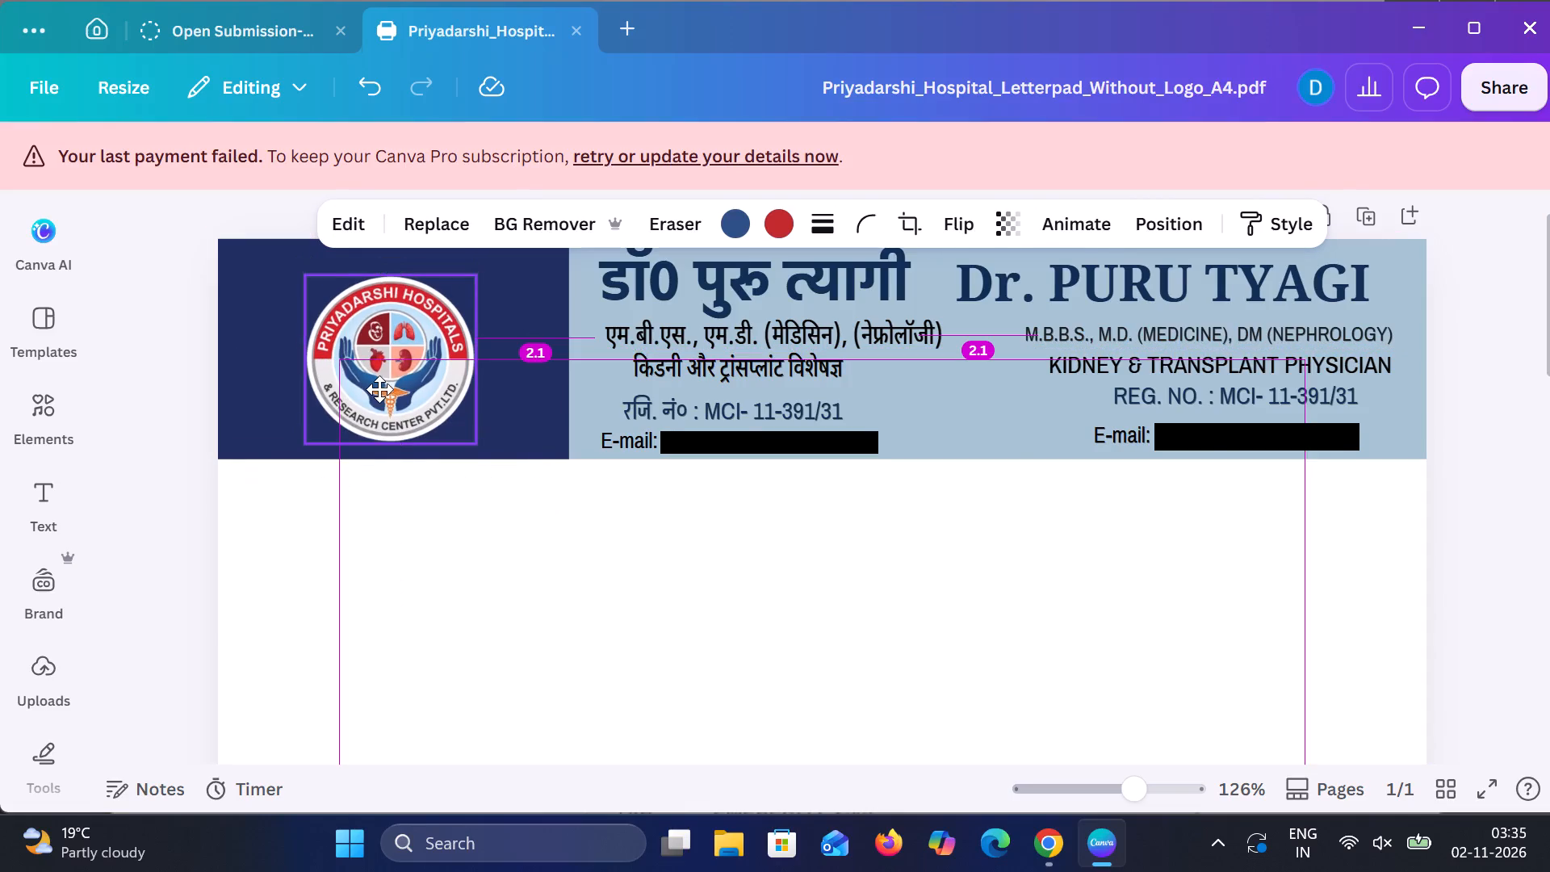
click(447, 581)
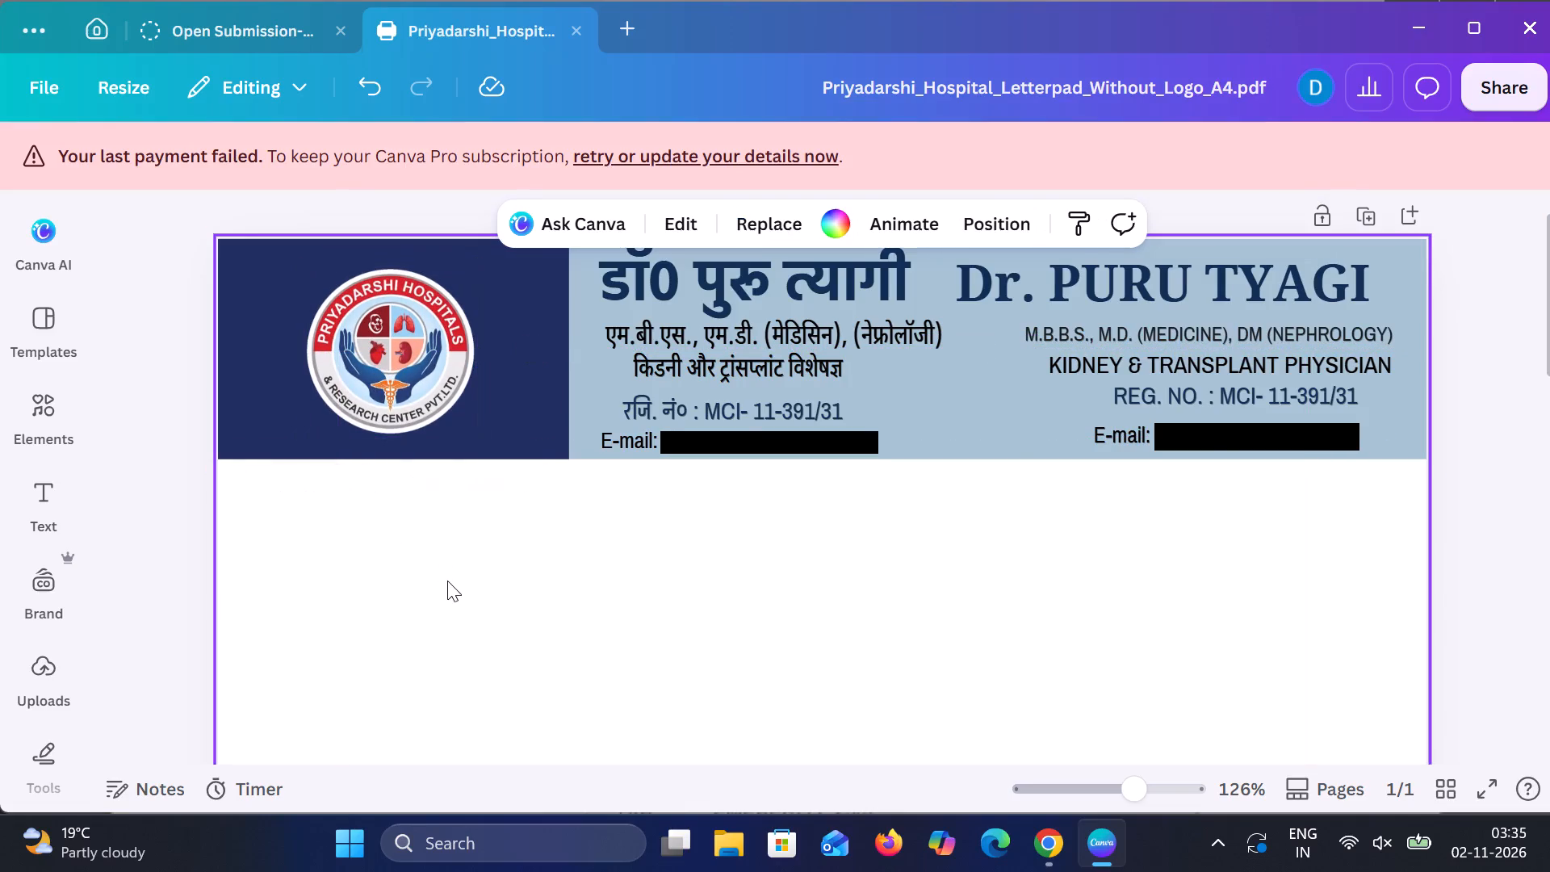
click(420, 393)
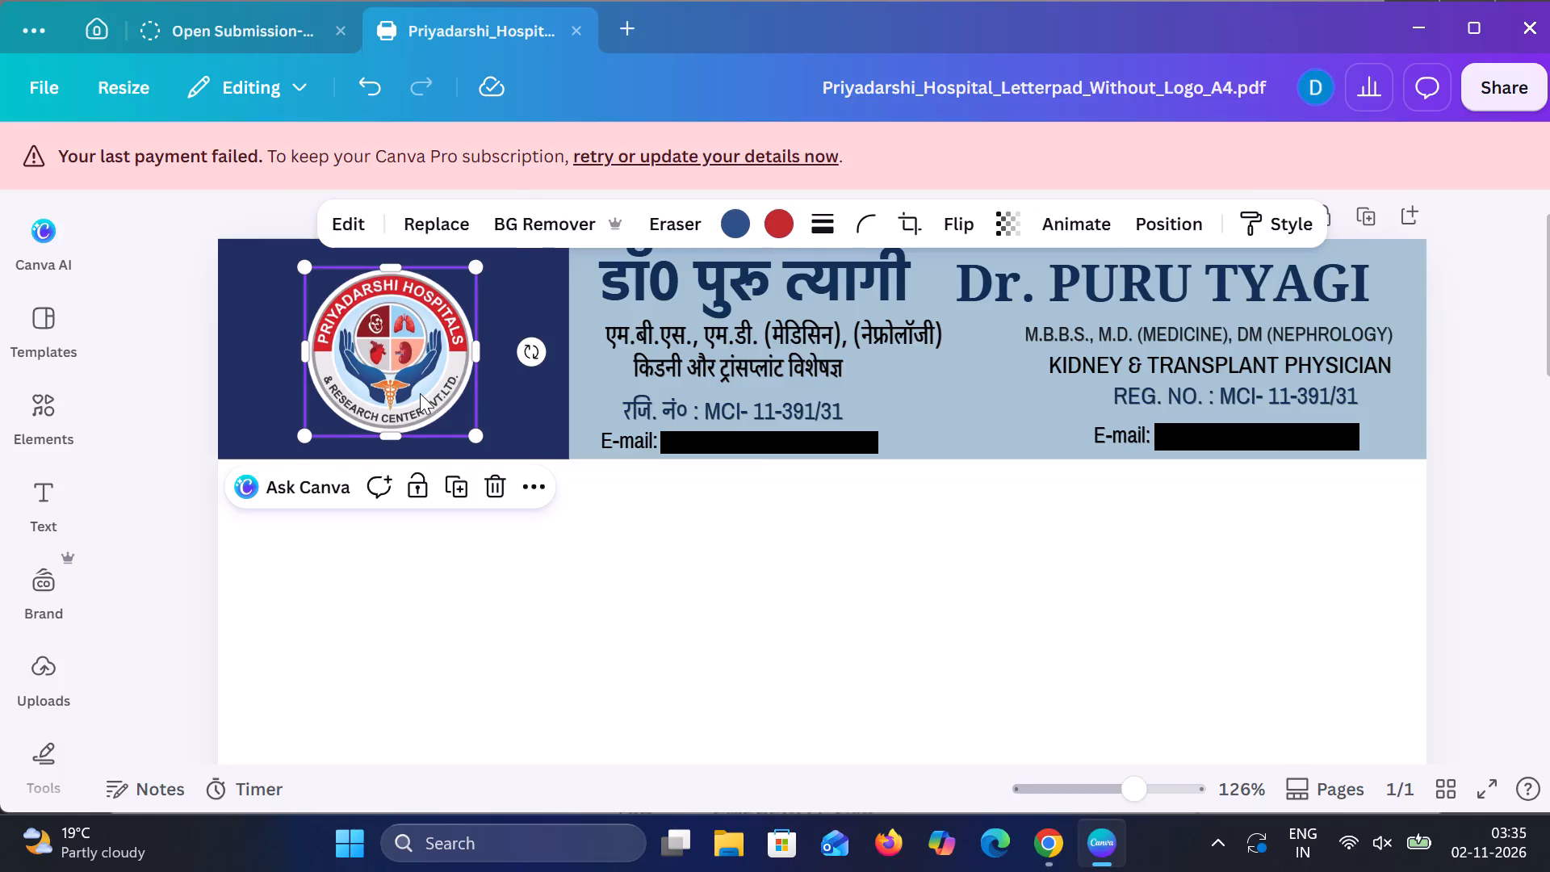
click(475, 590)
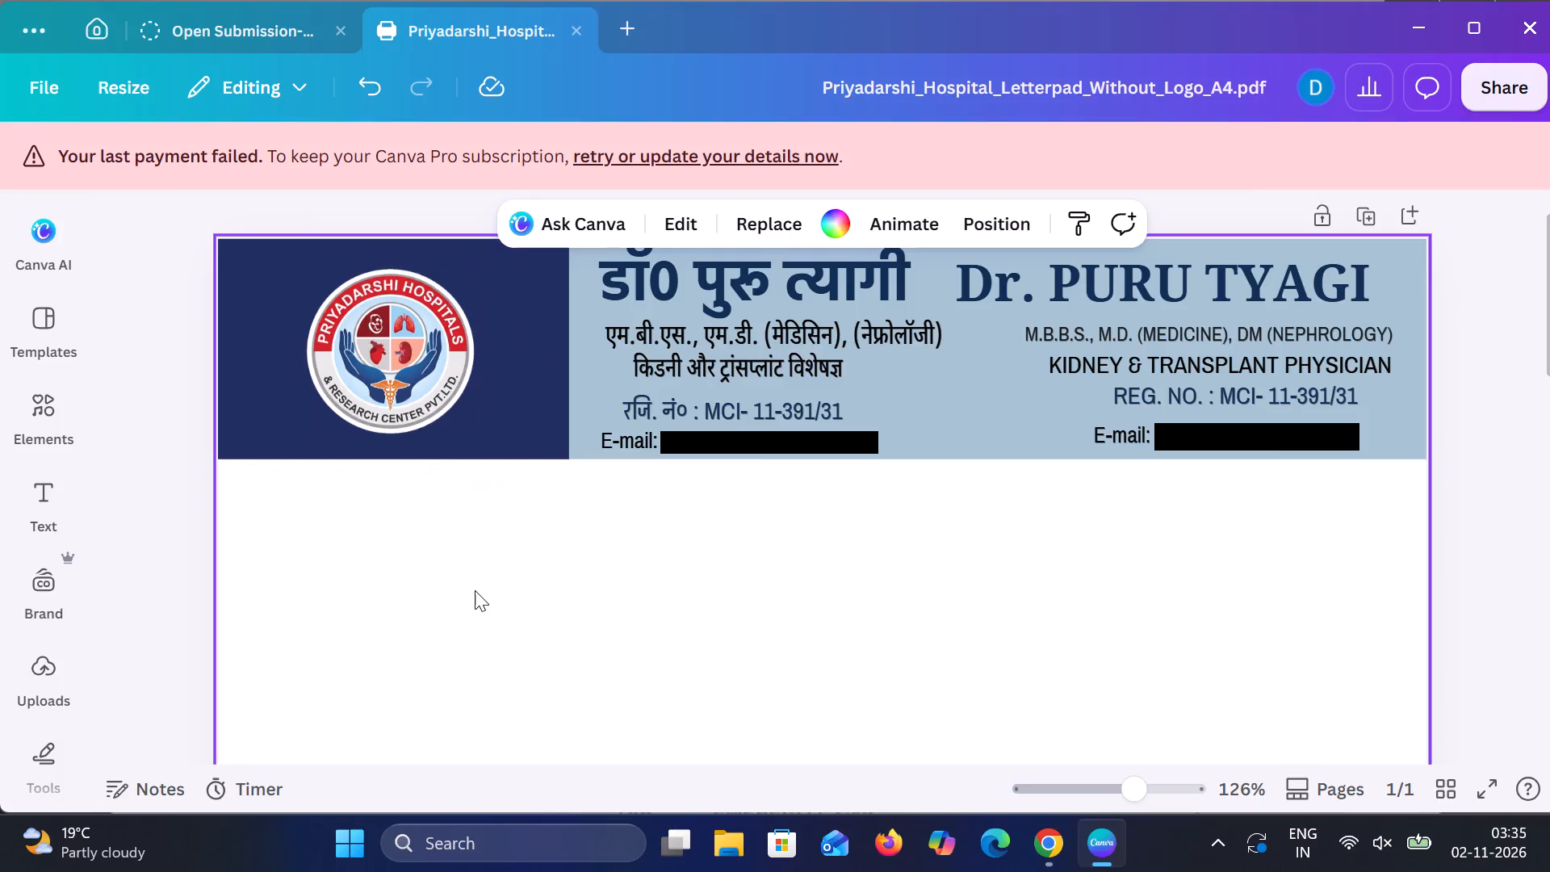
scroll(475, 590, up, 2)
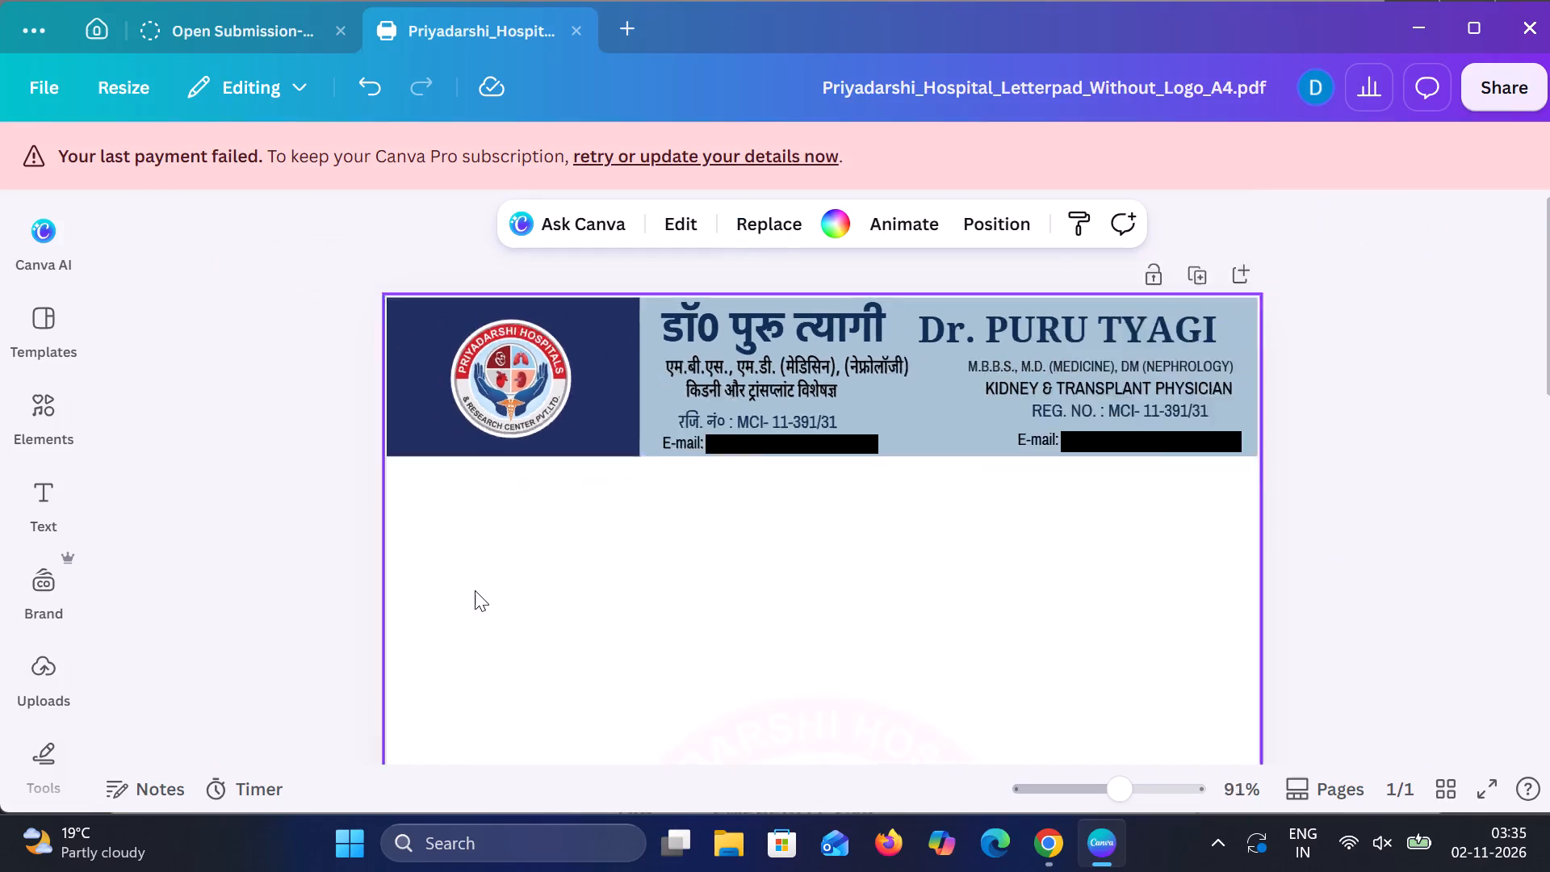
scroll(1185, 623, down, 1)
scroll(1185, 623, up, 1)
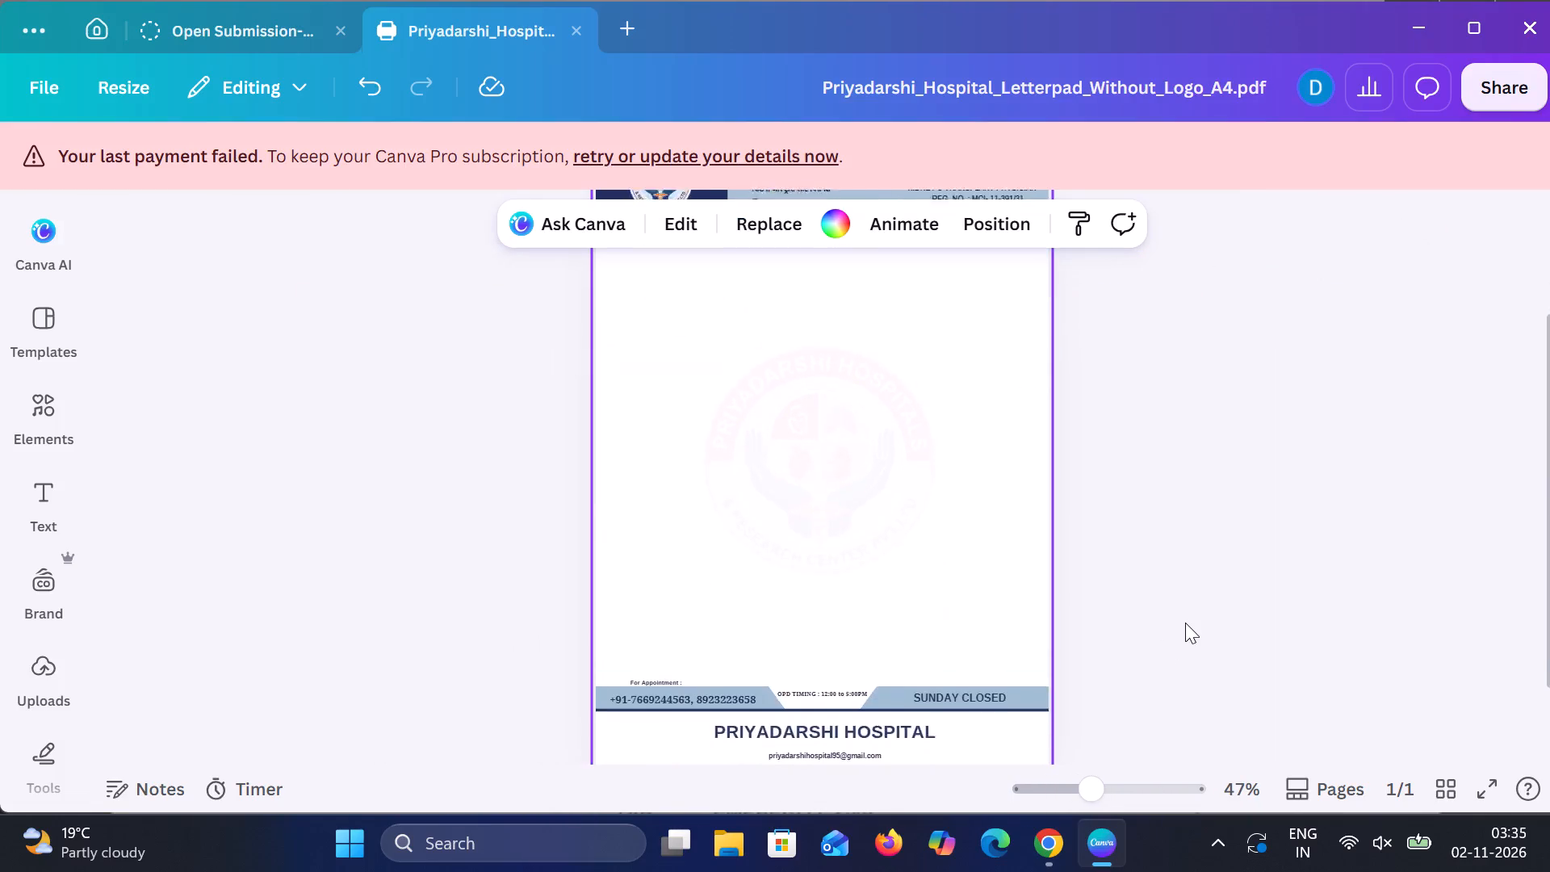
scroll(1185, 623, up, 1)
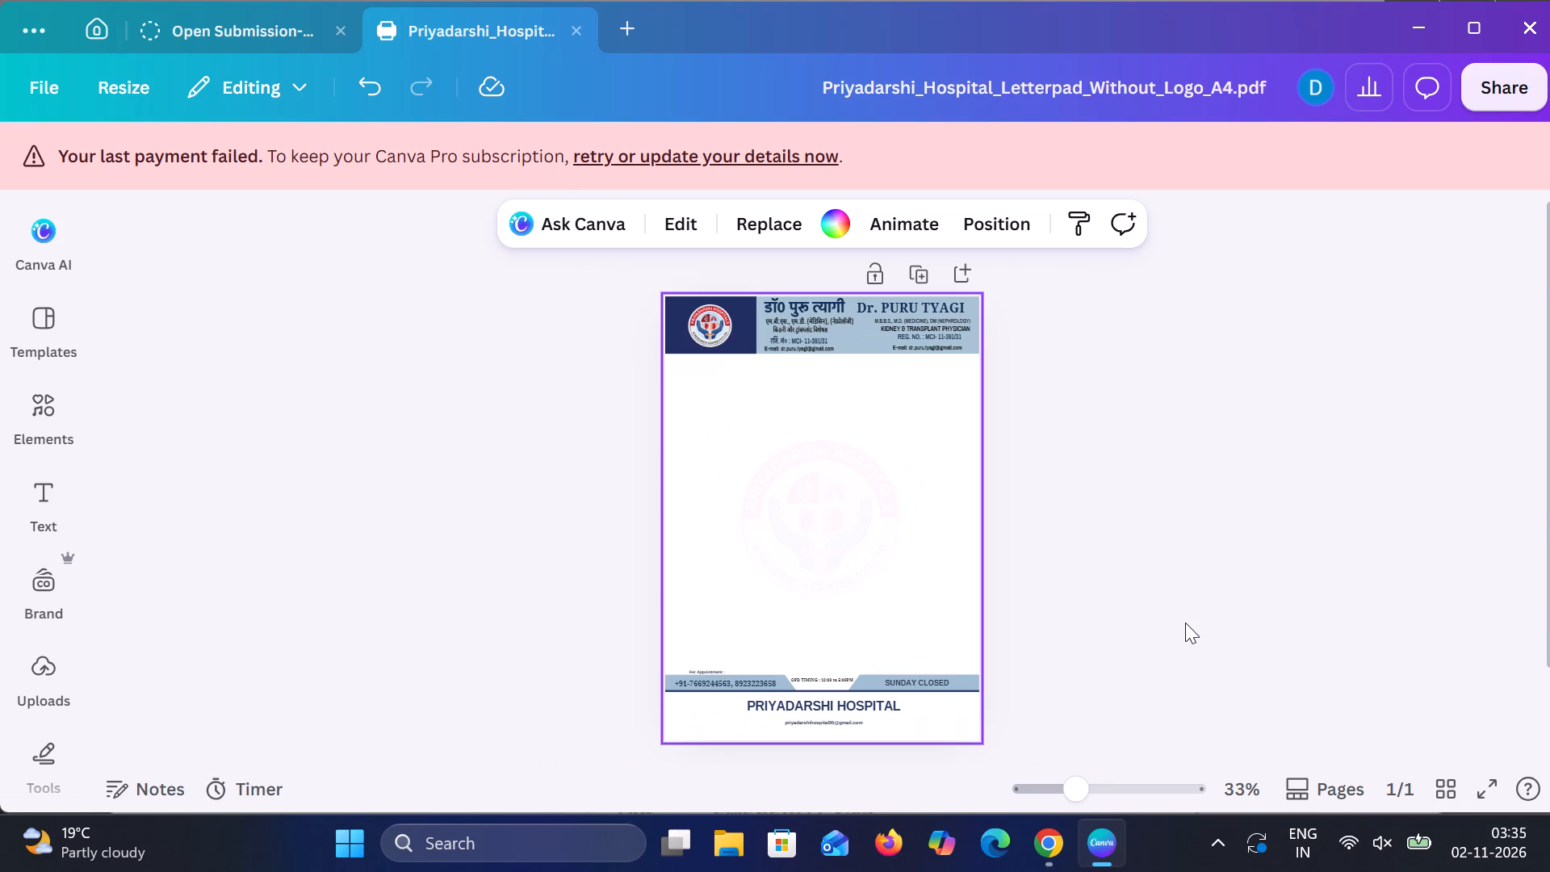